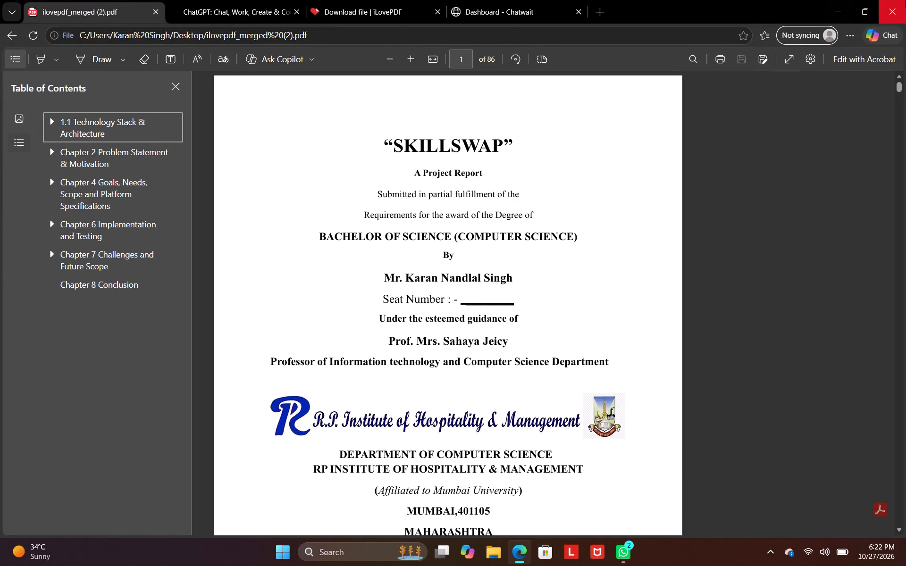
Close the browser window showing the project report PDF.
{"action": "left_click", "coordinate": [905, 0]}
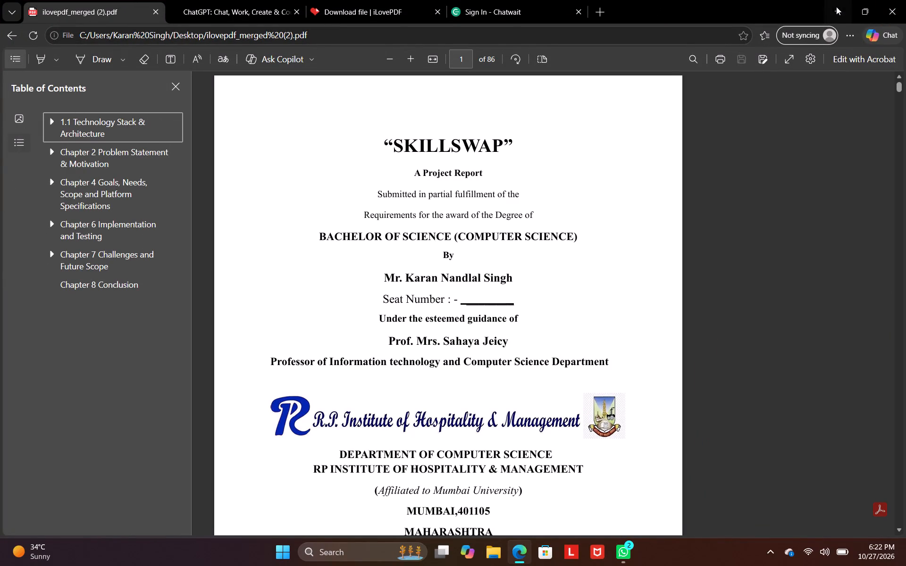
{"action": "left_click", "coordinate": [904, 0]}
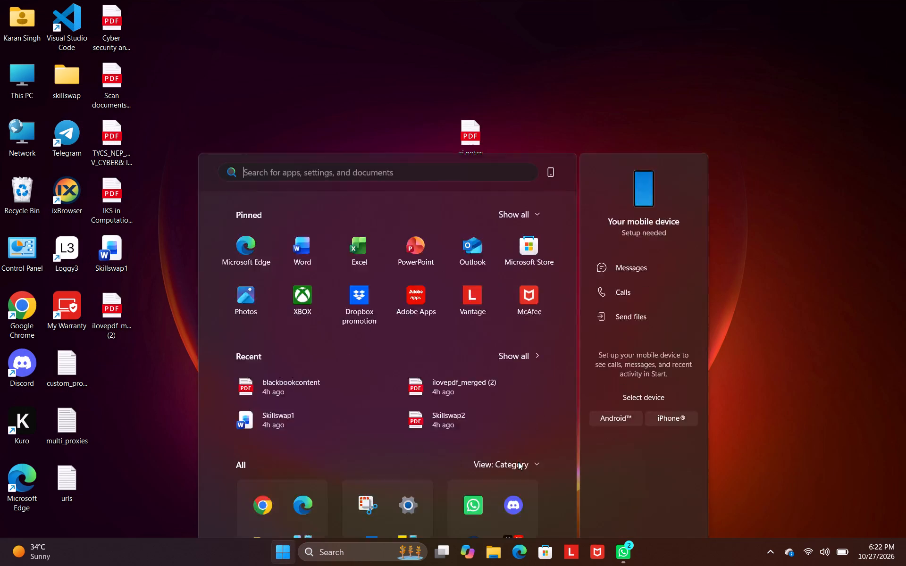
Open the recent PDF ilovepdf_merged (2) from the Desktop in Word, converting it to an editable document.
{"action": "key", "text": "w"}
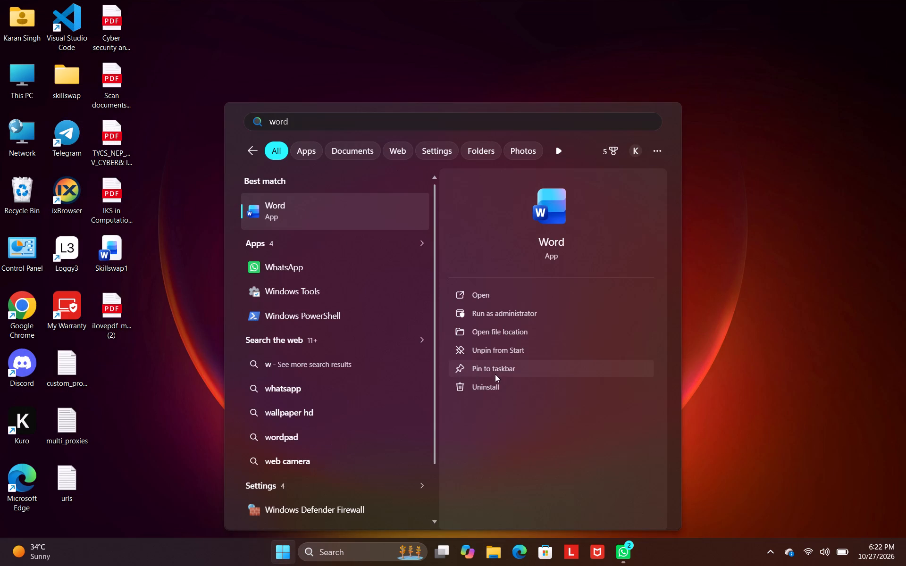
{"action": "left_click", "coordinate": [353, 206]}
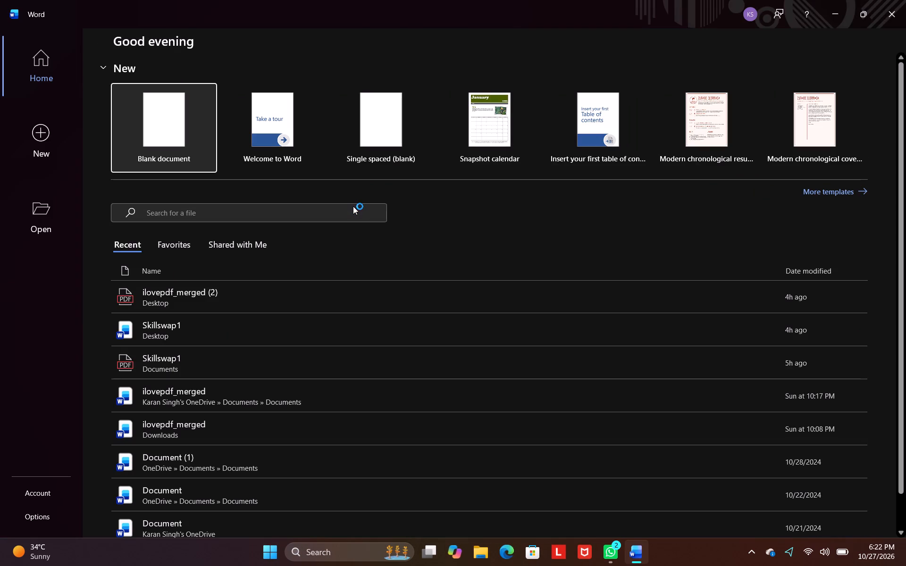
{"action": "left_click", "coordinate": [159, 296]}
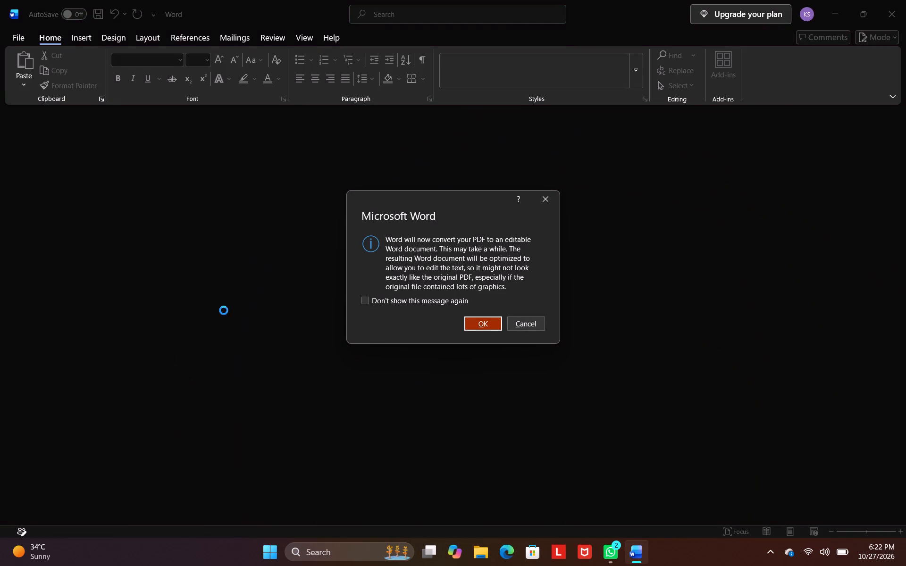
{"action": "left_click", "coordinate": [481, 323]}
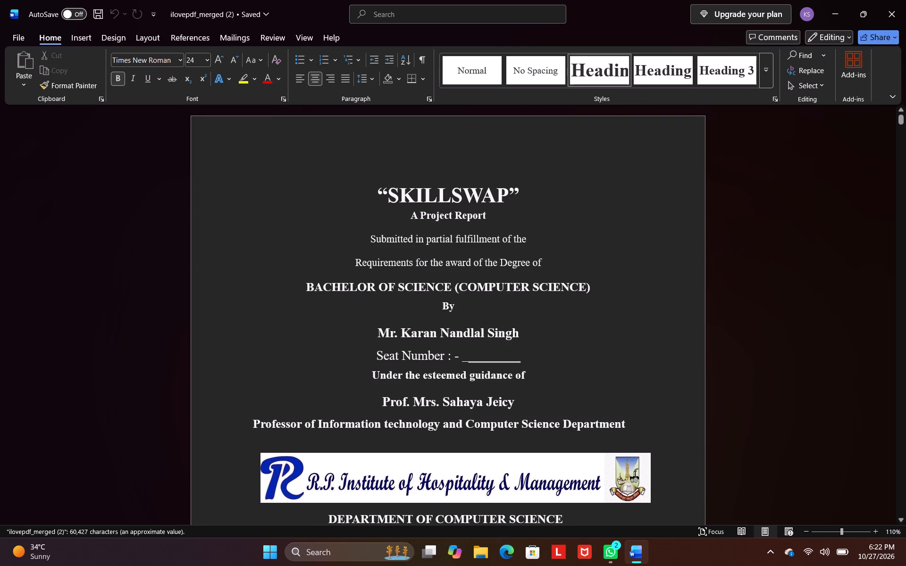
Insert a page break before the heading "PROFORMA FOR THE APPROVAL OF PROJECT PROPOSAL" at the end of the cover page.
{"action": "scroll", "coordinate": [564, 339], "scroll_direction": "down", "scroll_amount": 1}
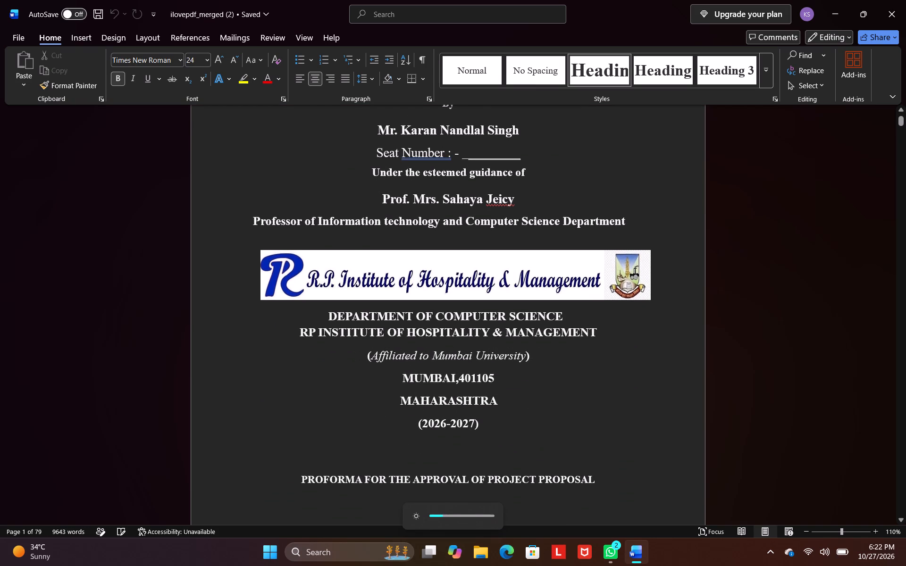
{"action": "scroll", "coordinate": [569, 286], "scroll_direction": "down", "scroll_amount": 1}
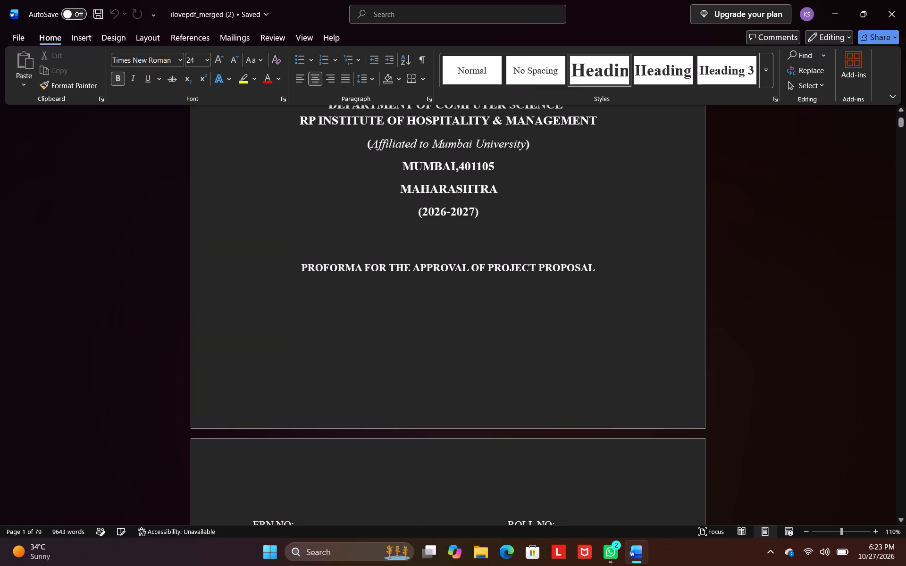
{"action": "left_click", "coordinate": [296, 271]}
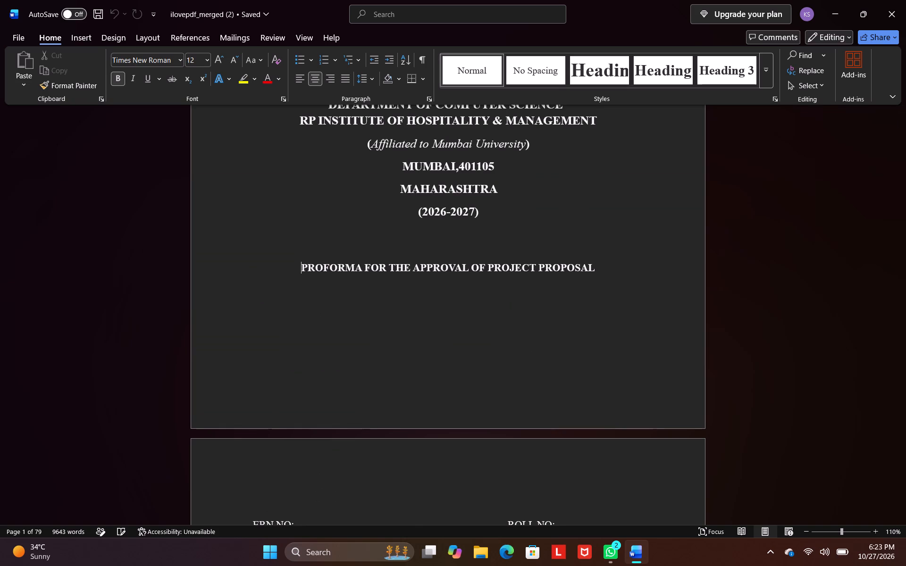
{"action": "key", "text": "ctrl+Return"}
Insert a page break before the DECLARATION heading that follows the acknowledgement text.
{"action": "scroll", "coordinate": [340, 350], "scroll_direction": "down", "scroll_amount": 7}
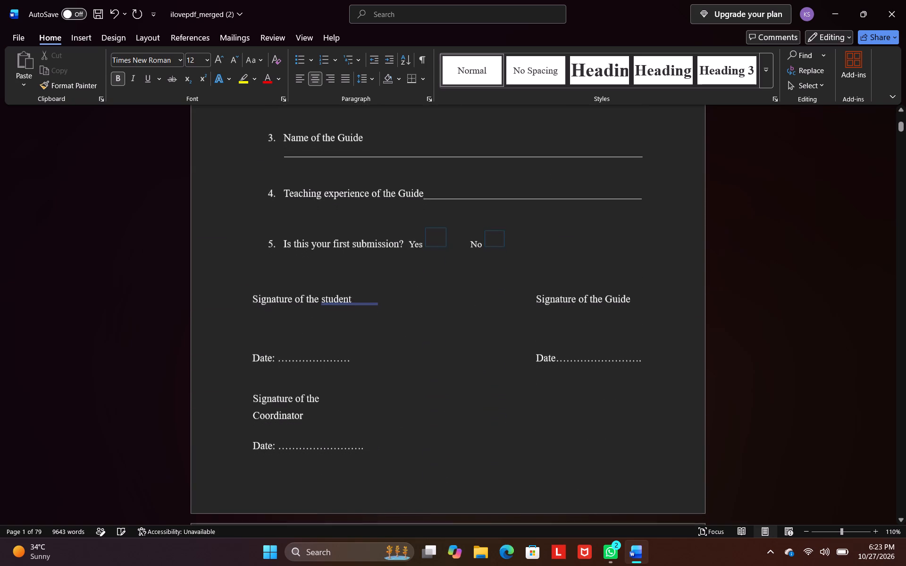
{"action": "scroll", "coordinate": [340, 350], "scroll_direction": "down", "scroll_amount": 1}
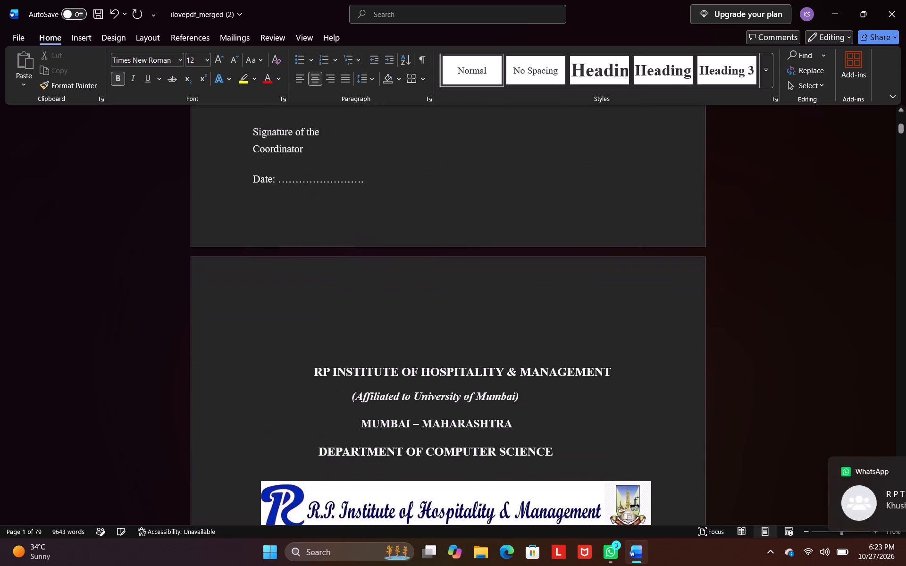
{"action": "scroll", "coordinate": [340, 350], "scroll_direction": "down", "scroll_amount": 3}
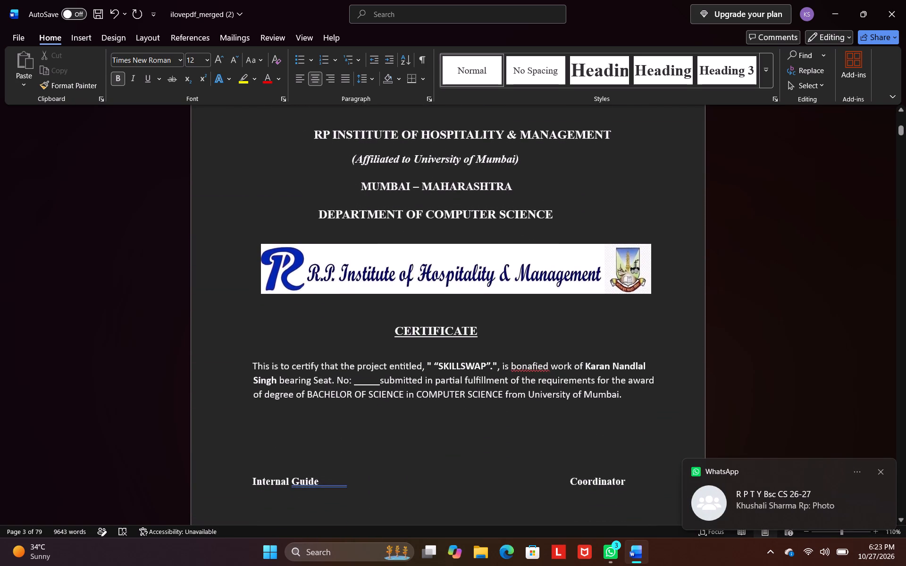
{"action": "scroll", "coordinate": [340, 350], "scroll_direction": "down", "scroll_amount": 1}
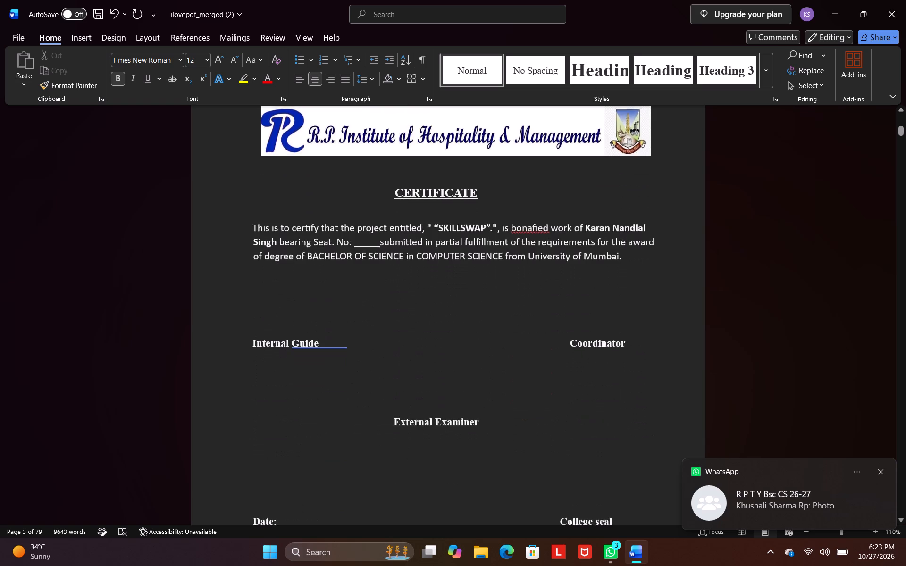
{"action": "scroll", "coordinate": [340, 350], "scroll_direction": "down", "scroll_amount": 2}
{"action": "scroll", "coordinate": [552, 426], "scroll_direction": "down", "scroll_amount": 2}
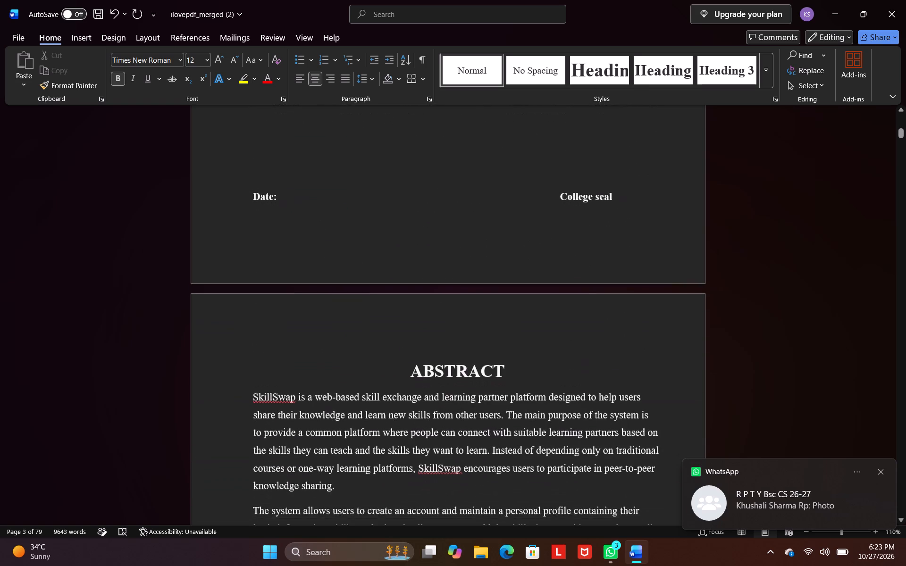
{"action": "scroll", "coordinate": [552, 426], "scroll_direction": "down", "scroll_amount": 1}
{"action": "scroll", "coordinate": [518, 361], "scroll_direction": "down", "scroll_amount": 2}
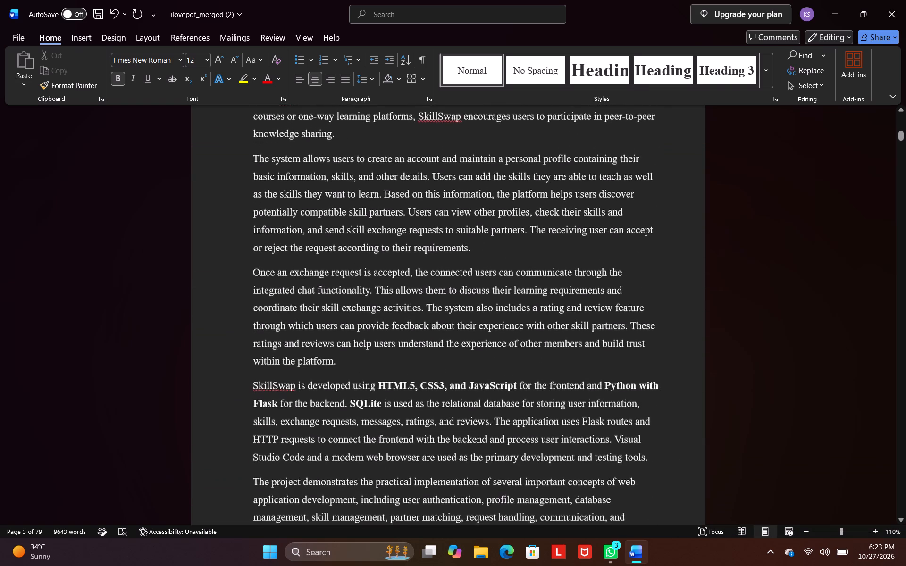
{"action": "scroll", "coordinate": [518, 361], "scroll_direction": "down", "scroll_amount": 5}
{"action": "scroll", "coordinate": [518, 361], "scroll_direction": "up", "scroll_amount": 1}
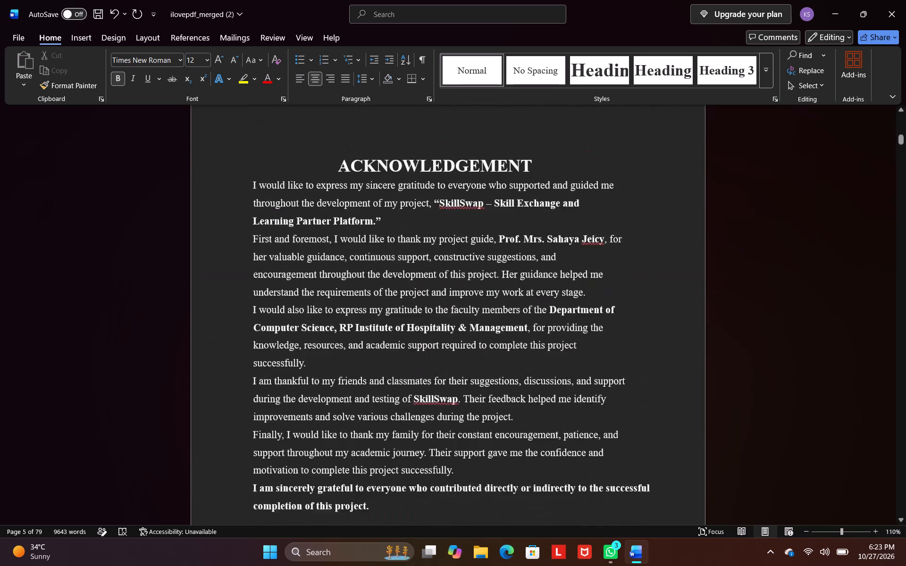
{"action": "scroll", "coordinate": [518, 361], "scroll_direction": "up", "scroll_amount": 1}
{"action": "scroll", "coordinate": [518, 361], "scroll_direction": "down", "scroll_amount": 2}
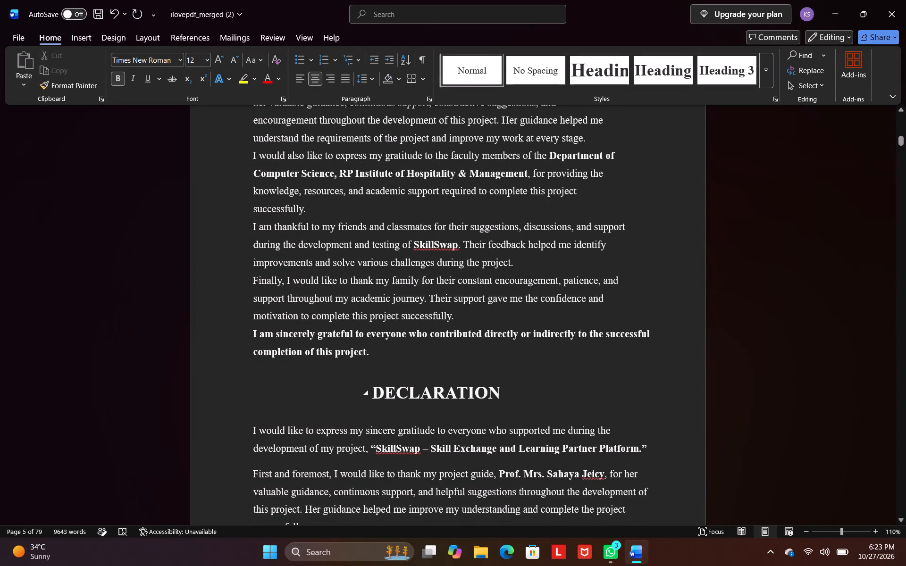
{"action": "left_click", "coordinate": [356, 392]}
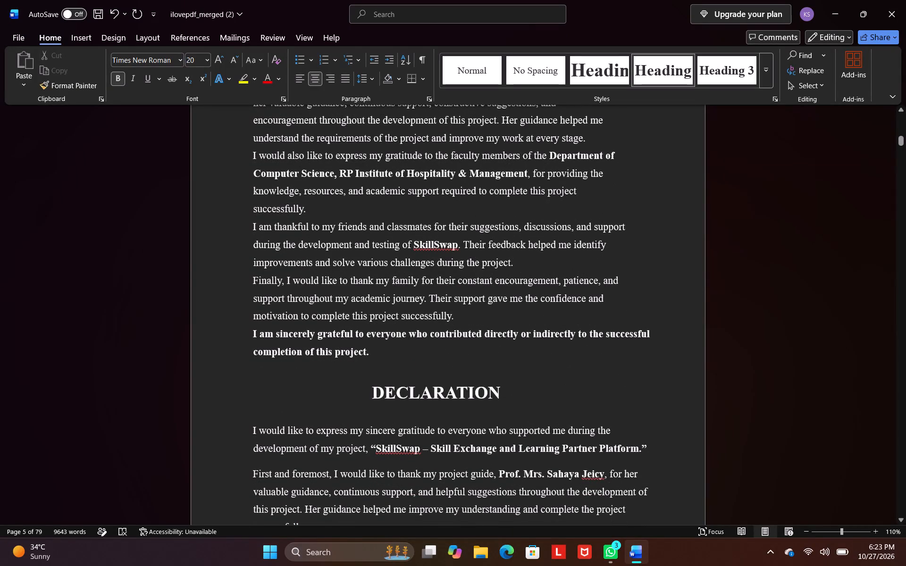
{"action": "key", "text": "ctrl+Return"}
Add a blank line between the ACKNOWLEDGEMENT heading and its first paragraph.
{"action": "scroll", "coordinate": [356, 392], "scroll_direction": "up", "scroll_amount": 3}
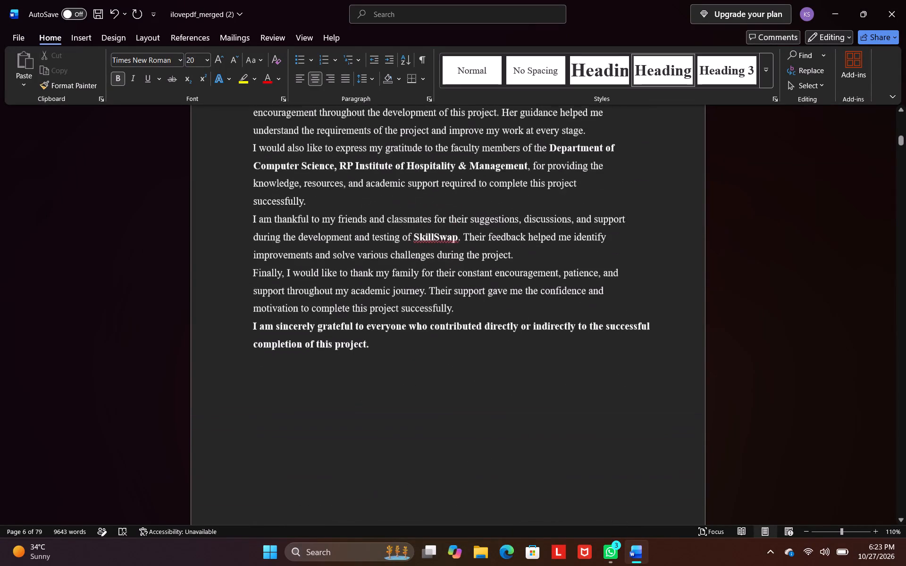
{"action": "scroll", "coordinate": [356, 392], "scroll_direction": "up", "scroll_amount": 2}
{"action": "scroll", "coordinate": [356, 392], "scroll_direction": "down", "scroll_amount": 2}
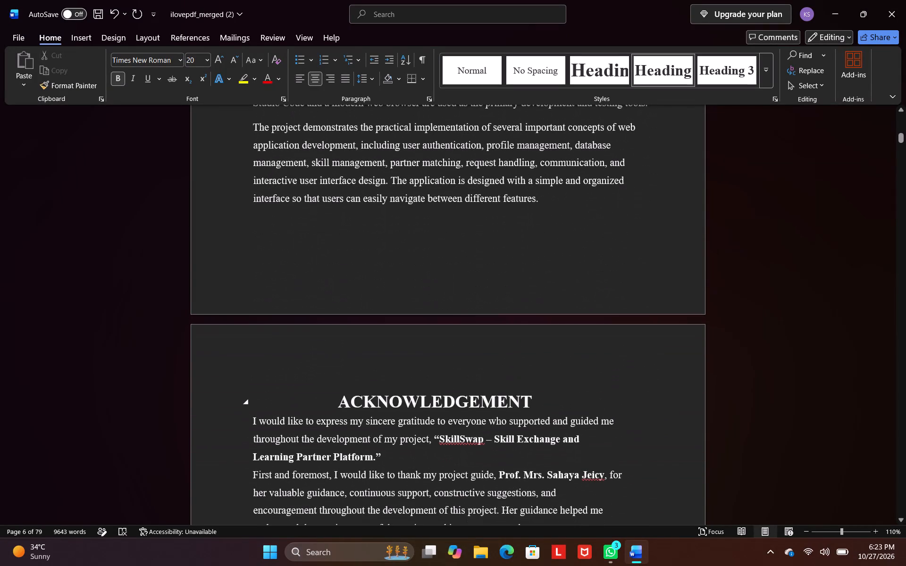
{"action": "left_click", "coordinate": [249, 416]}
{"action": "key", "text": "Return"}
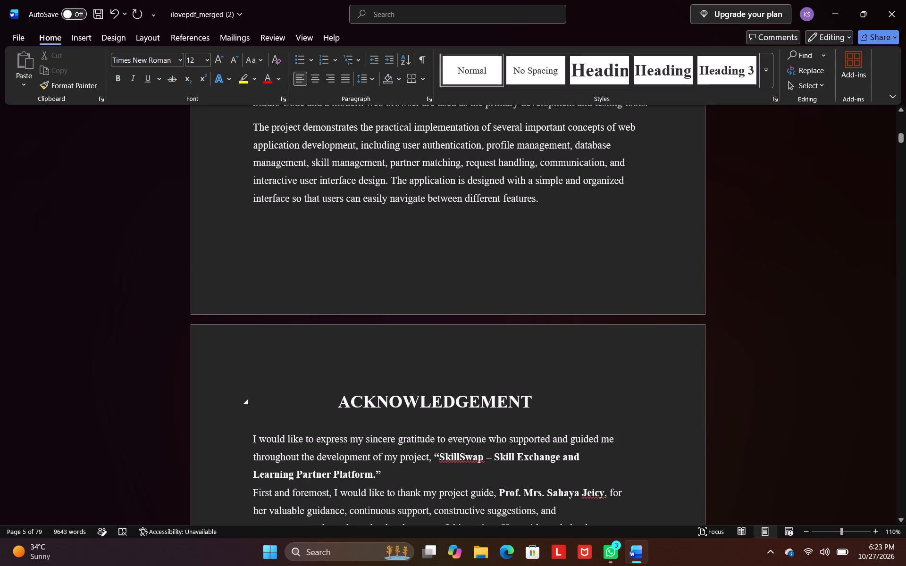
Delete the "Project Details" heading text from its text box on the plagiarism check certificate page.
{"action": "scroll", "coordinate": [276, 402], "scroll_direction": "down", "scroll_amount": 3}
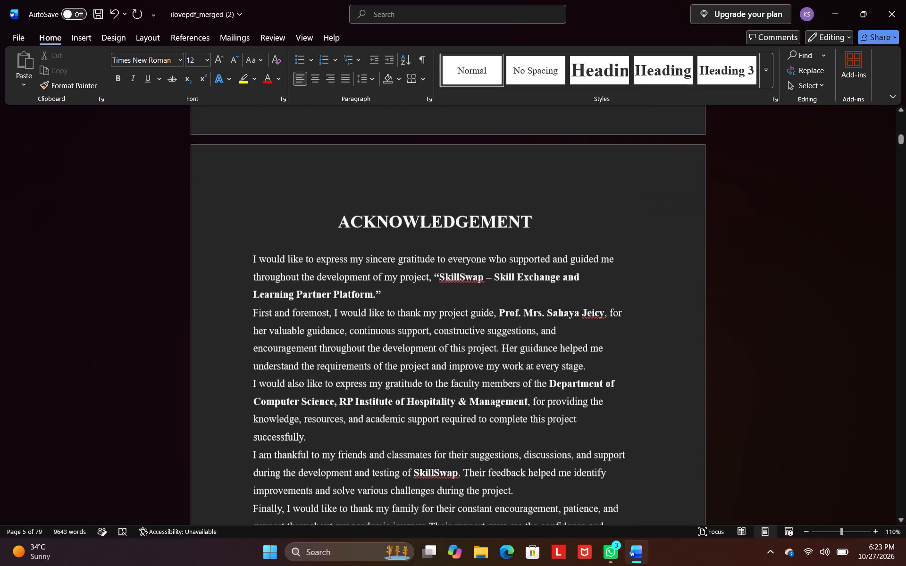
{"action": "scroll", "coordinate": [276, 402], "scroll_direction": "down", "scroll_amount": 4}
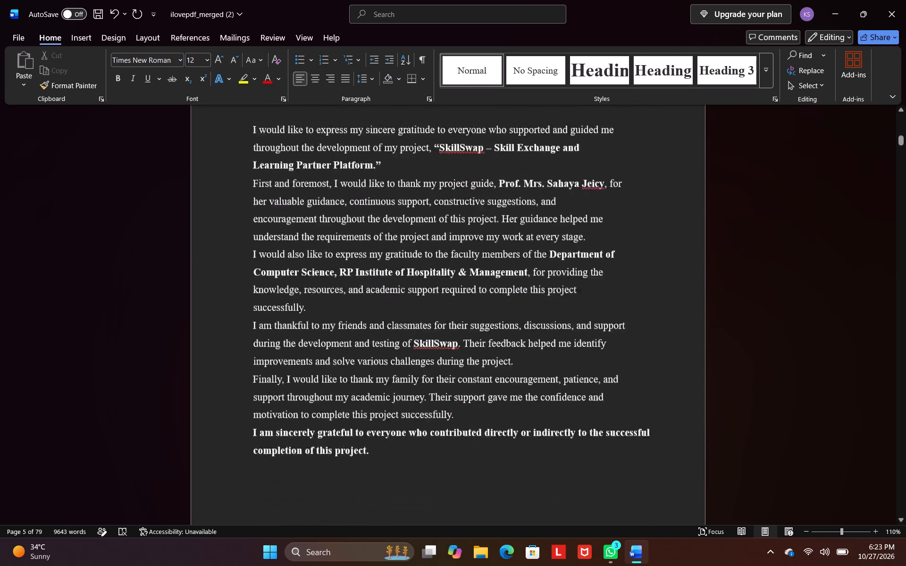
{"action": "scroll", "coordinate": [276, 402], "scroll_direction": "down", "scroll_amount": 5}
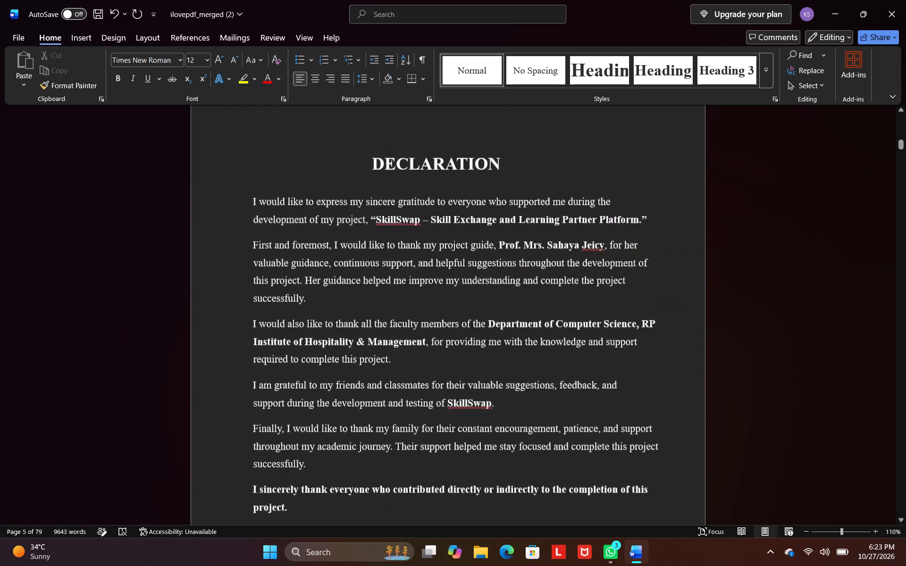
{"action": "scroll", "coordinate": [276, 402], "scroll_direction": "down", "scroll_amount": 7}
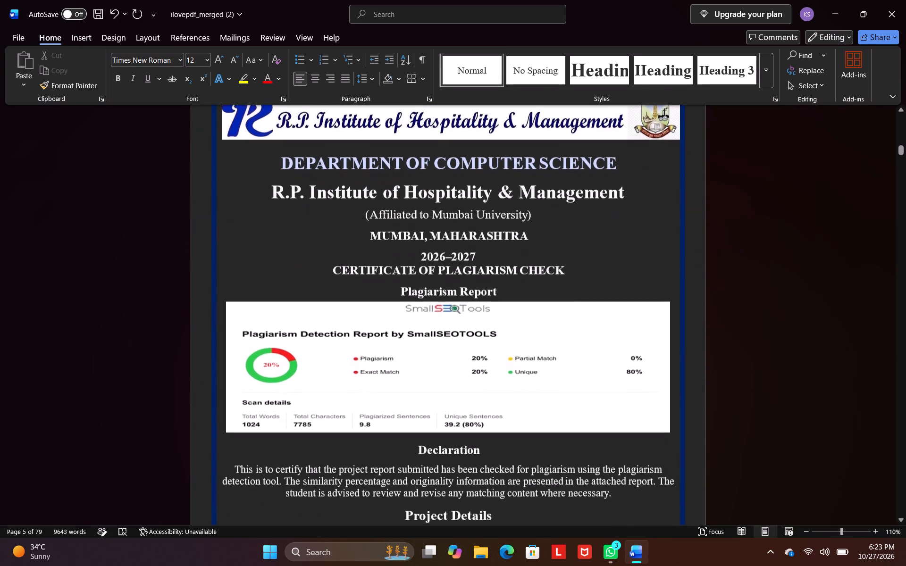
{"action": "scroll", "coordinate": [276, 402], "scroll_direction": "down", "scroll_amount": 1}
{"action": "scroll", "coordinate": [298, 361], "scroll_direction": "down", "scroll_amount": 1}
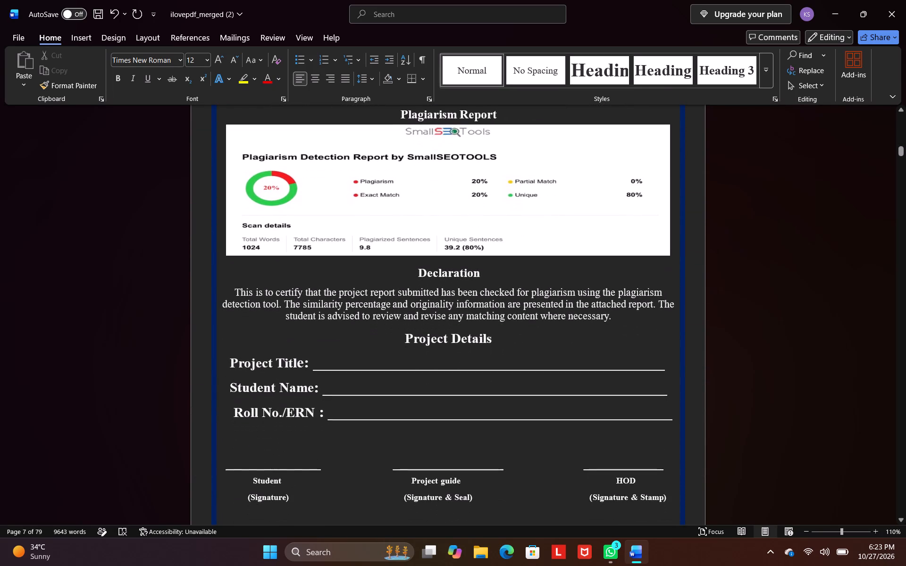
{"action": "scroll", "coordinate": [298, 361], "scroll_direction": "up", "scroll_amount": 1}
{"action": "left_click", "coordinate": [403, 392]}
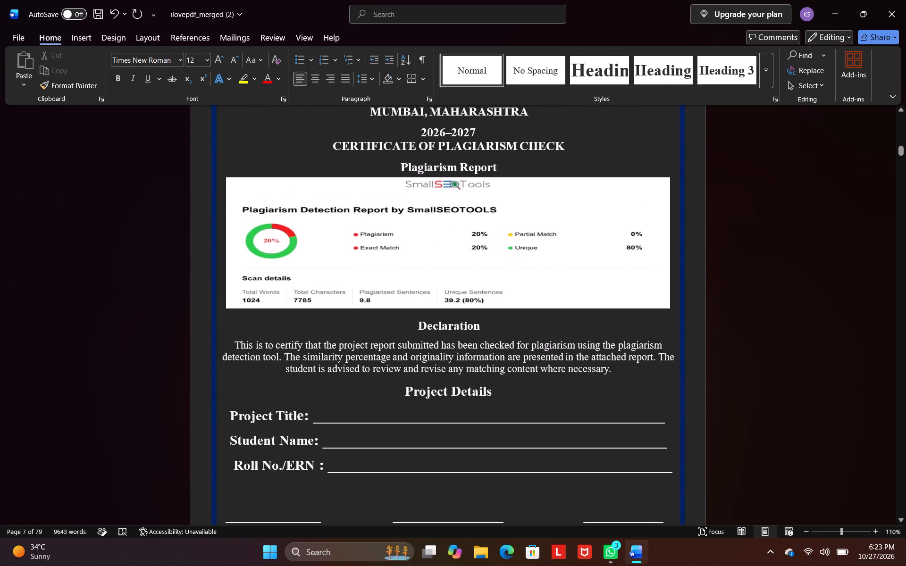
{"action": "left_click", "coordinate": [411, 391]}
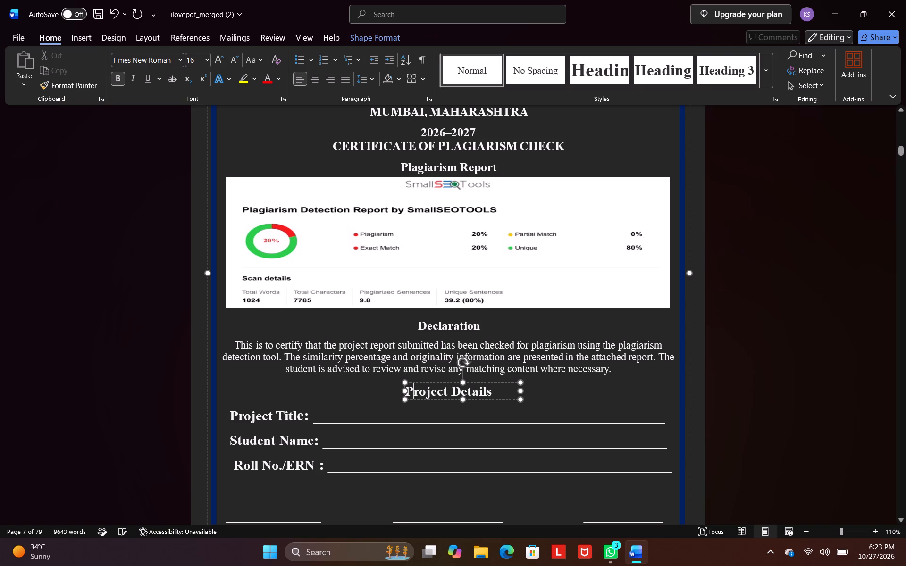
{"action": "key", "text": "BackSpace"}
{"action": "key", "text": "BackSpace"}
{"action": "key", "text": "BackSpace"}
{"action": "key", "text": "BackSpace"}
{"action": "key", "text": "BackSpace"}
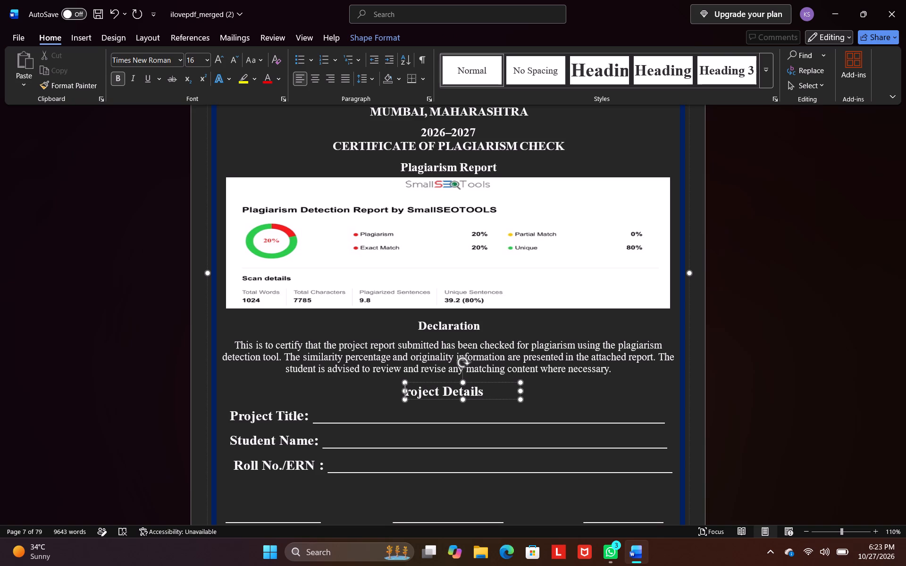
{"action": "key", "text": "BackSpace"}
{"action": "key", "text": "BackSpace"}
{"action": "left_click", "coordinate": [499, 394]}
{"action": "key", "text": "BackSpace"}
{"action": "key", "text": "BackSpace"}
{"action": "key", "text": "BackSpace"}
{"action": "key", "text": "BackSpace"}
{"action": "key", "text": "BackSpace"}
{"action": "key", "text": "BackSpace"}
{"action": "key", "text": "BackSpace"}
{"action": "key", "text": "BackSpace"}
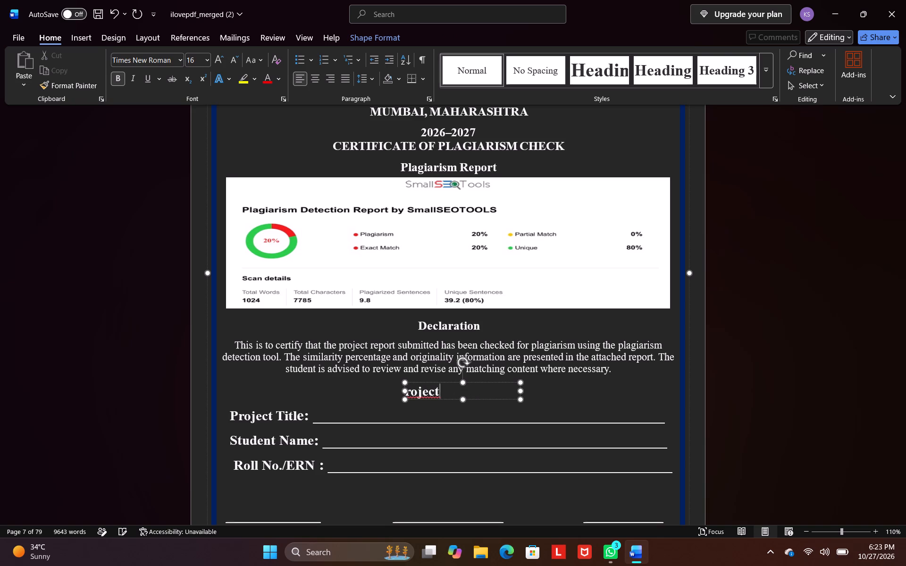
{"action": "key", "text": "BackSpace"}
{"action": "key", "text": "BackSpace"}
{"action": "key", "text": "BackSpace"}
{"action": "key", "text": "BackSpace"}
{"action": "key", "text": "BackSpace"}
{"action": "key", "text": "BackSpace"}
{"action": "key", "text": "BackSpace"}
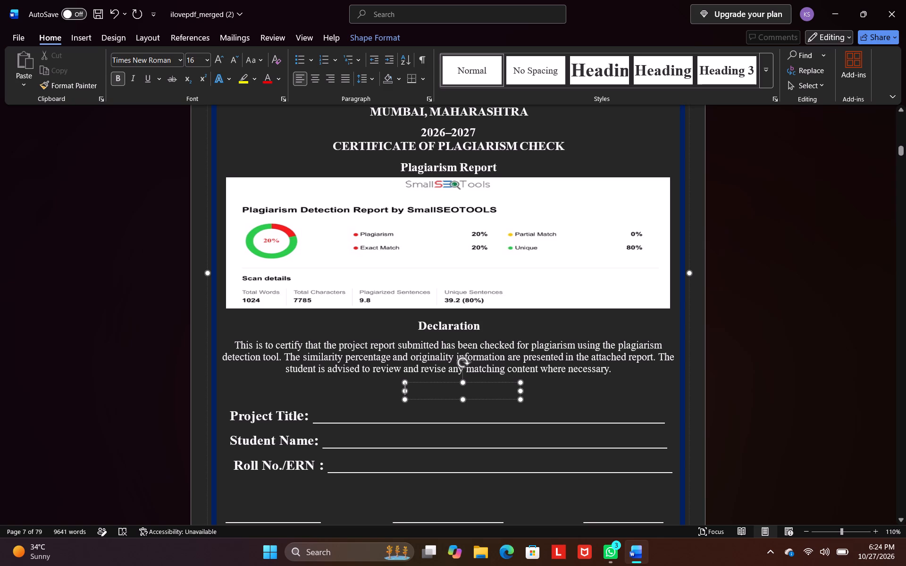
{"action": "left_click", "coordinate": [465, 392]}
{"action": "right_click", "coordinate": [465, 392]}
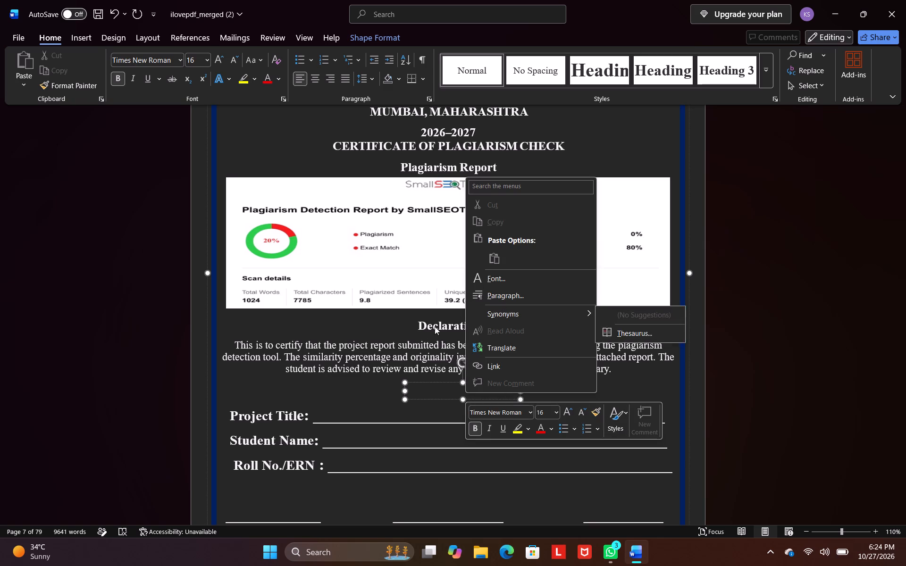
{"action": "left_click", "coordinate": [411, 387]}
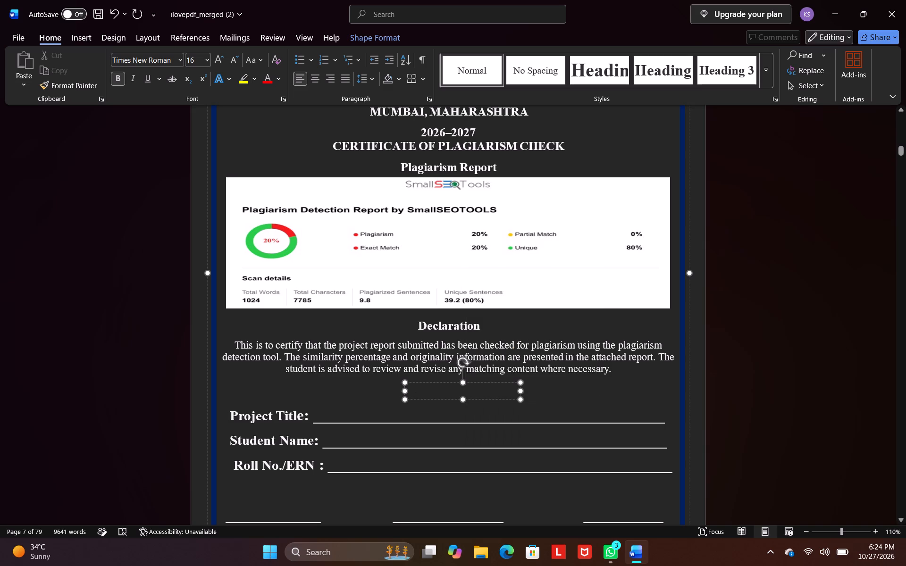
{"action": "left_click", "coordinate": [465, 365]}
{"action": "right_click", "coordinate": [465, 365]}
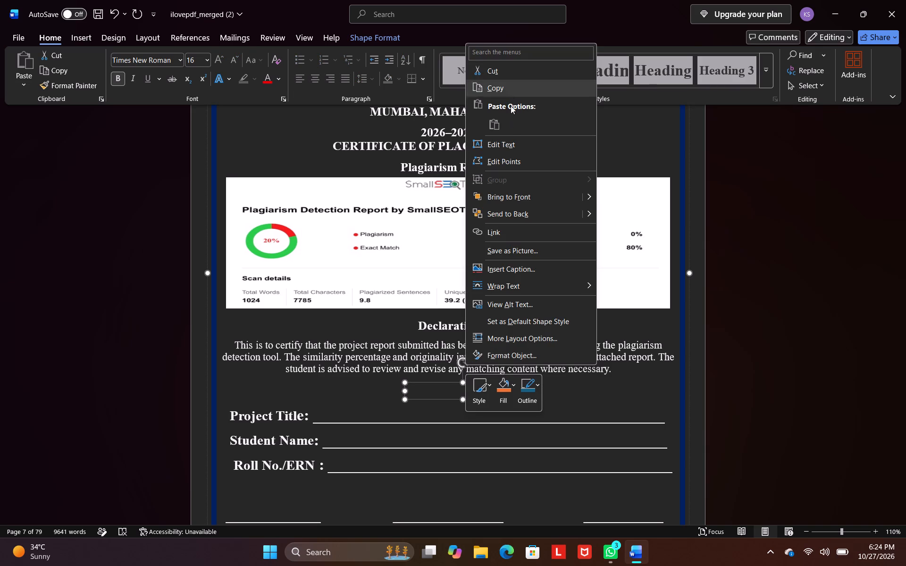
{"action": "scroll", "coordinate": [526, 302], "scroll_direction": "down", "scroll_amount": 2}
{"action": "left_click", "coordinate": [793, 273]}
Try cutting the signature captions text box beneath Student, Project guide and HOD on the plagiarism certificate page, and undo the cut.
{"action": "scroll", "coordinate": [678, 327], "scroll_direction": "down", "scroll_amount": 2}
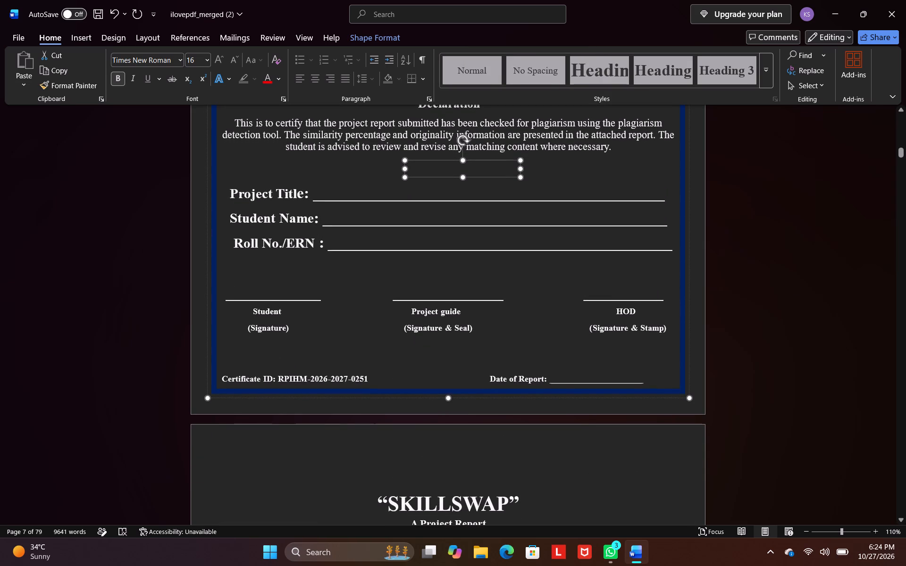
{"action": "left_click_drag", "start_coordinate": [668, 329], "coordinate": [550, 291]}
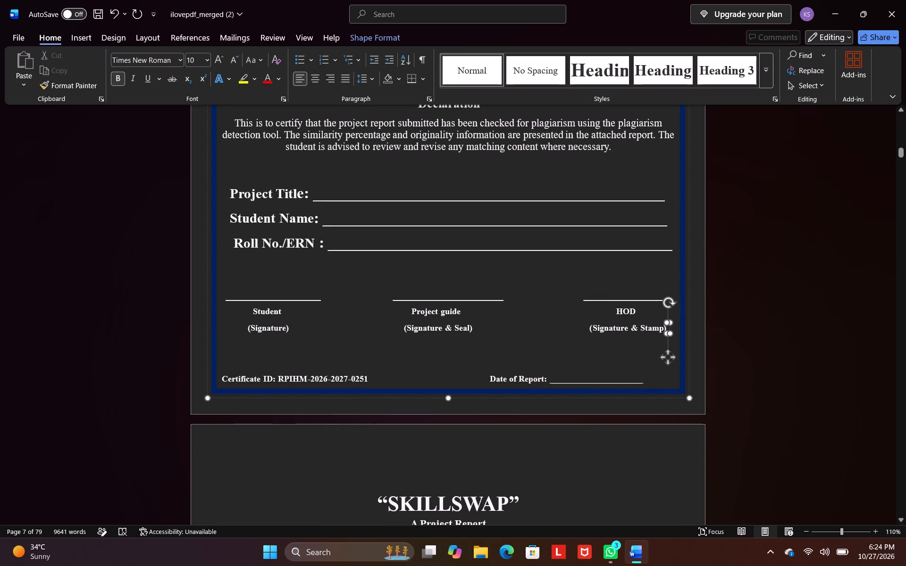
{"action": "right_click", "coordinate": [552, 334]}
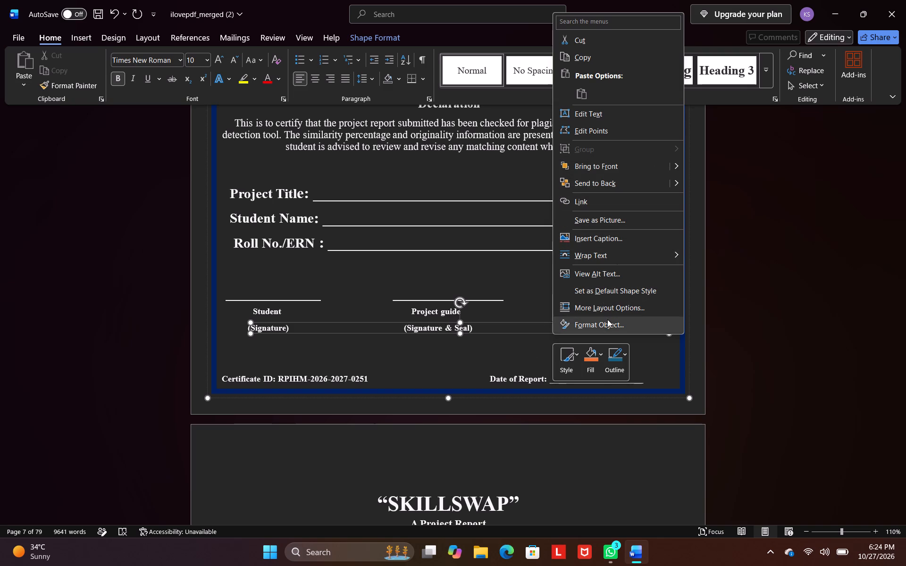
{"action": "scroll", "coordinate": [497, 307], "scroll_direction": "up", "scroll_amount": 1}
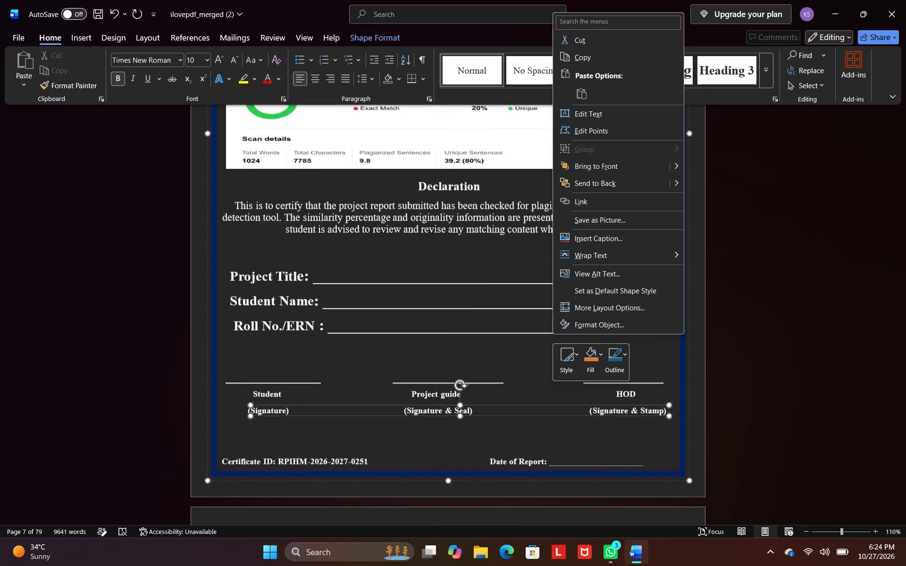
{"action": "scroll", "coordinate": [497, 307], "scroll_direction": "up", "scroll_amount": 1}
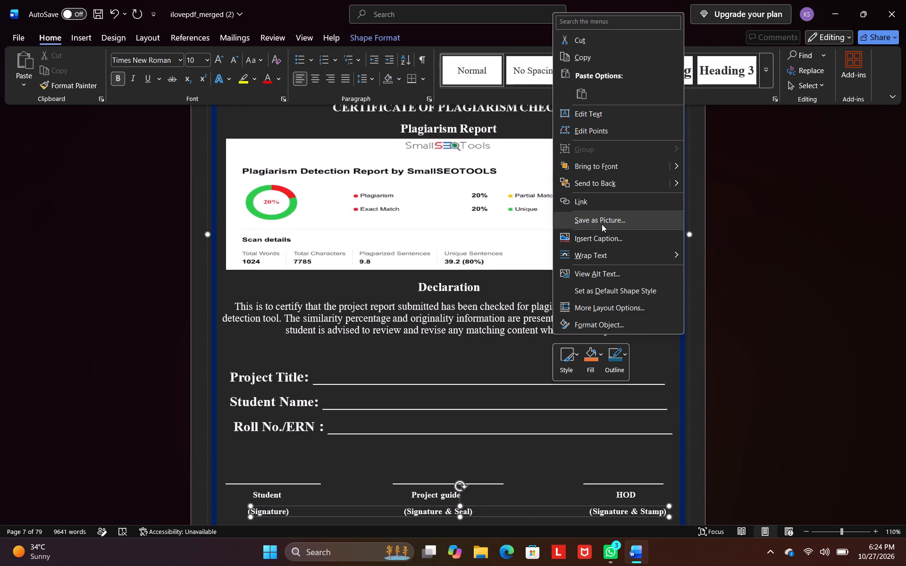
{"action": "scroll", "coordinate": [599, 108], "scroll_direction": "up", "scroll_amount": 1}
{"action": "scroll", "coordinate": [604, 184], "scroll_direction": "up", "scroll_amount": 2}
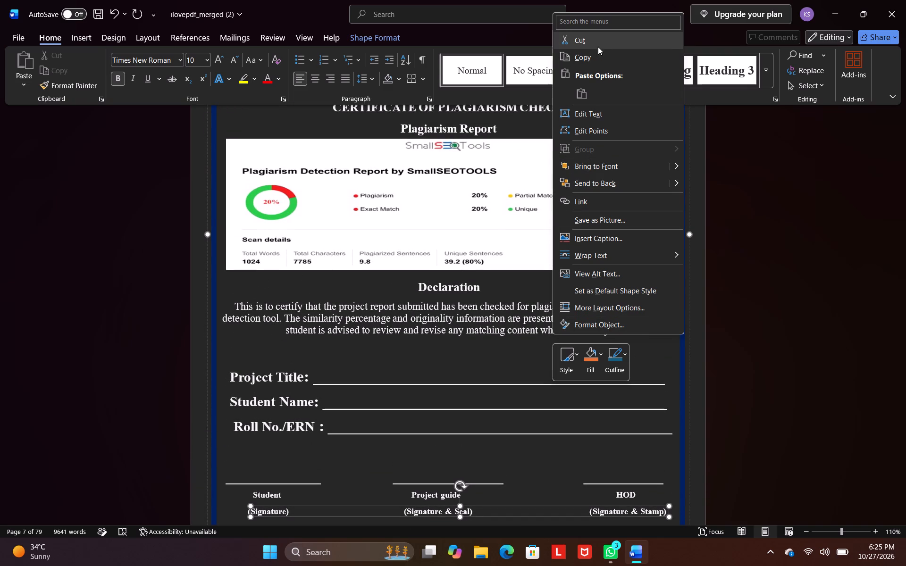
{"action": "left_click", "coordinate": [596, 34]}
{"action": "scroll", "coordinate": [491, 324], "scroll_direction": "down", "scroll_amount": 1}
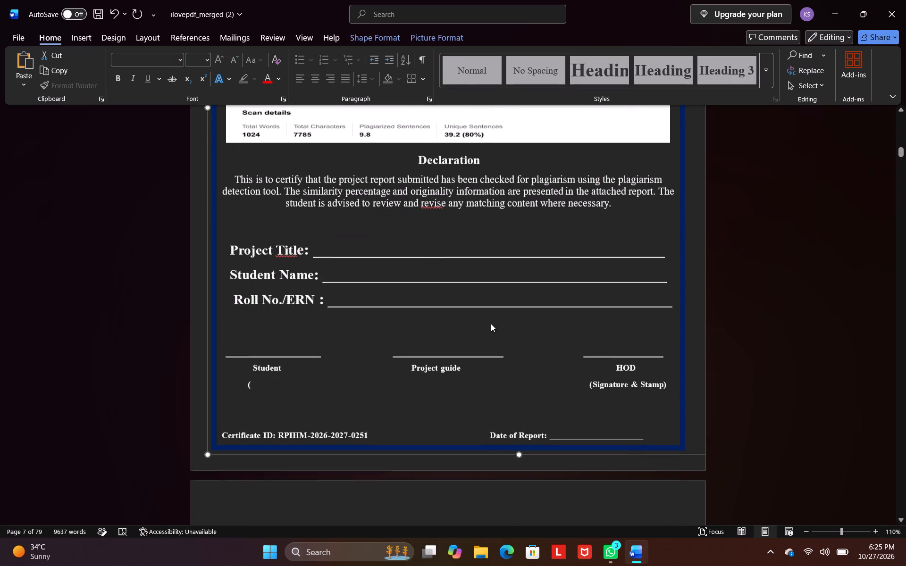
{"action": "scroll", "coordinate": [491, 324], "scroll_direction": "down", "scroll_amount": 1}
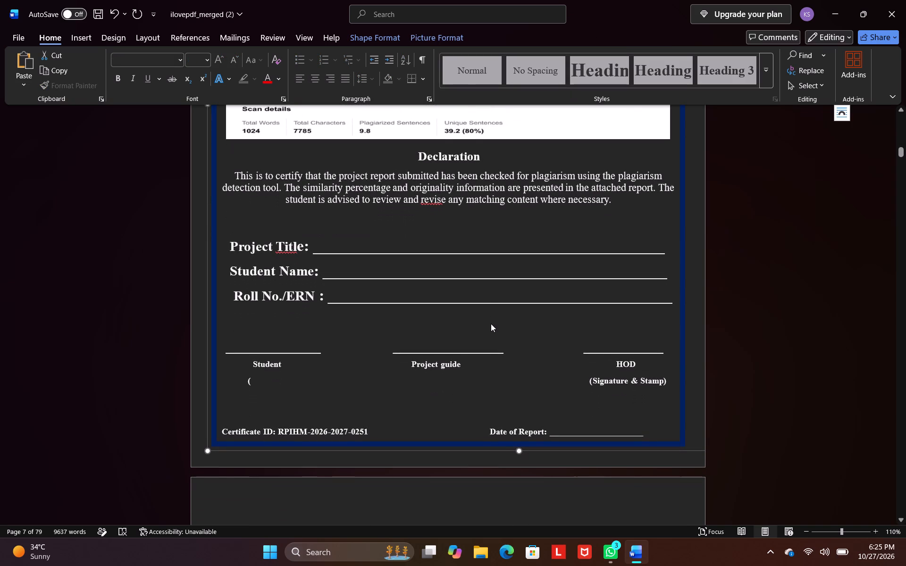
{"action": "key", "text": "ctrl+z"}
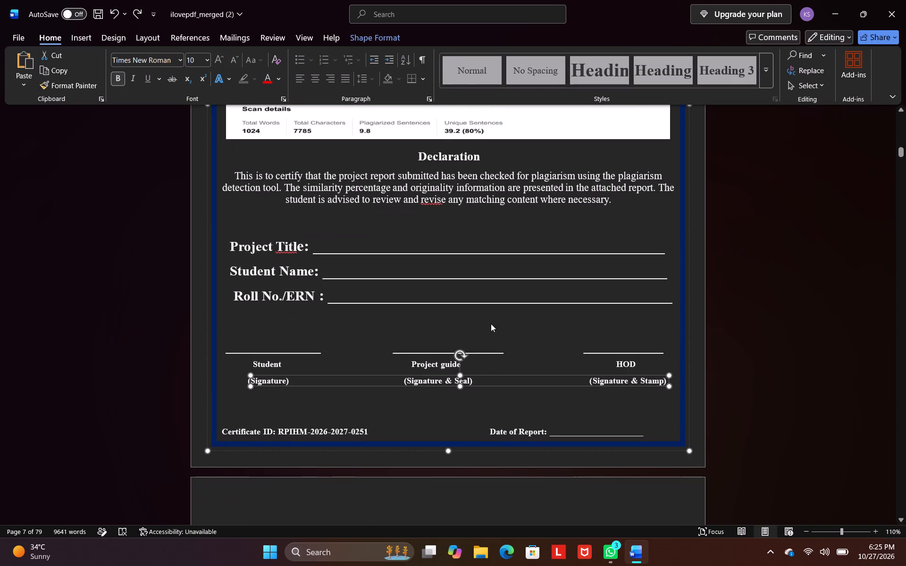
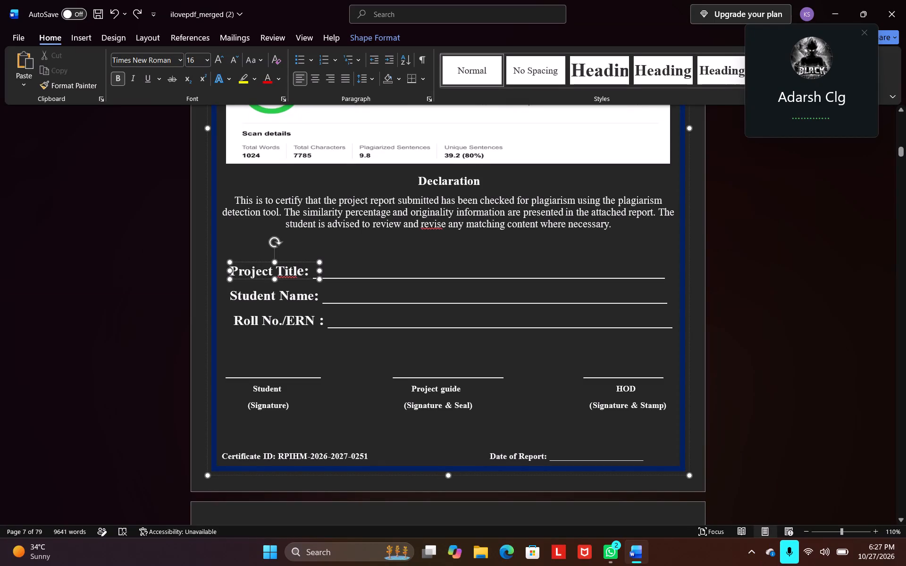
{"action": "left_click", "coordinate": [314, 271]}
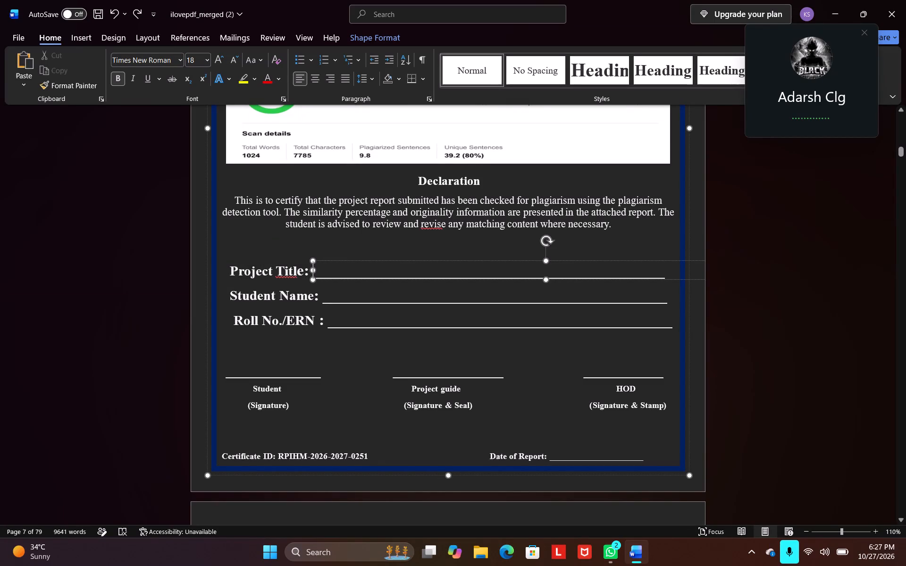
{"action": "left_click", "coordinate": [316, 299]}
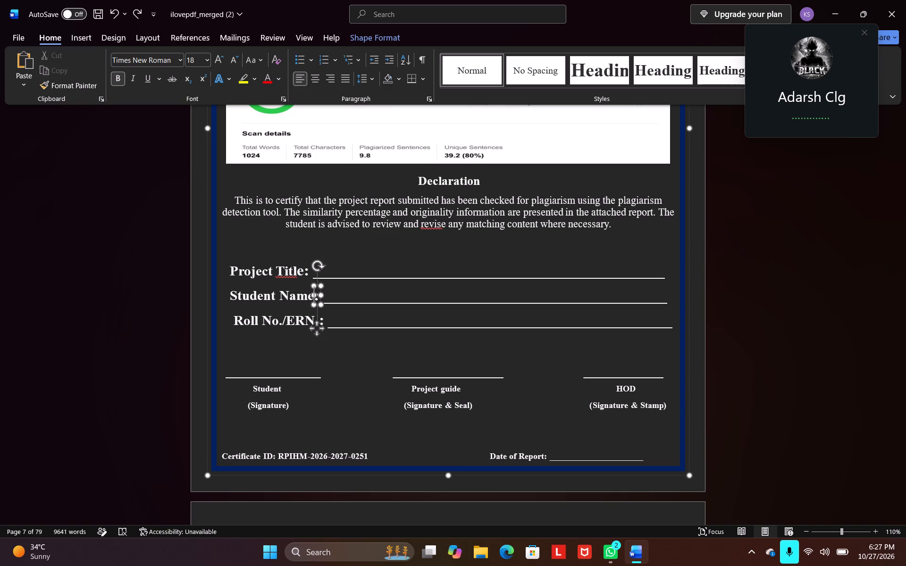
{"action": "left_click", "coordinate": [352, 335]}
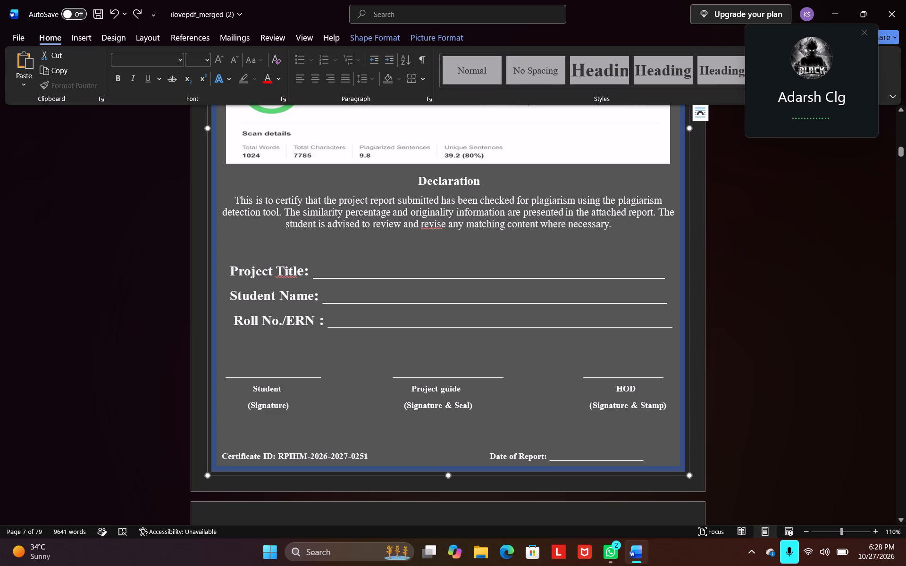
Review the pages before and after the plagiarism certificate, including the proforma, declaration and second "SKILLSWAP" title page.
{"action": "left_click", "coordinate": [720, 285]}
{"action": "scroll", "coordinate": [720, 285], "scroll_direction": "down", "scroll_amount": 2}
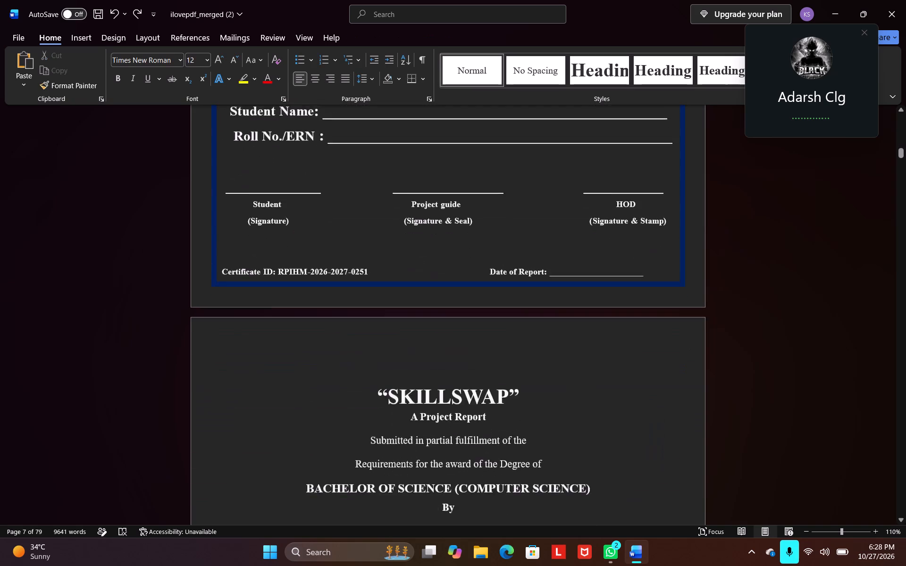
{"action": "scroll", "coordinate": [720, 285], "scroll_direction": "down", "scroll_amount": 5}
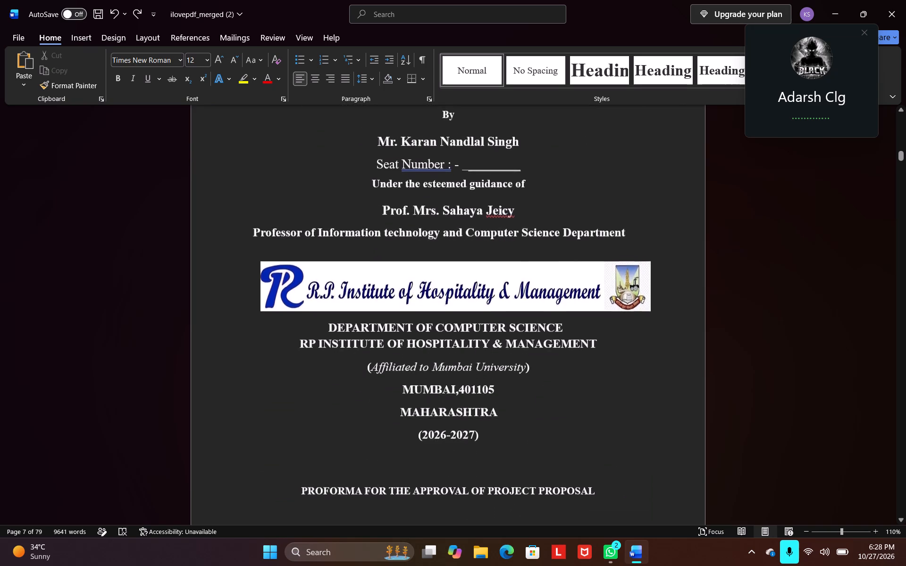
{"action": "scroll", "coordinate": [720, 285], "scroll_direction": "down", "scroll_amount": 1}
{"action": "scroll", "coordinate": [720, 285], "scroll_direction": "up", "scroll_amount": 14}
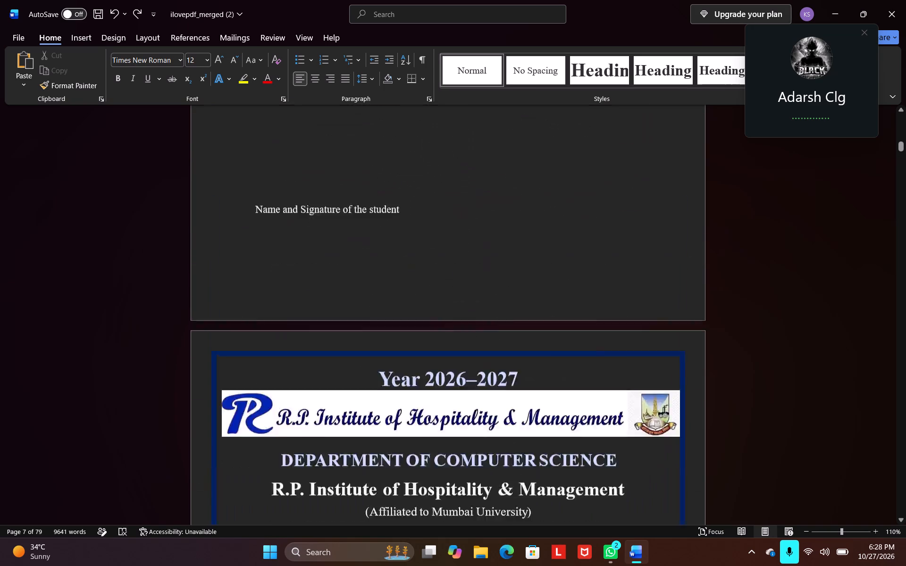
{"action": "scroll", "coordinate": [720, 285], "scroll_direction": "up", "scroll_amount": 12}
{"action": "scroll", "coordinate": [720, 285], "scroll_direction": "down", "scroll_amount": 7}
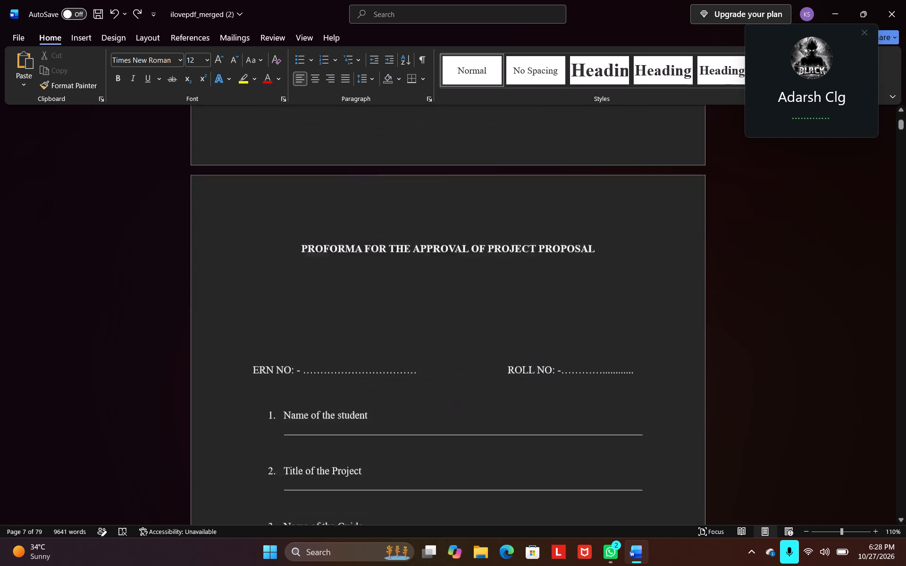
{"action": "scroll", "coordinate": [720, 285], "scroll_direction": "down", "scroll_amount": 14}
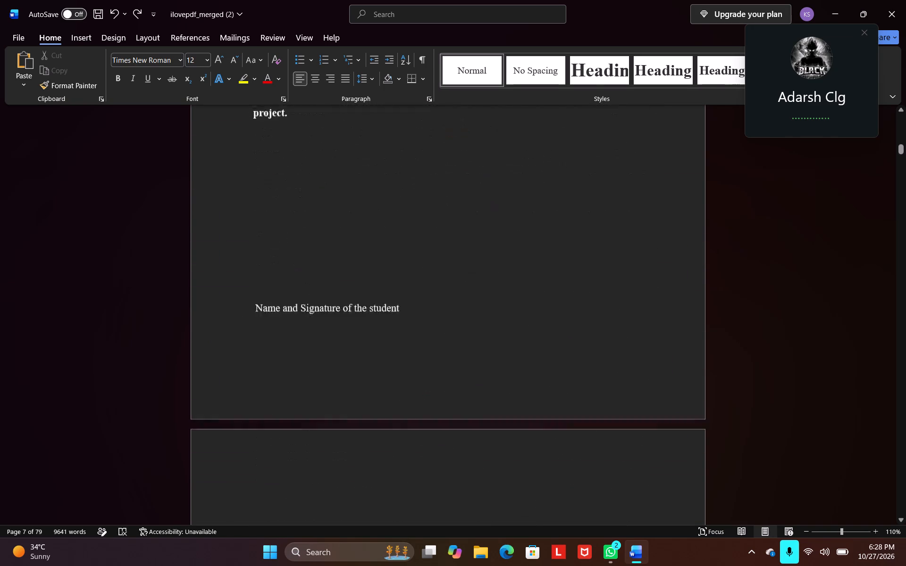
{"action": "scroll", "coordinate": [720, 285], "scroll_direction": "down", "scroll_amount": 2}
{"action": "scroll", "coordinate": [720, 285], "scroll_direction": "up", "scroll_amount": 2}
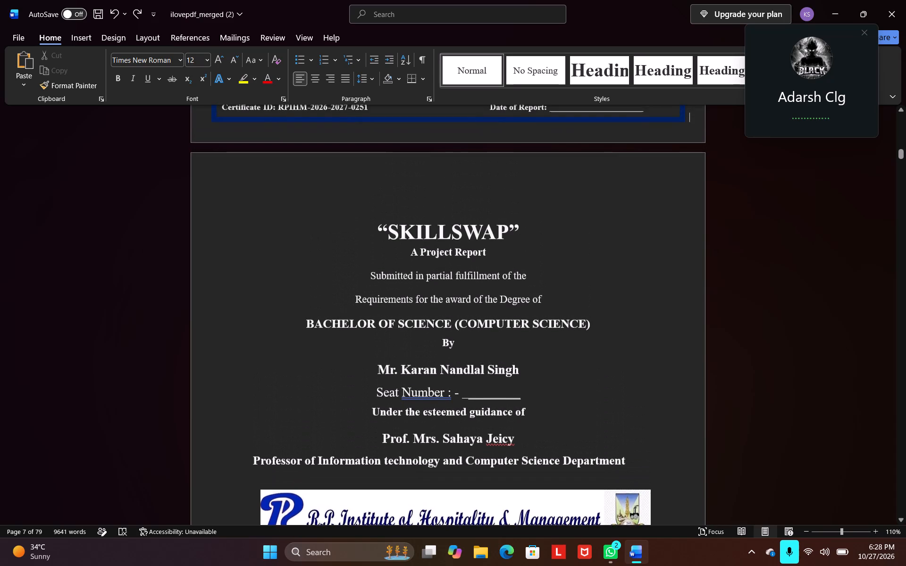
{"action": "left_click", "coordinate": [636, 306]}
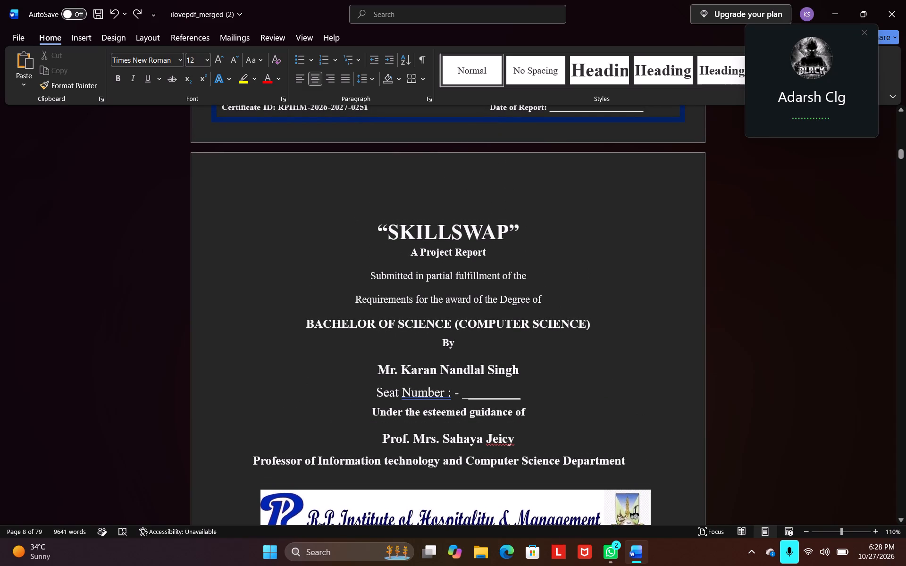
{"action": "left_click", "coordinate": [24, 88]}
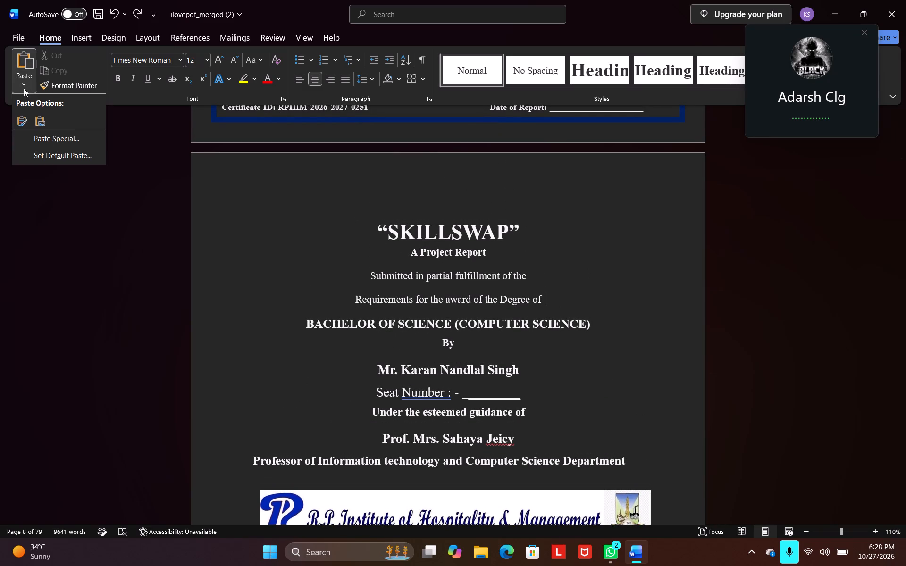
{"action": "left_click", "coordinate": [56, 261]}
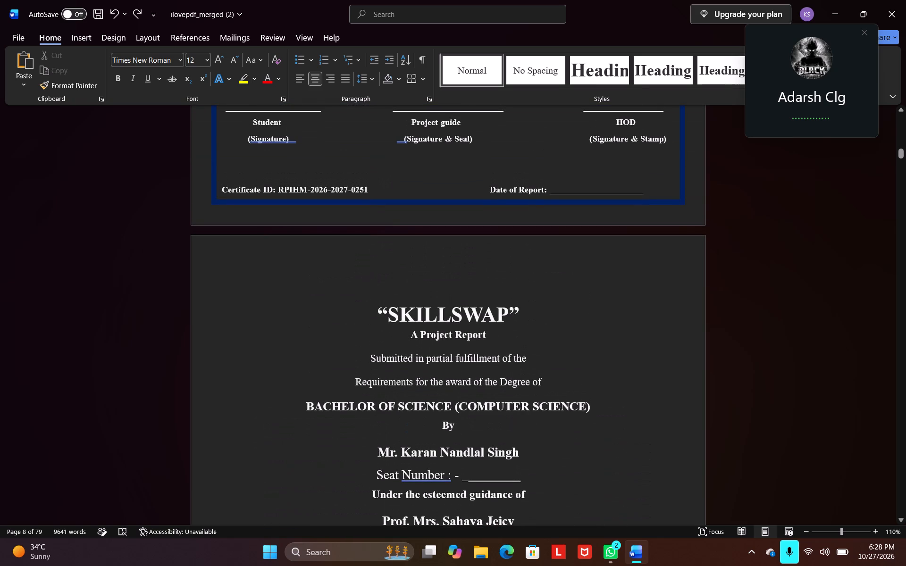
Examine the overall page layout in a zoomed-out multi-page view around the plagiarism certificate and second "SKILLSWAP" title page.
{"action": "scroll", "coordinate": [330, 263], "scroll_direction": "down", "scroll_amount": 2, "text": "ctrl"}
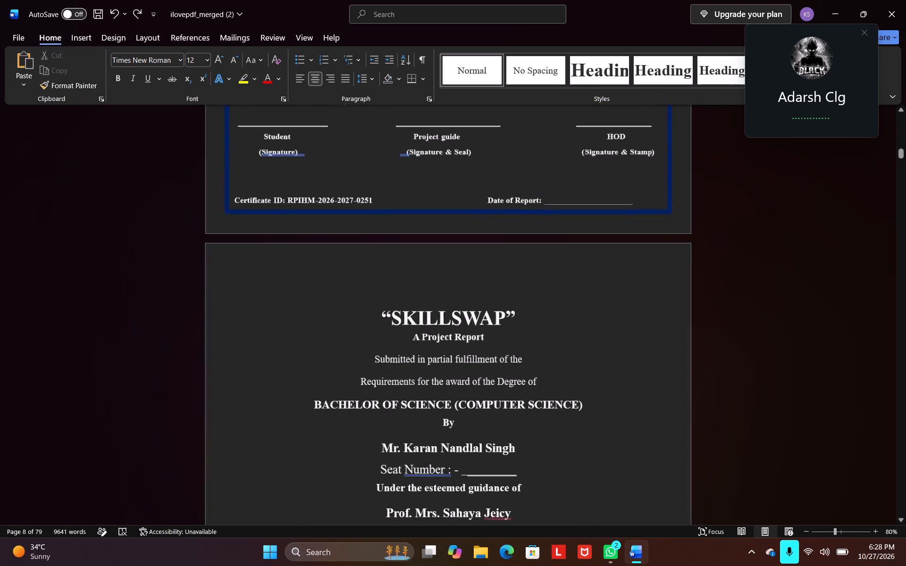
{"action": "scroll", "coordinate": [330, 263], "scroll_direction": "down", "scroll_amount": 6, "text": "ctrl"}
{"action": "scroll", "coordinate": [330, 263], "scroll_direction": "up", "scroll_amount": 1, "text": "ctrl"}
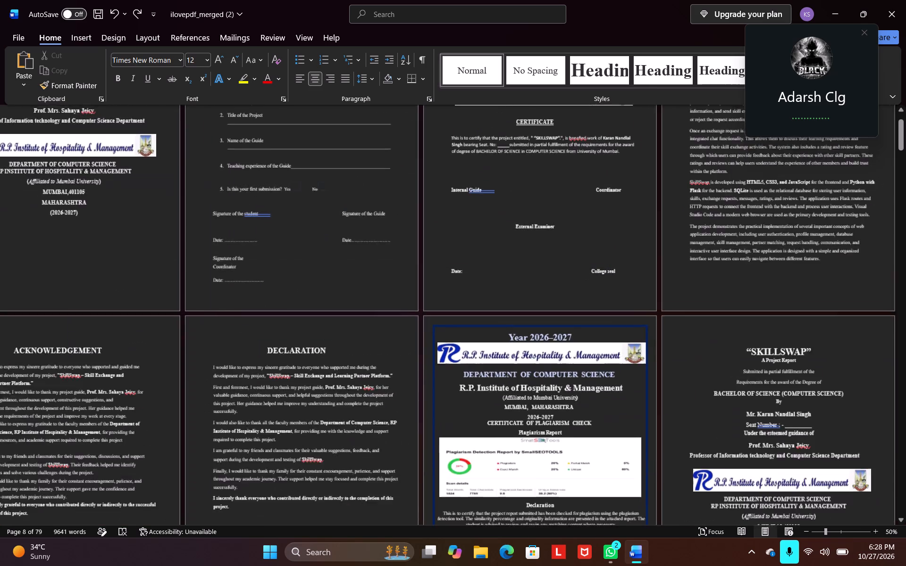
{"action": "scroll", "coordinate": [330, 263], "scroll_direction": "down", "scroll_amount": 7, "text": "ctrl"}
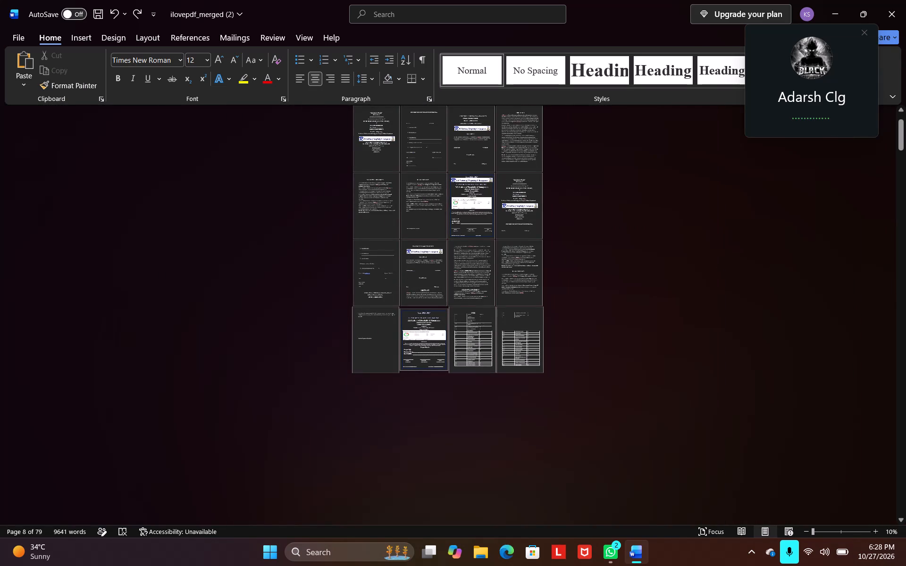
{"action": "scroll", "coordinate": [512, 417], "scroll_direction": "up", "scroll_amount": 14, "text": "ctrl"}
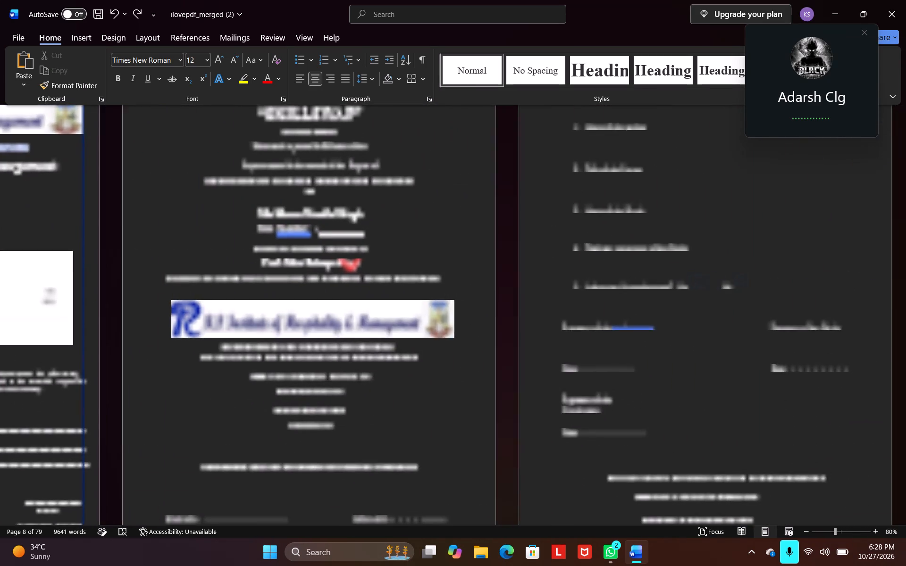
{"action": "scroll", "coordinate": [516, 417], "scroll_direction": "up", "scroll_amount": 5, "text": "ctrl"}
{"action": "scroll", "coordinate": [516, 417], "scroll_direction": "down", "scroll_amount": 1}
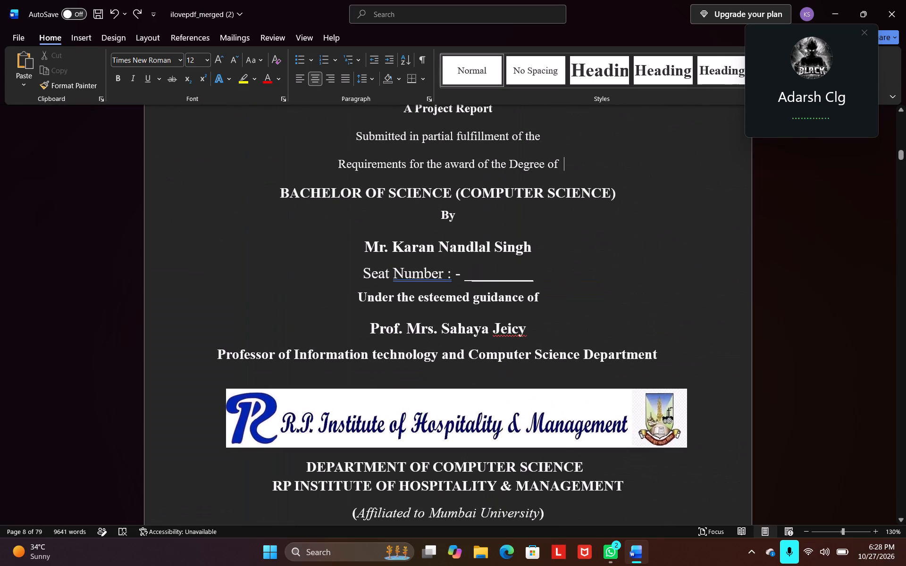
Compare the second copy of the title, proforma and certificate pages with the earlier copy at the start of the report.
{"action": "scroll", "coordinate": [516, 417], "scroll_direction": "down", "scroll_amount": 1}
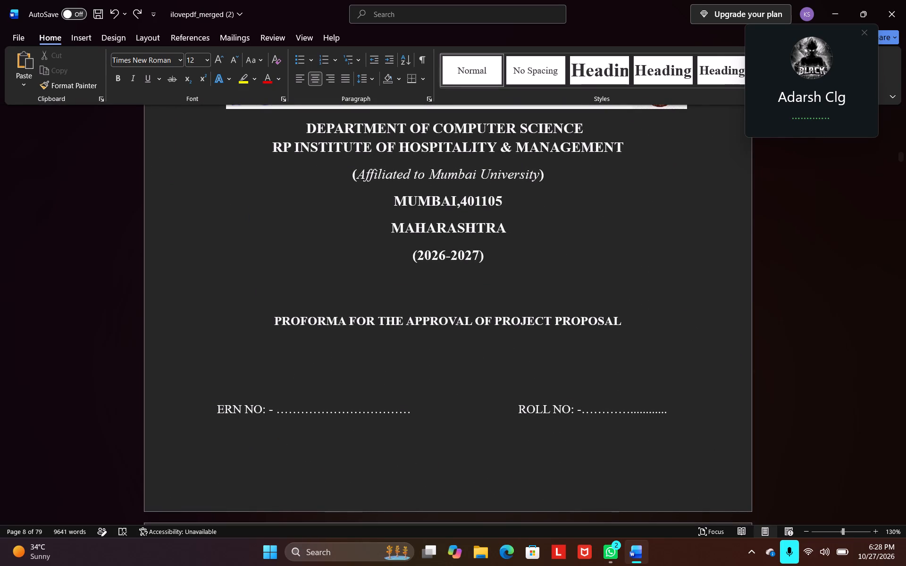
{"action": "scroll", "coordinate": [516, 417], "scroll_direction": "down", "scroll_amount": 6}
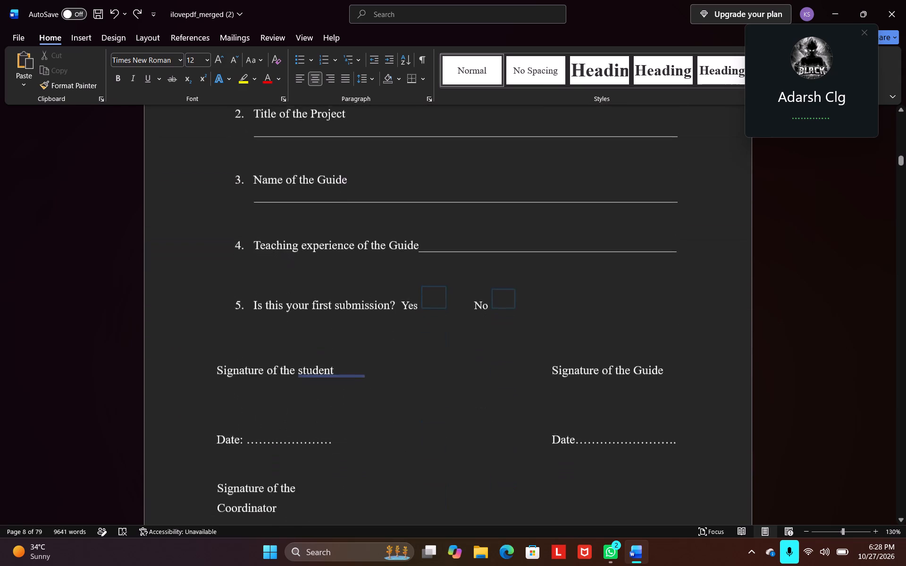
{"action": "scroll", "coordinate": [516, 417], "scroll_direction": "down", "scroll_amount": 2}
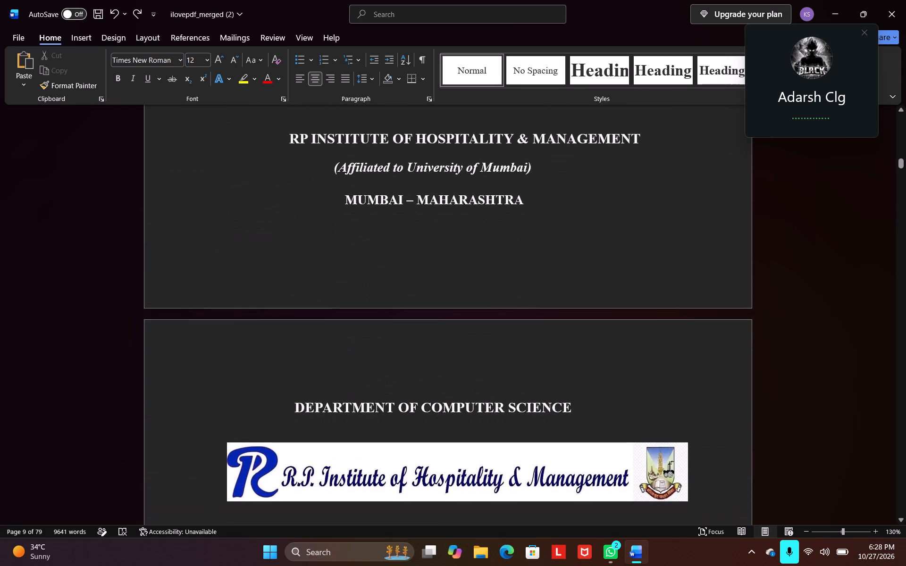
{"action": "scroll", "coordinate": [516, 417], "scroll_direction": "down", "scroll_amount": 2}
{"action": "scroll", "coordinate": [516, 417], "scroll_direction": "up", "scroll_amount": 1}
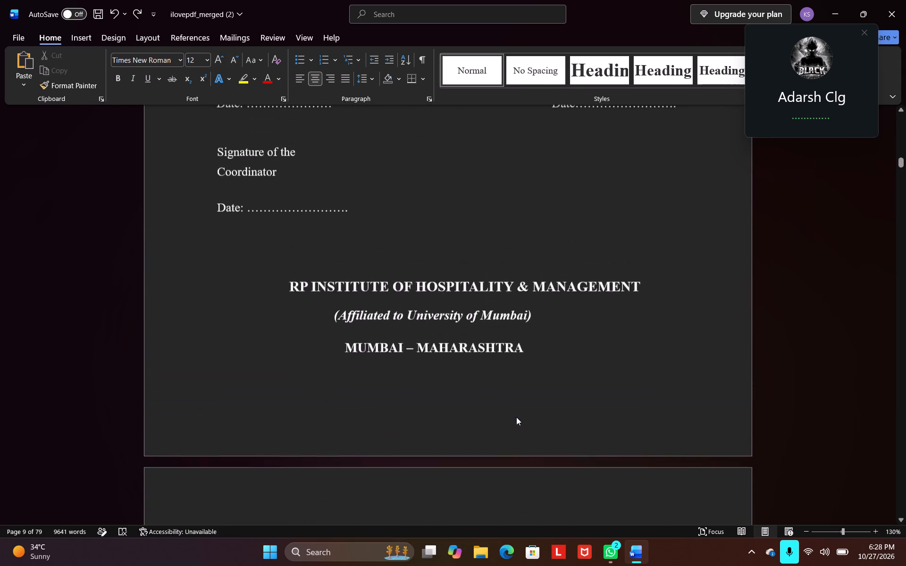
{"action": "scroll", "coordinate": [516, 417], "scroll_direction": "up", "scroll_amount": 5}
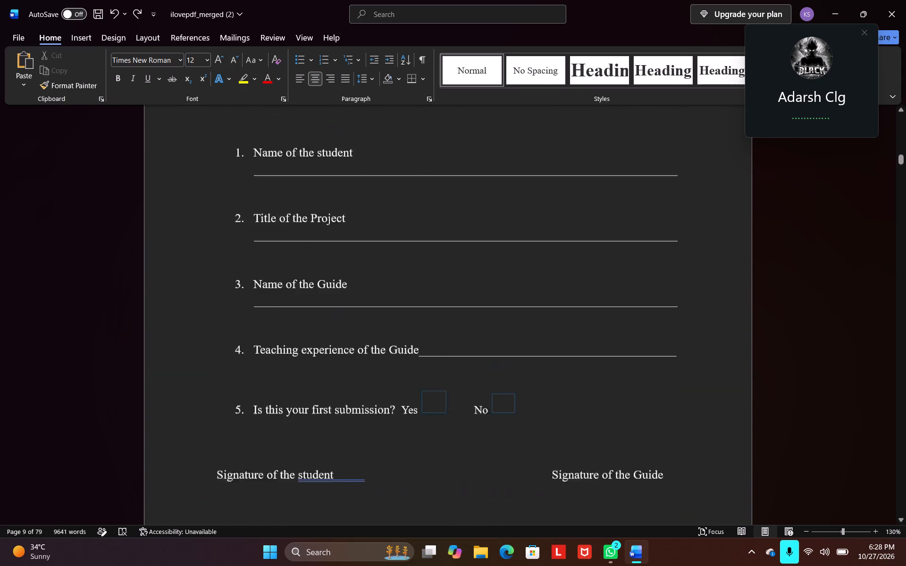
{"action": "scroll", "coordinate": [516, 417], "scroll_direction": "up", "scroll_amount": 19}
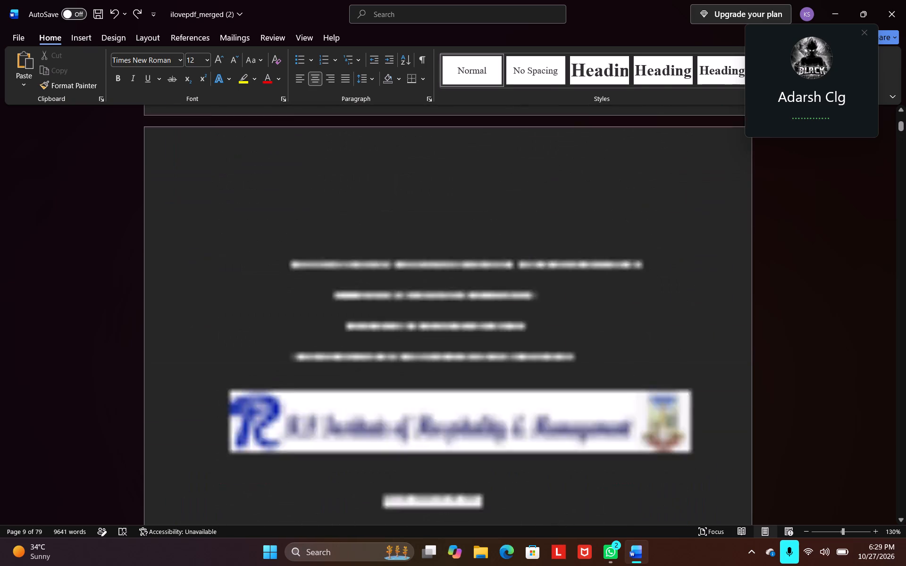
{"action": "scroll", "coordinate": [516, 417], "scroll_direction": "down", "scroll_amount": 7}
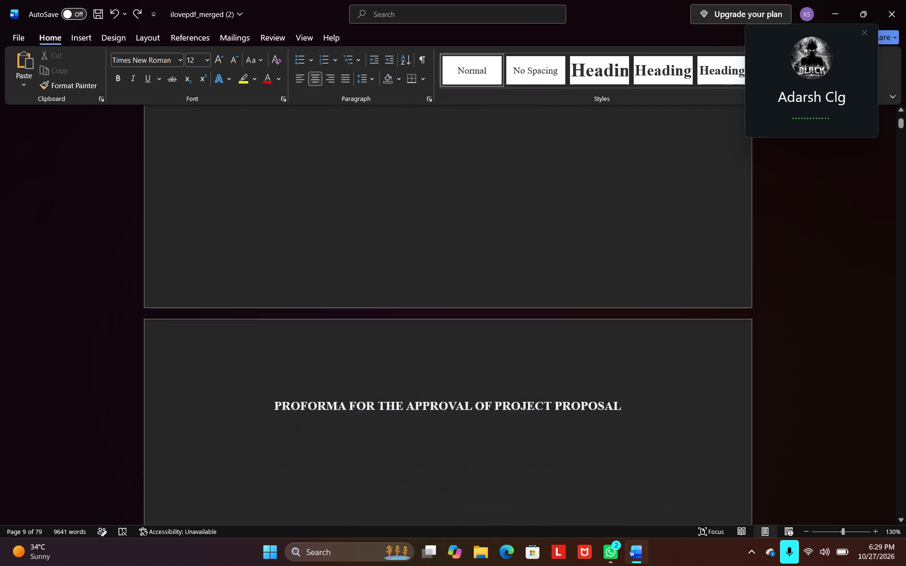
{"action": "scroll", "coordinate": [516, 417], "scroll_direction": "down", "scroll_amount": 4}
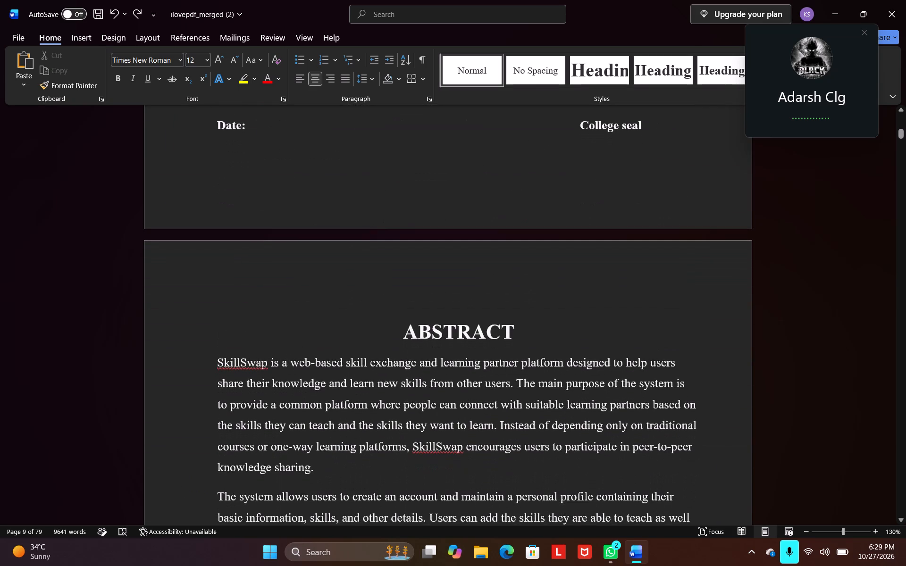
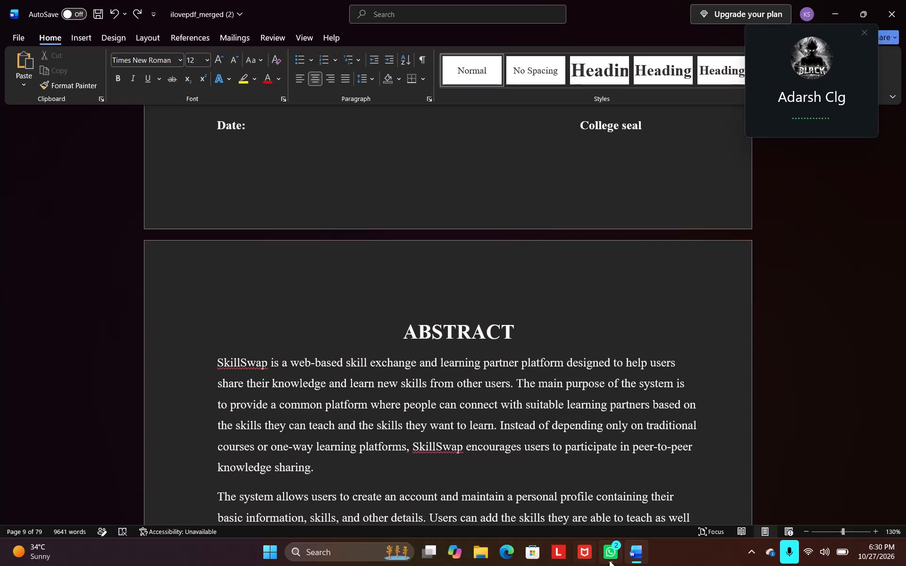
Switch from the report document to the open WhatsApp windows.
{"action": "left_click", "coordinate": [611, 560]}
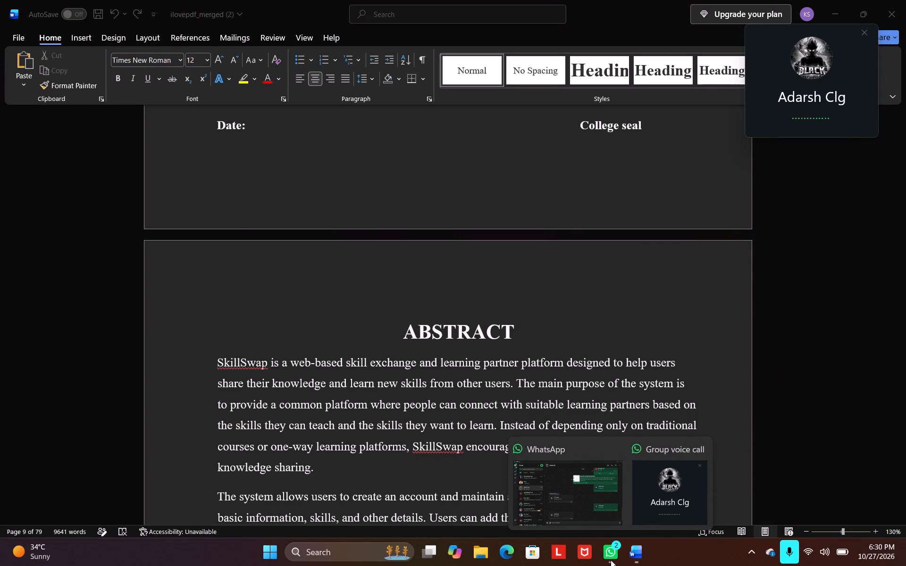
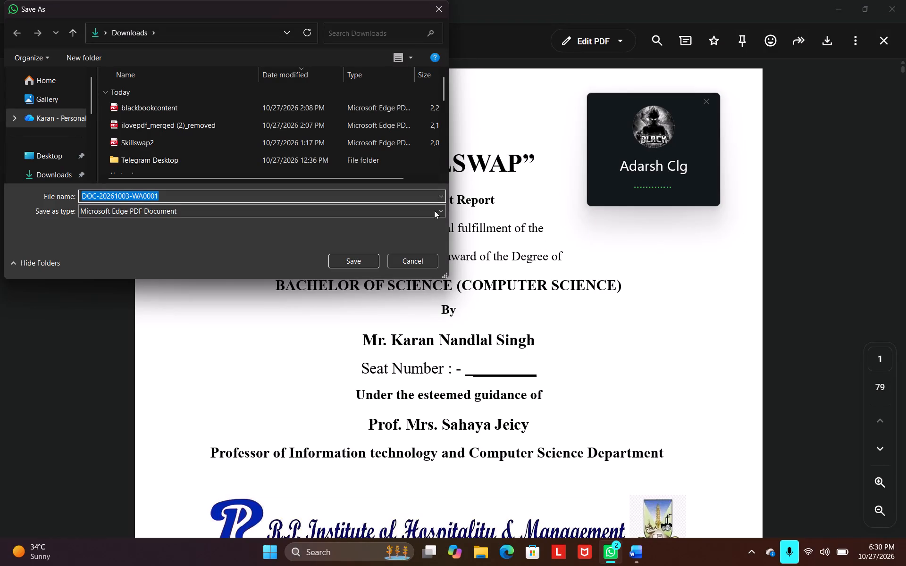
Try to save the SkillSwap report PDF from the chat to the Desktop folder under the name DOC-20261003-WA0001.
{"action": "left_click", "coordinate": [57, 158]}
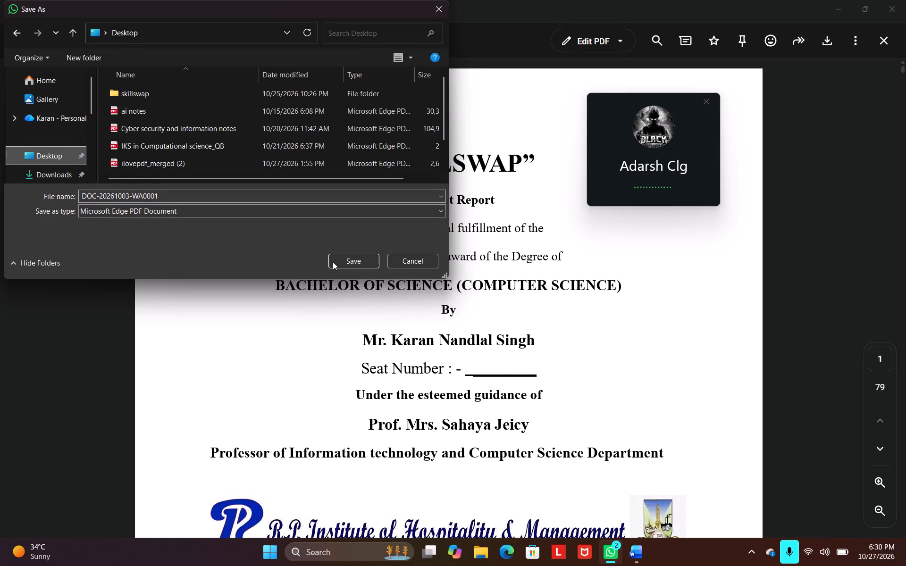
{"action": "left_click", "coordinate": [345, 264]}
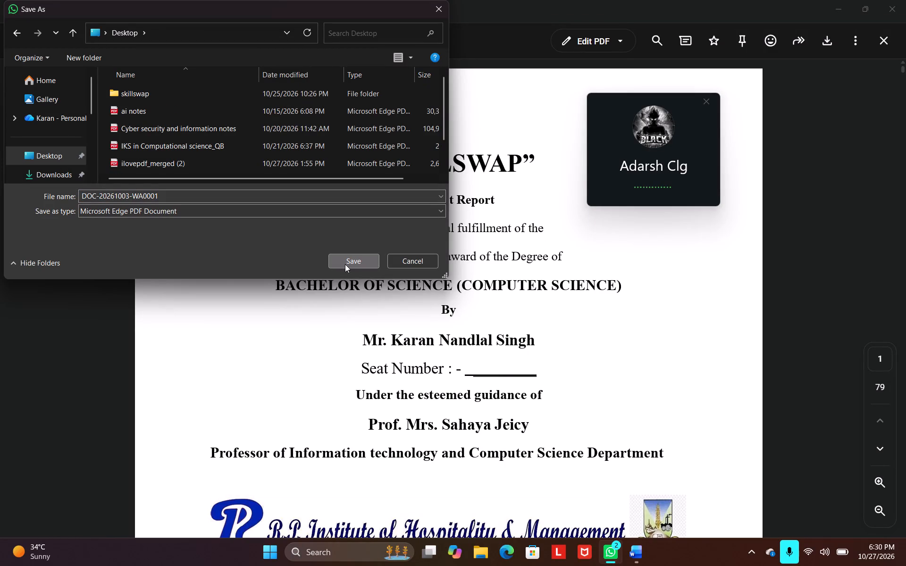
{"action": "left_click", "coordinate": [345, 264]}
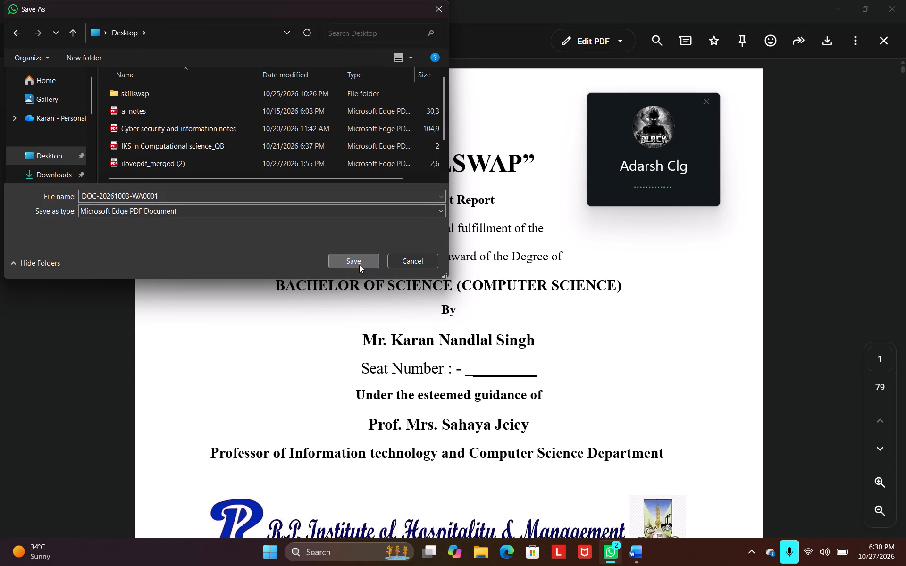
{"action": "left_click", "coordinate": [357, 265]}
{"action": "left_click", "coordinate": [357, 265]}
{"action": "left_click", "coordinate": [469, 100]}
{"action": "scroll", "coordinate": [329, 122], "scroll_direction": "down", "scroll_amount": 2}
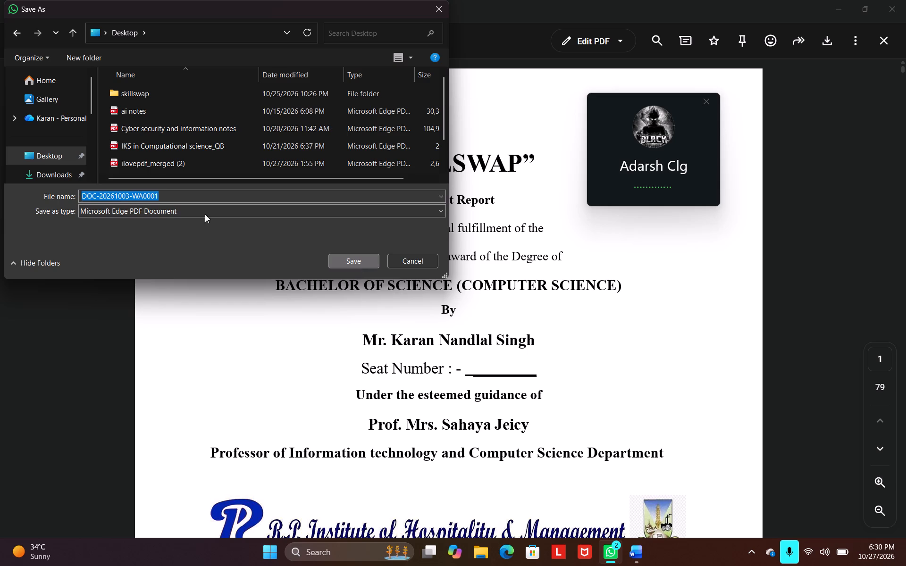
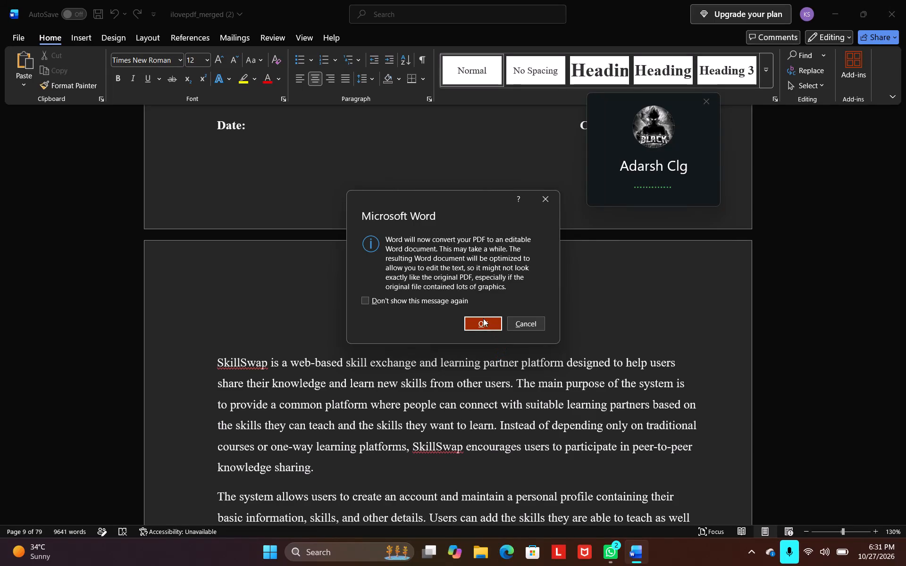
Convert the DOC-20261003-WA0001 PDF into an editable Word document and enable editing on it.
{"action": "left_click", "coordinate": [482, 321]}
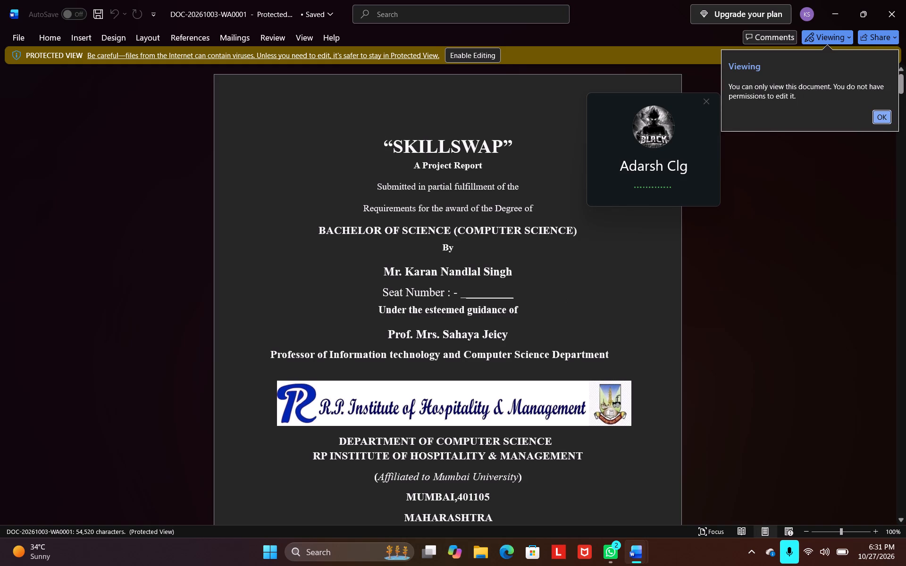
{"action": "left_click", "coordinate": [884, 113]}
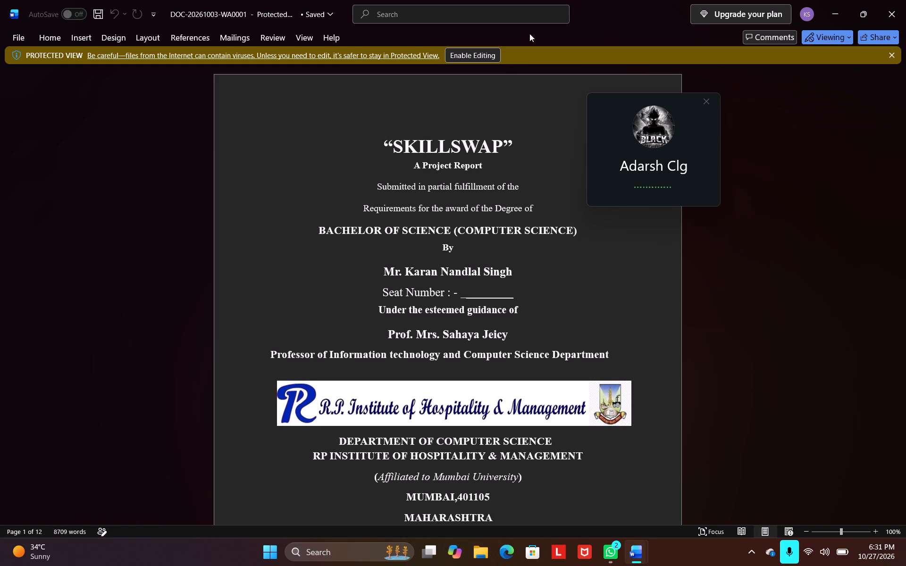
{"action": "left_click", "coordinate": [492, 50]}
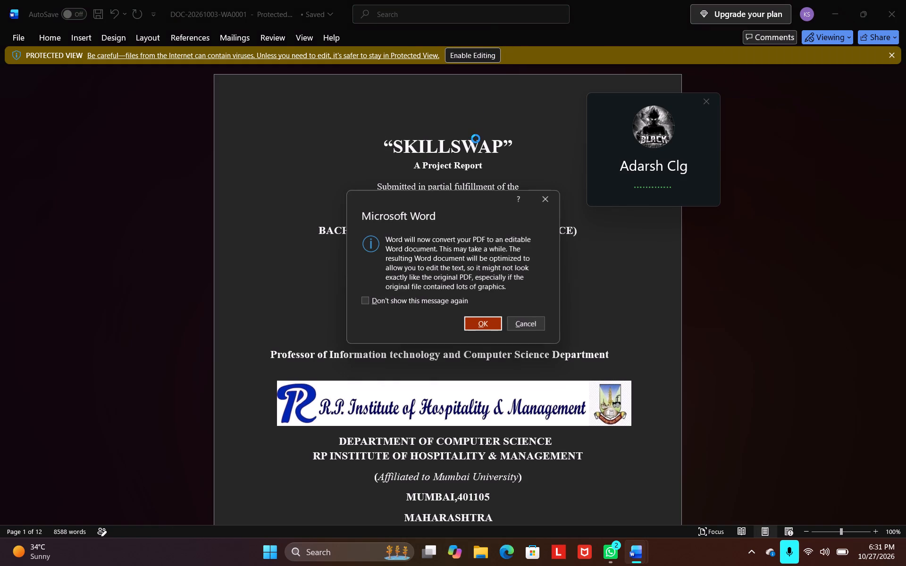
{"action": "left_click", "coordinate": [486, 323]}
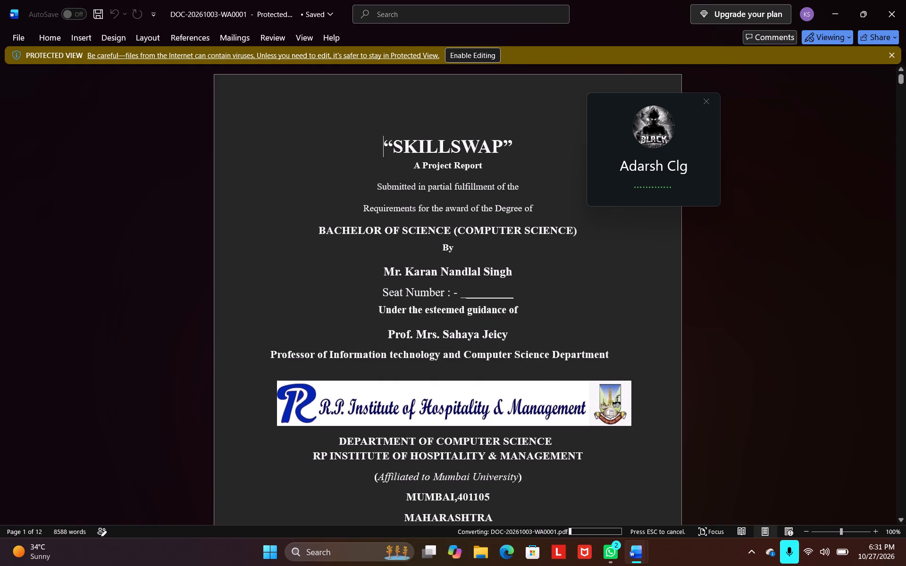
Insert a page break before the "PROFORMA FOR THE APPROVAL OF PROJECT PROPOSAL" heading on the cover page.
{"action": "scroll", "coordinate": [486, 323], "scroll_direction": "down", "scroll_amount": 6}
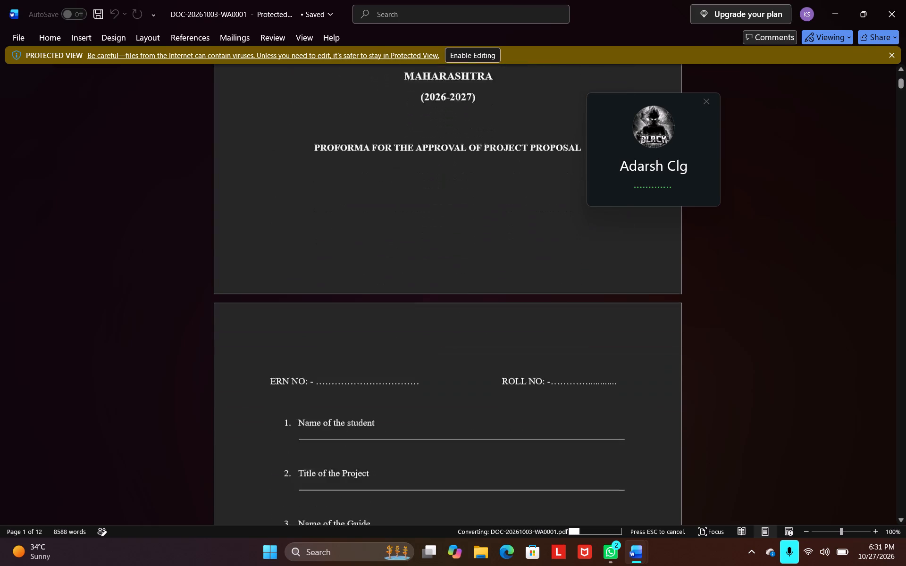
{"action": "scroll", "coordinate": [486, 323], "scroll_direction": "down", "scroll_amount": 2}
{"action": "scroll", "coordinate": [486, 323], "scroll_direction": "up", "scroll_amount": 2}
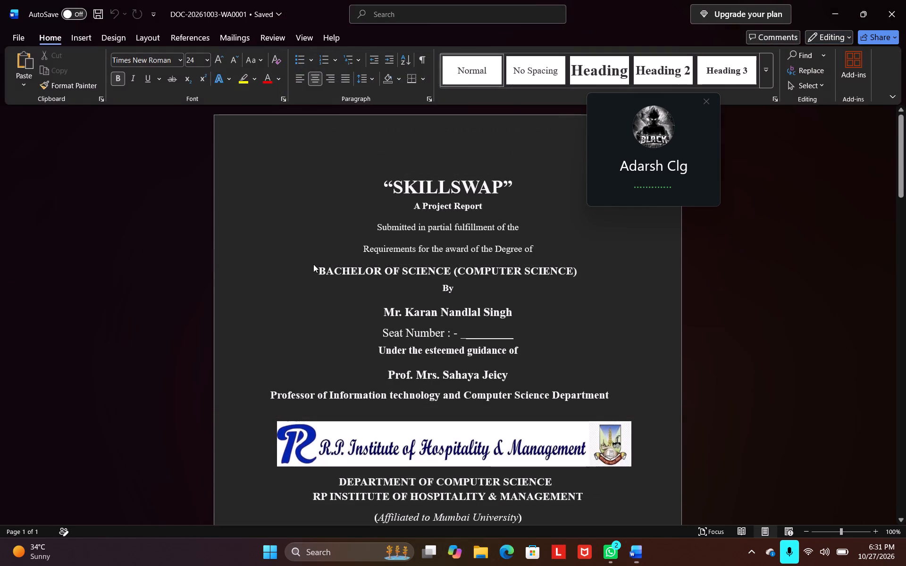
{"action": "scroll", "coordinate": [336, 302], "scroll_direction": "down", "scroll_amount": 2}
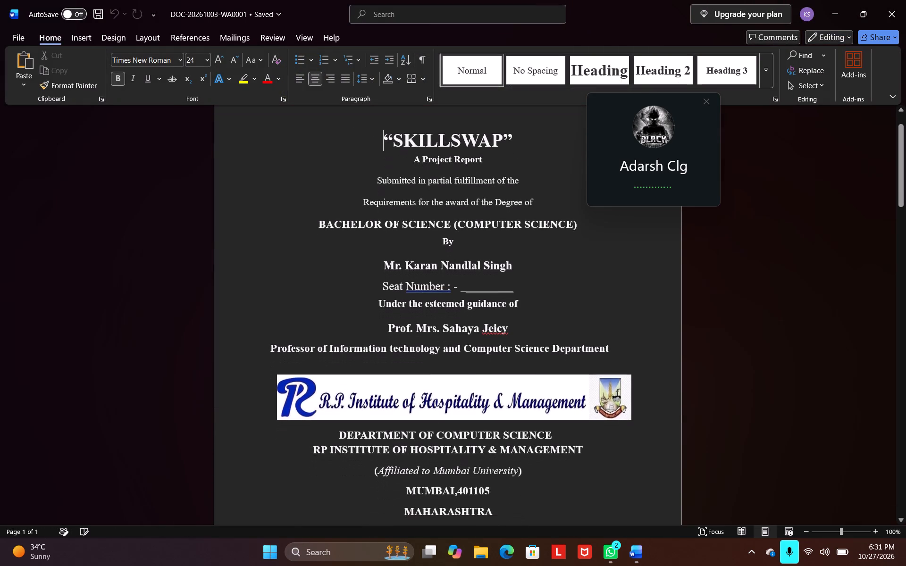
{"action": "scroll", "coordinate": [336, 302], "scroll_direction": "down", "scroll_amount": 2}
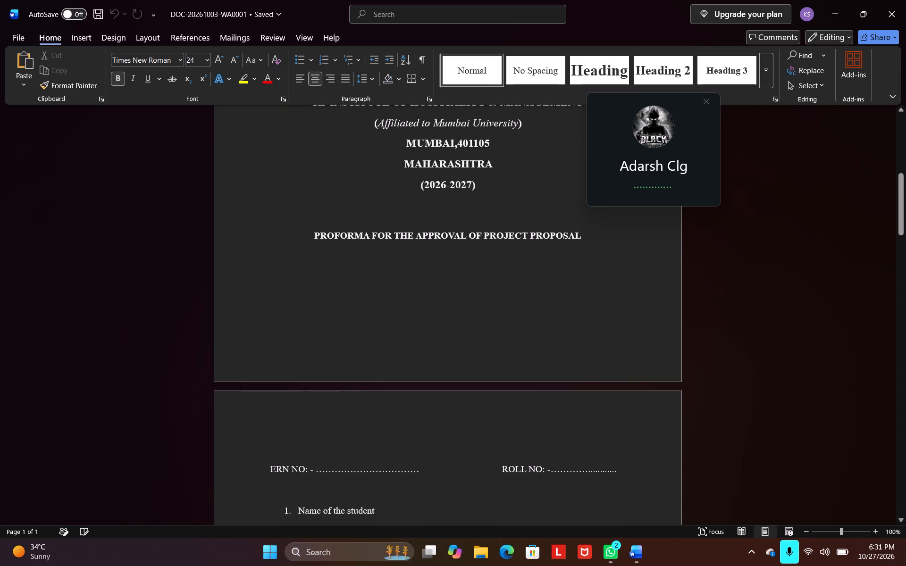
{"action": "left_click", "coordinate": [311, 234]}
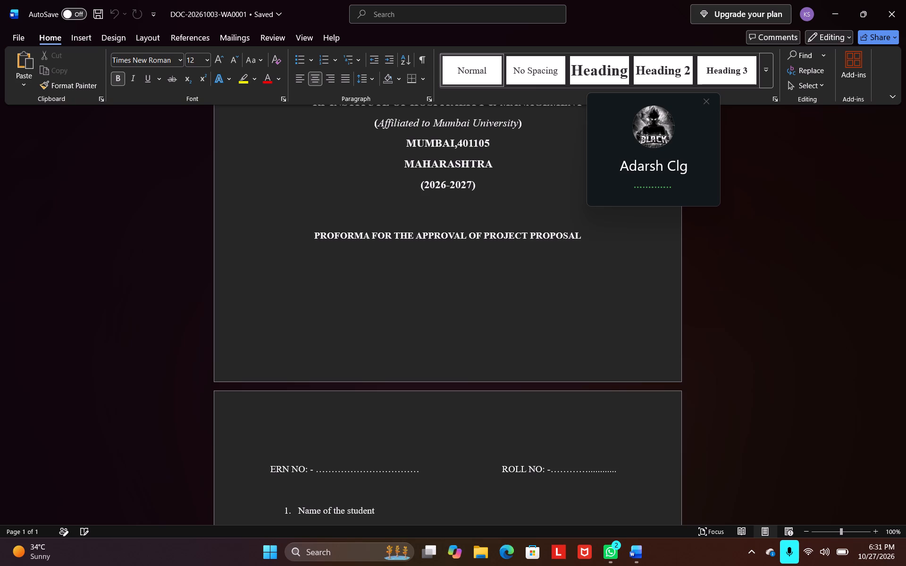
{"action": "key", "text": "ctrl+Return"}
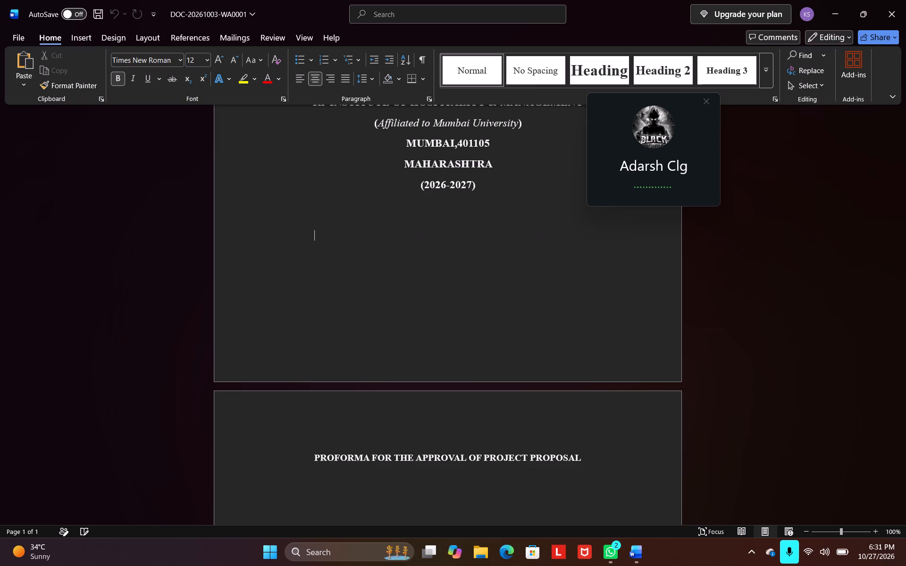
Insert a blank line between the ACKNOWLEDGEMENT heading and its first paragraph.
{"action": "scroll", "coordinate": [311, 234], "scroll_direction": "down", "scroll_amount": 5}
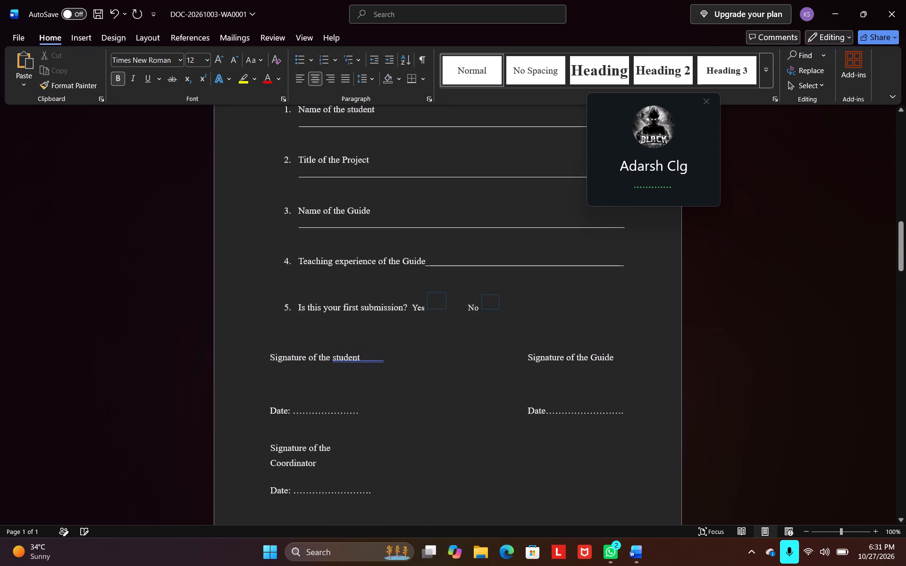
{"action": "scroll", "coordinate": [311, 234], "scroll_direction": "down", "scroll_amount": 6}
{"action": "scroll", "coordinate": [311, 234], "scroll_direction": "up", "scroll_amount": 1}
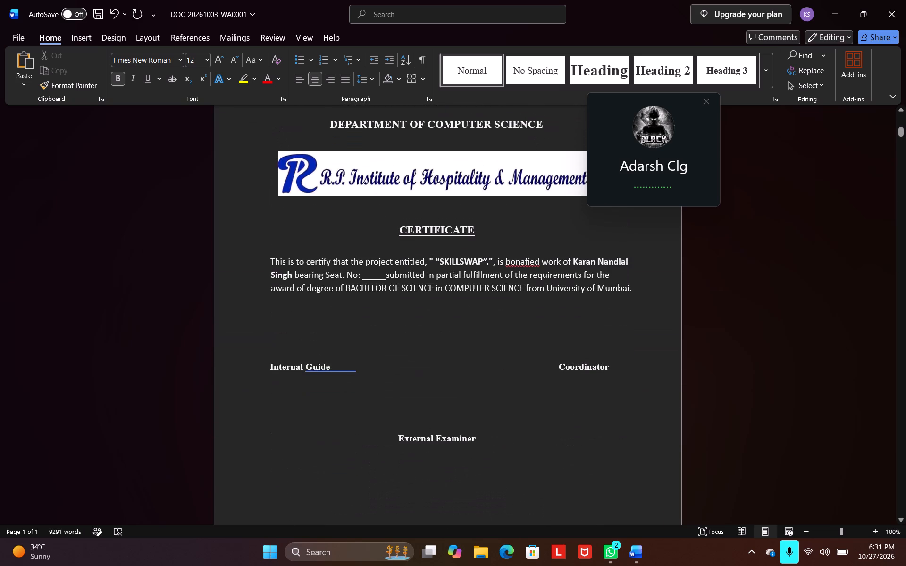
{"action": "scroll", "coordinate": [311, 234], "scroll_direction": "up", "scroll_amount": 5}
{"action": "scroll", "coordinate": [311, 234], "scroll_direction": "down", "scroll_amount": 1}
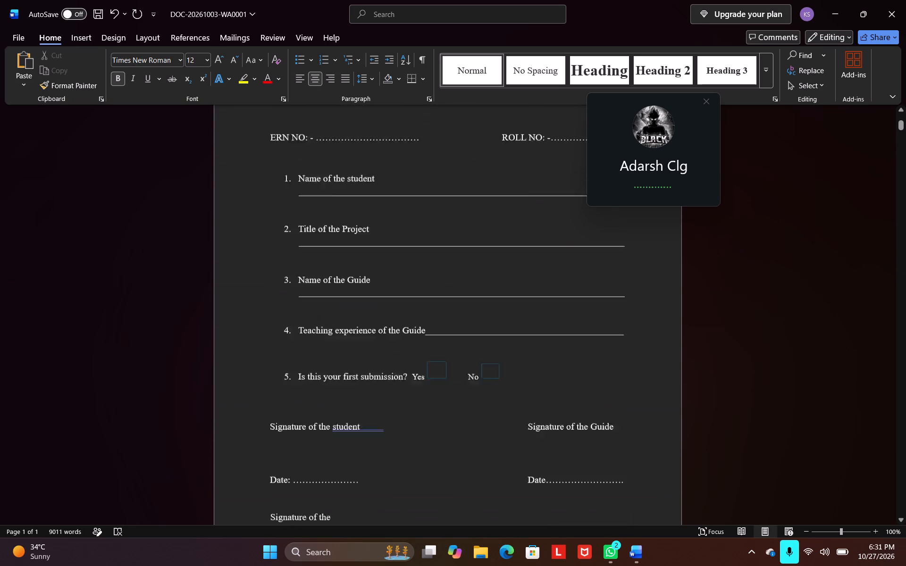
{"action": "scroll", "coordinate": [311, 234], "scroll_direction": "down", "scroll_amount": 2}
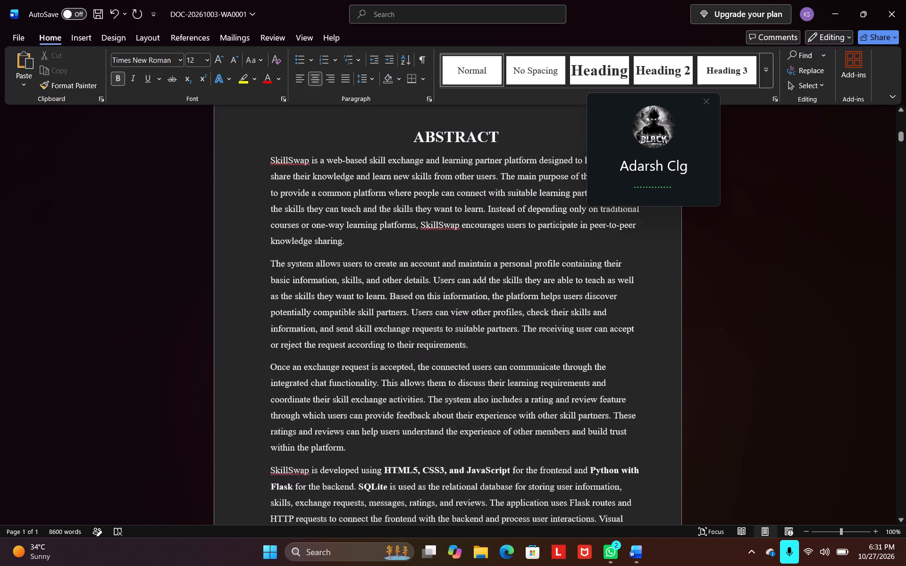
{"action": "scroll", "coordinate": [311, 234], "scroll_direction": "down", "scroll_amount": 1}
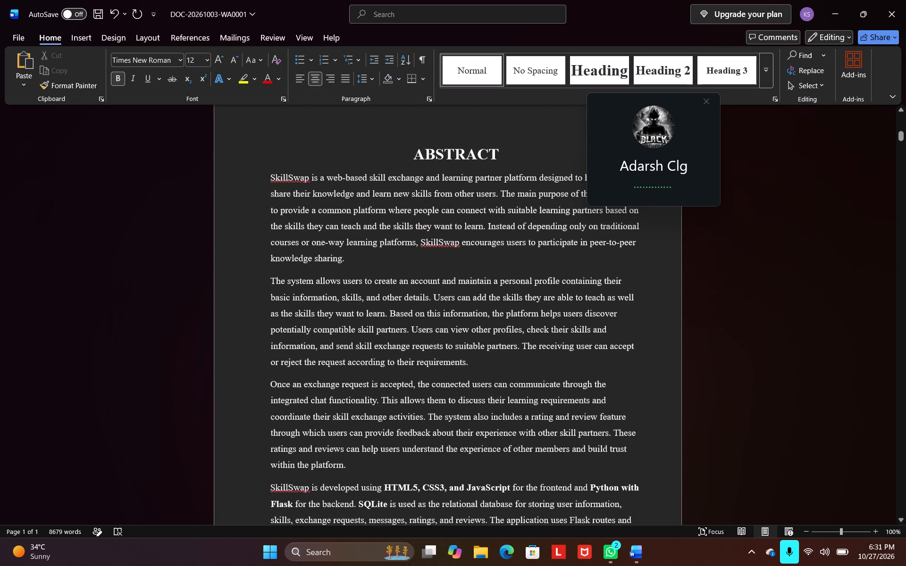
{"action": "scroll", "coordinate": [311, 234], "scroll_direction": "down", "scroll_amount": 1}
{"action": "scroll", "coordinate": [286, 199], "scroll_direction": "down", "scroll_amount": 4}
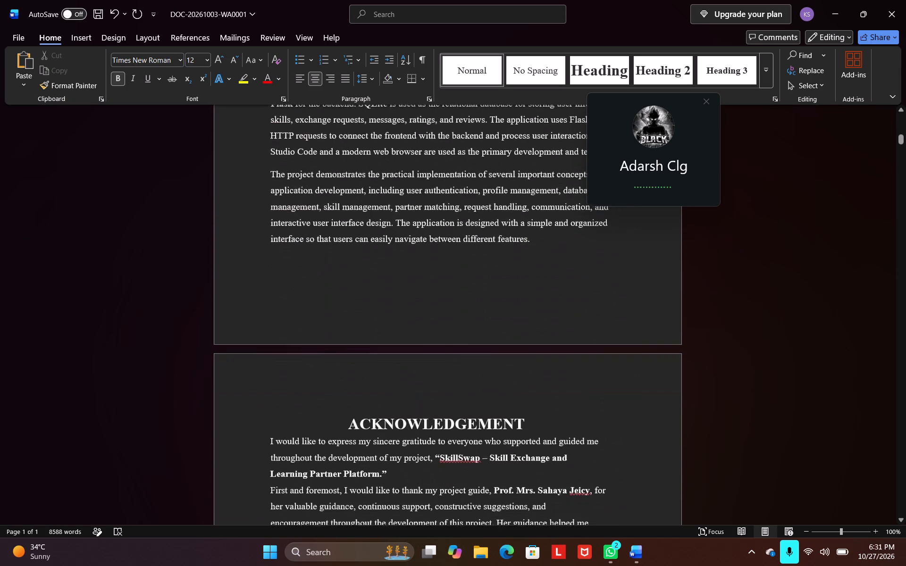
{"action": "scroll", "coordinate": [286, 199], "scroll_direction": "down", "scroll_amount": 2}
{"action": "left_click", "coordinate": [268, 273]}
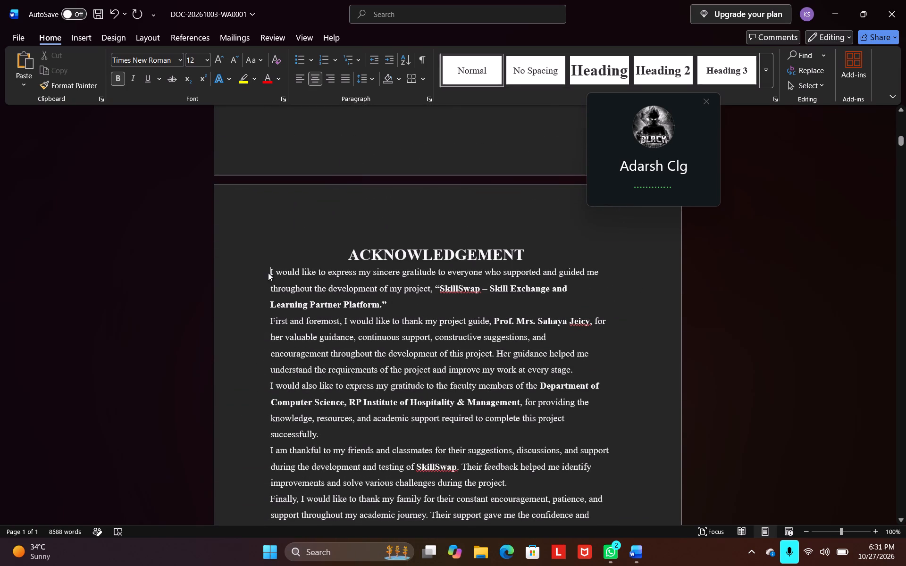
{"action": "key", "text": "Return"}
Insert a page break before the DECLARATION heading that follows the acknowledgement text.
{"action": "scroll", "coordinate": [268, 273], "scroll_direction": "down", "scroll_amount": 2}
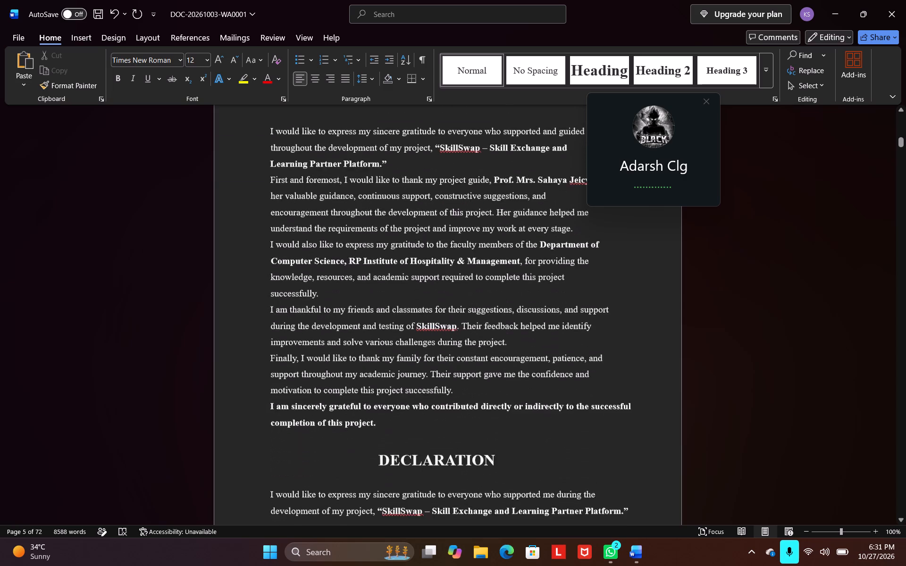
{"action": "scroll", "coordinate": [268, 273], "scroll_direction": "down", "scroll_amount": 2}
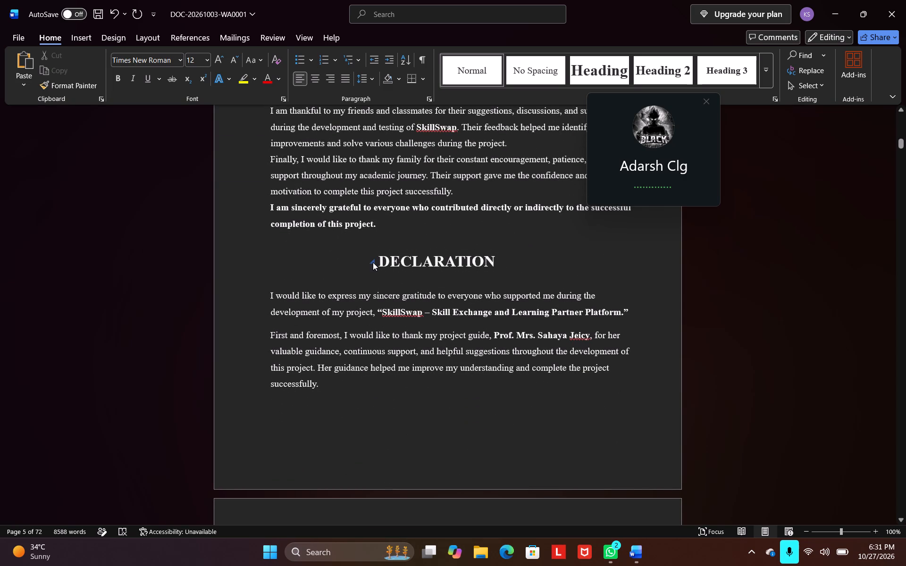
{"action": "left_click", "coordinate": [374, 259]}
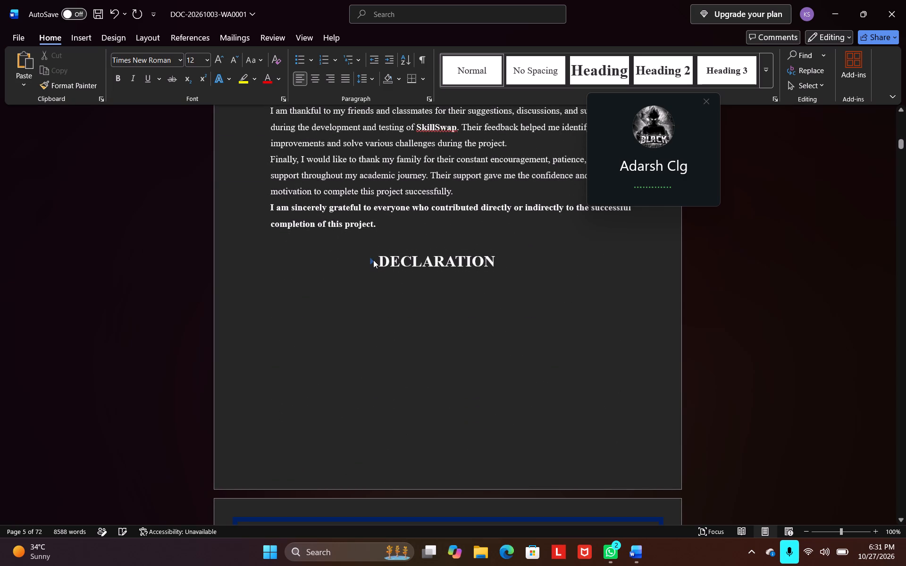
{"action": "left_click", "coordinate": [373, 260]}
{"action": "left_click", "coordinate": [363, 260]}
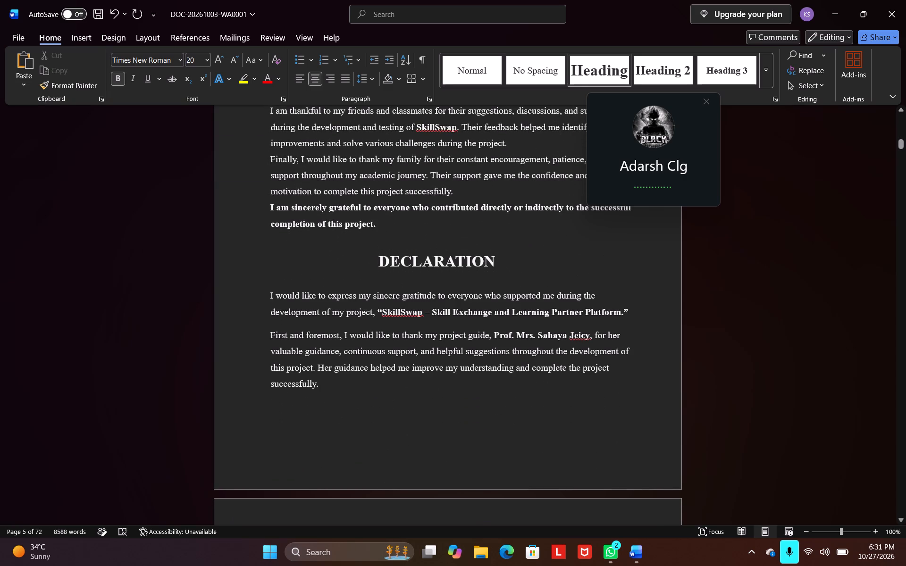
{"action": "key", "text": "ctrl+Return"}
Review the layout of the declaration page, the plagiarism check certificate and the start of the INDEX table.
{"action": "scroll", "coordinate": [363, 260], "scroll_direction": "down", "scroll_amount": 3}
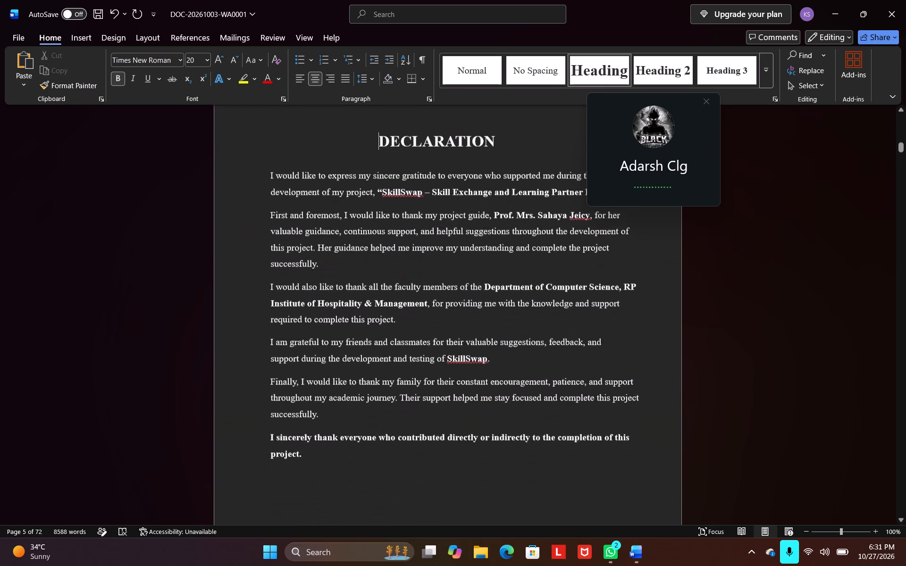
{"action": "scroll", "coordinate": [363, 260], "scroll_direction": "down", "scroll_amount": 3}
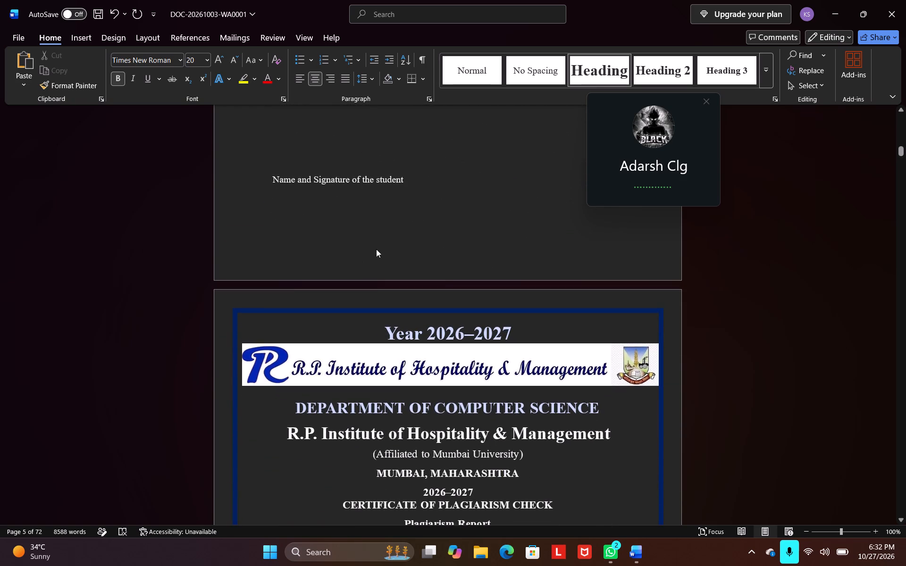
{"action": "scroll", "coordinate": [375, 265], "scroll_direction": "down", "scroll_amount": 4}
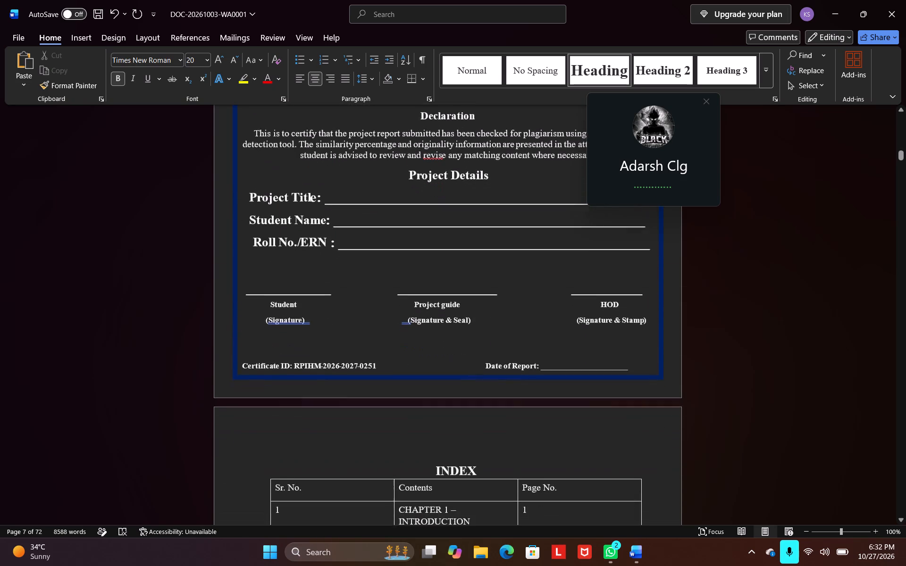
{"action": "scroll", "coordinate": [375, 265], "scroll_direction": "down", "scroll_amount": 2}
{"action": "scroll", "coordinate": [375, 265], "scroll_direction": "up", "scroll_amount": 5}
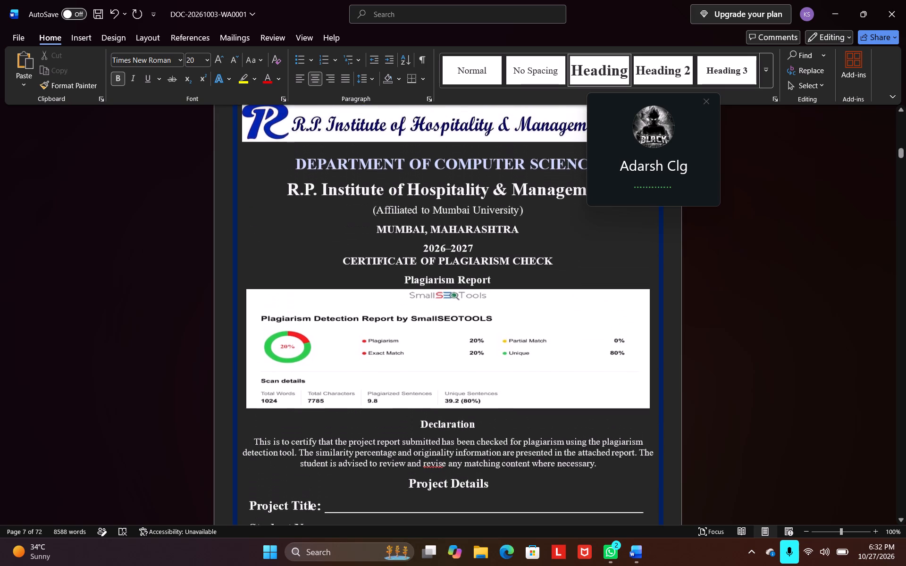
{"action": "scroll", "coordinate": [375, 265], "scroll_direction": "up", "scroll_amount": 2}
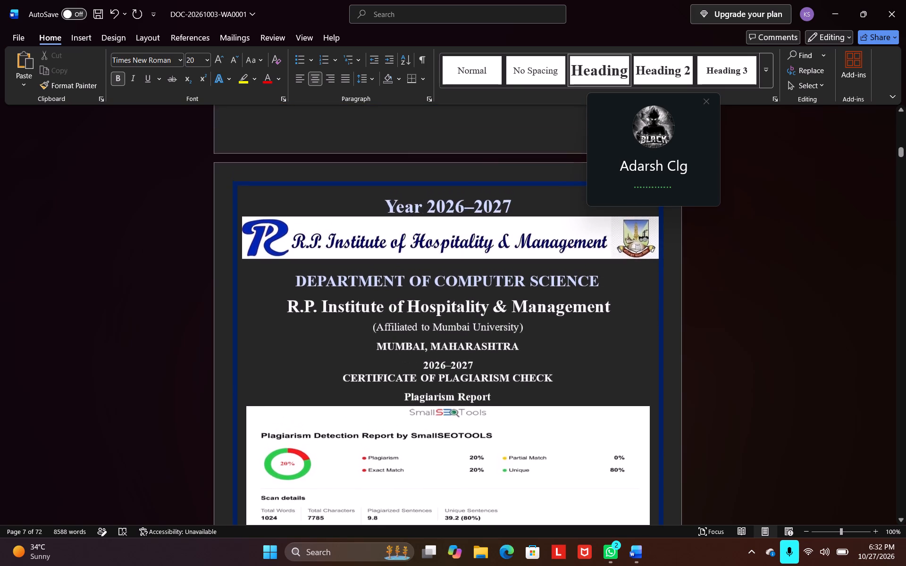
{"action": "scroll", "coordinate": [375, 265], "scroll_direction": "up", "scroll_amount": 1}
{"action": "scroll", "coordinate": [375, 265], "scroll_direction": "down", "scroll_amount": 1}
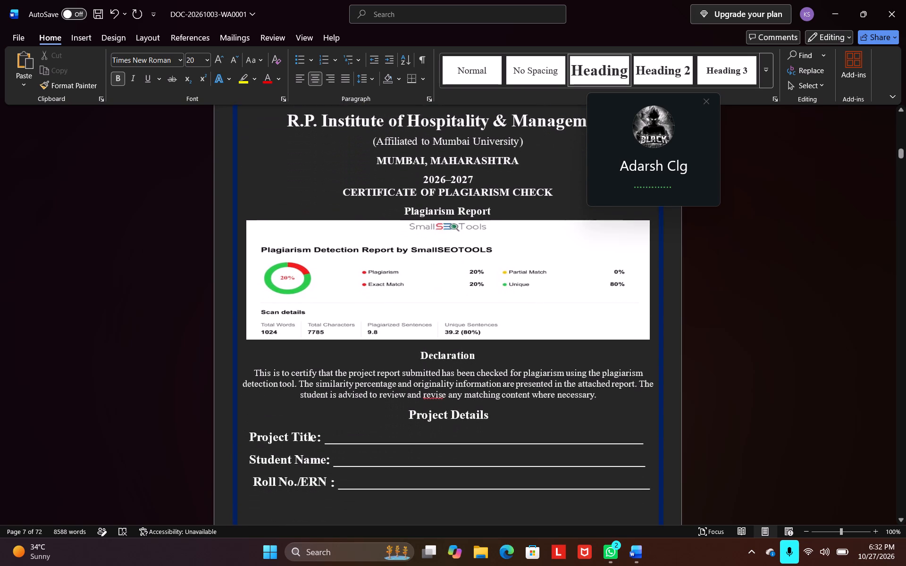
{"action": "scroll", "coordinate": [385, 307], "scroll_direction": "down", "scroll_amount": 1}
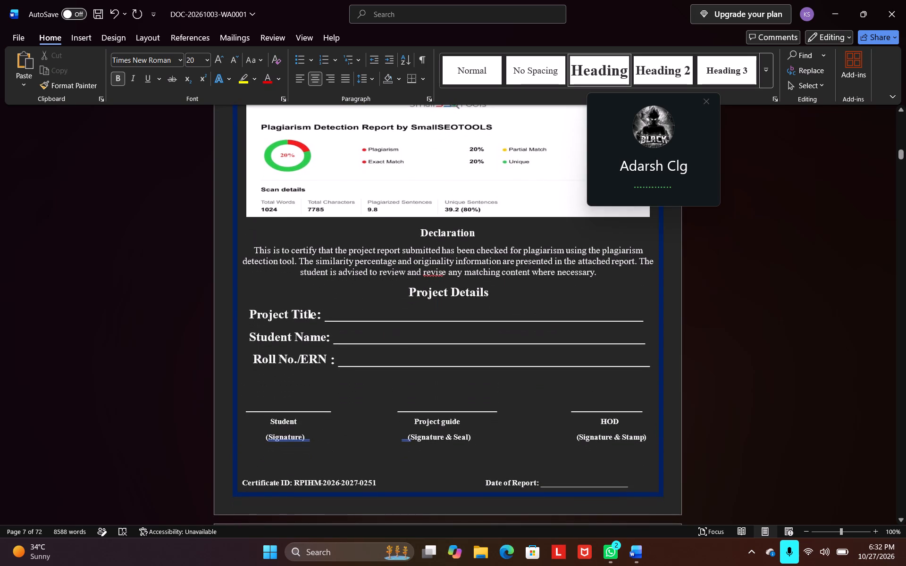
{"action": "scroll", "coordinate": [292, 375], "scroll_direction": "down", "scroll_amount": 1}
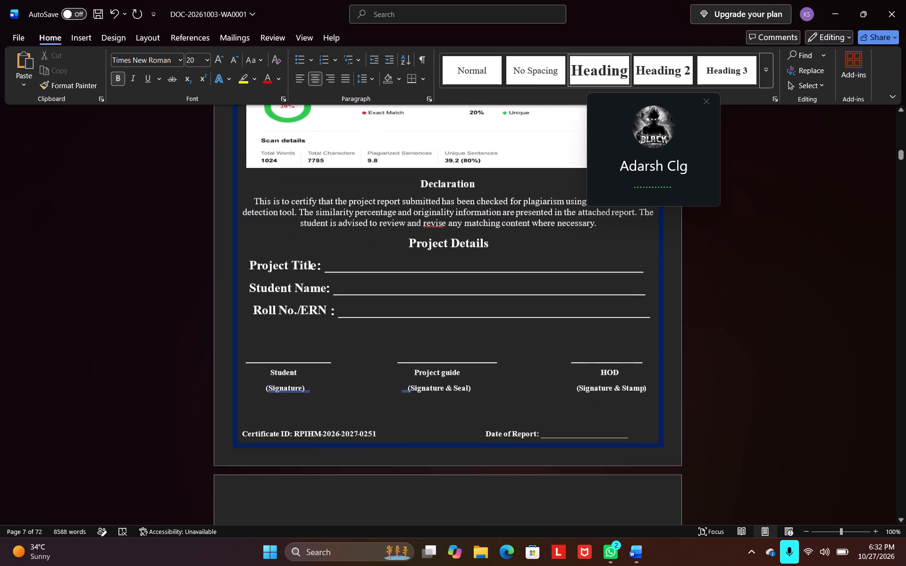
{"action": "scroll", "coordinate": [292, 375], "scroll_direction": "down", "scroll_amount": 2}
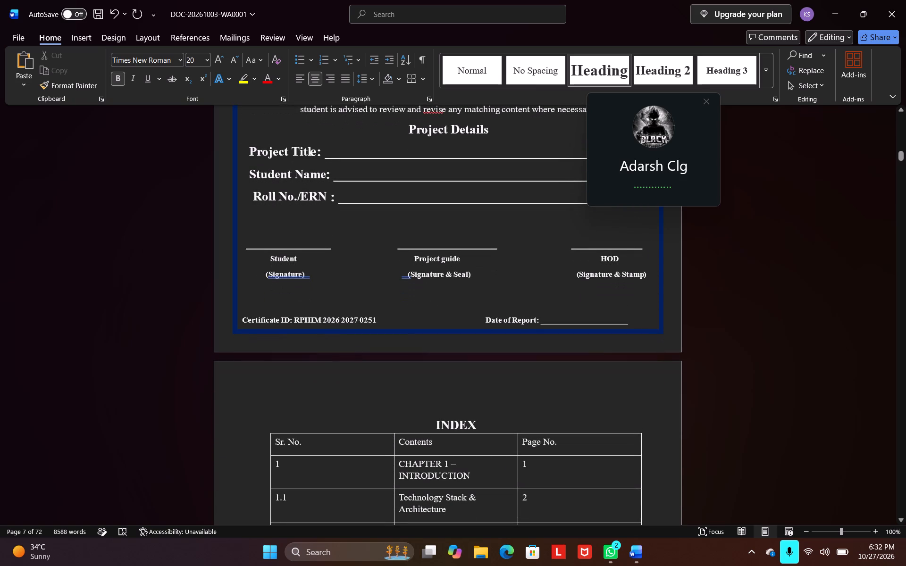
{"action": "scroll", "coordinate": [389, 412], "scroll_direction": "down", "scroll_amount": 1}
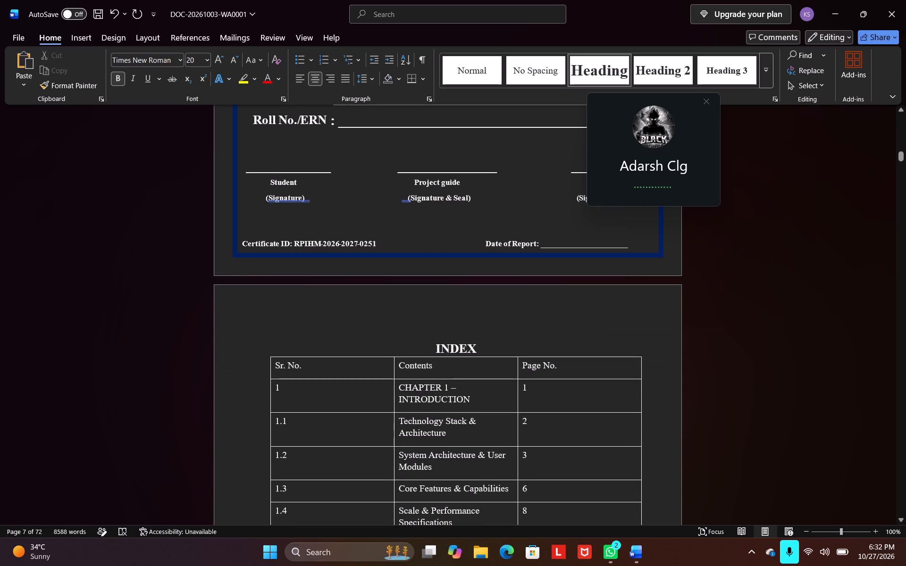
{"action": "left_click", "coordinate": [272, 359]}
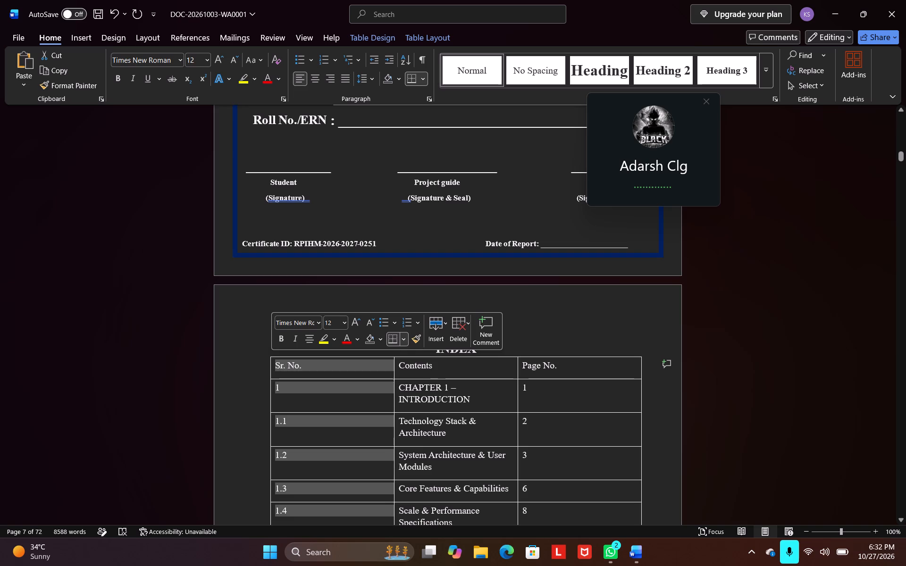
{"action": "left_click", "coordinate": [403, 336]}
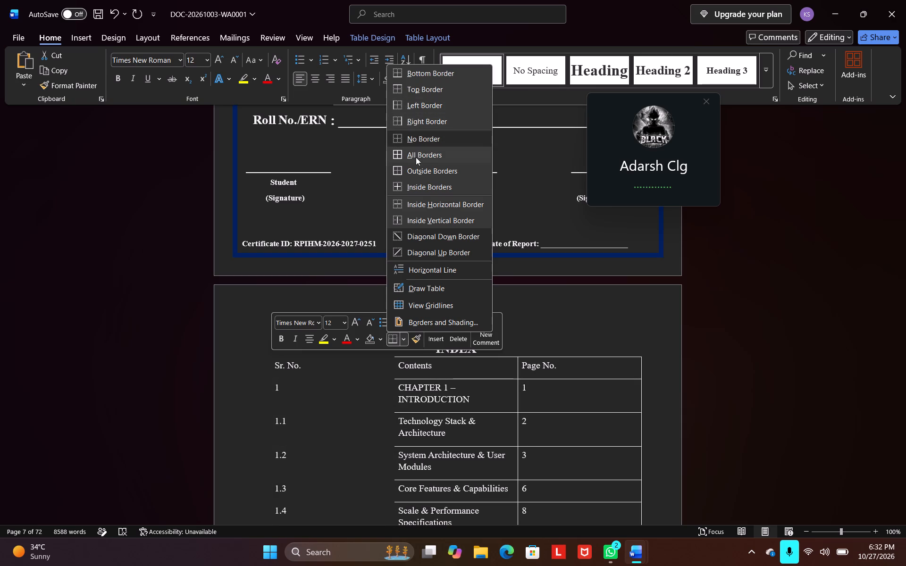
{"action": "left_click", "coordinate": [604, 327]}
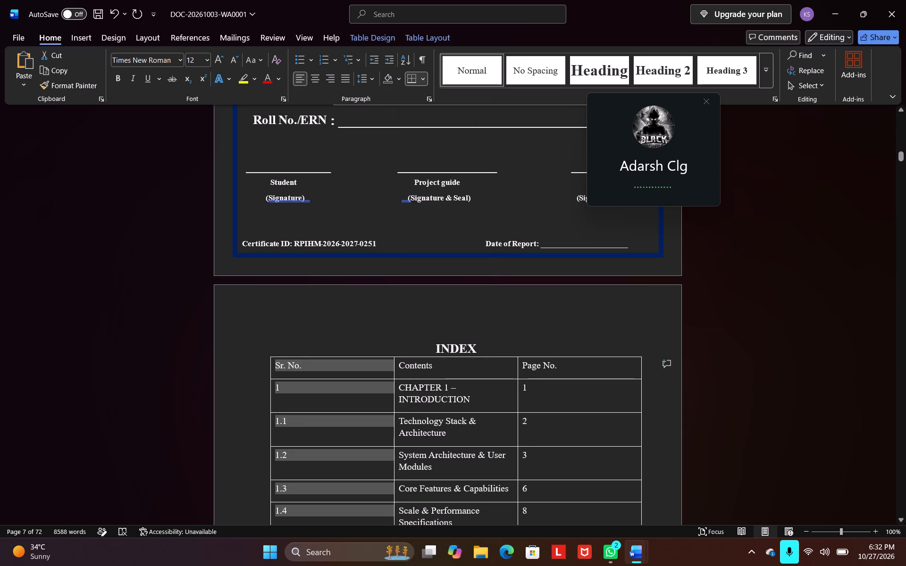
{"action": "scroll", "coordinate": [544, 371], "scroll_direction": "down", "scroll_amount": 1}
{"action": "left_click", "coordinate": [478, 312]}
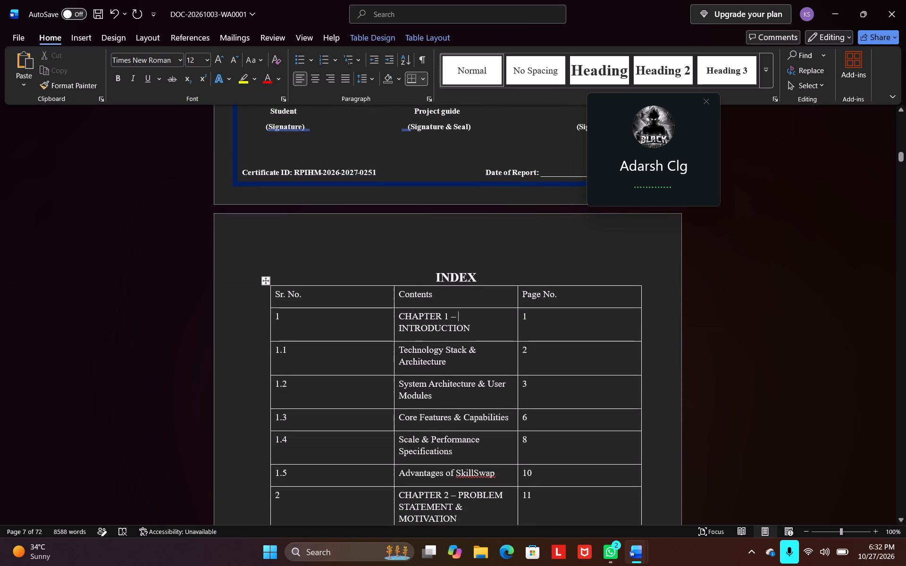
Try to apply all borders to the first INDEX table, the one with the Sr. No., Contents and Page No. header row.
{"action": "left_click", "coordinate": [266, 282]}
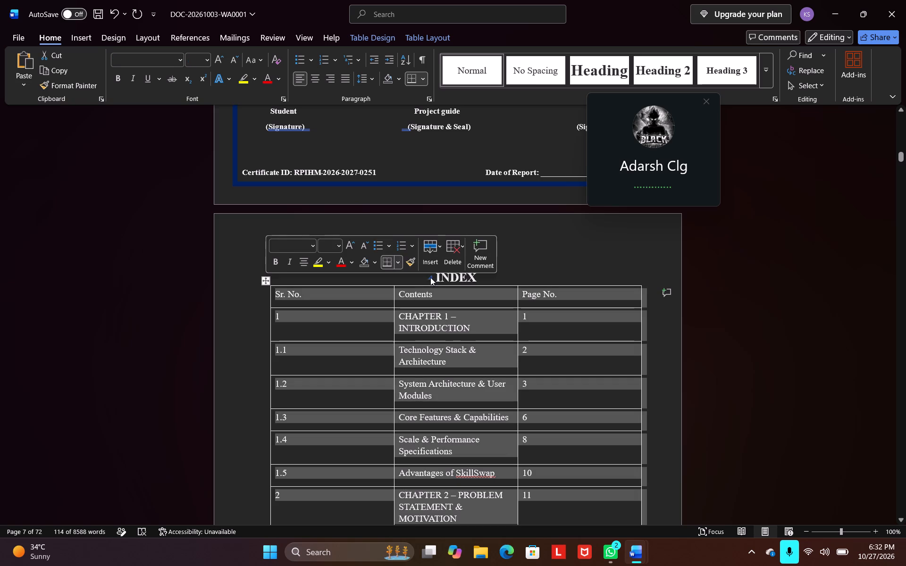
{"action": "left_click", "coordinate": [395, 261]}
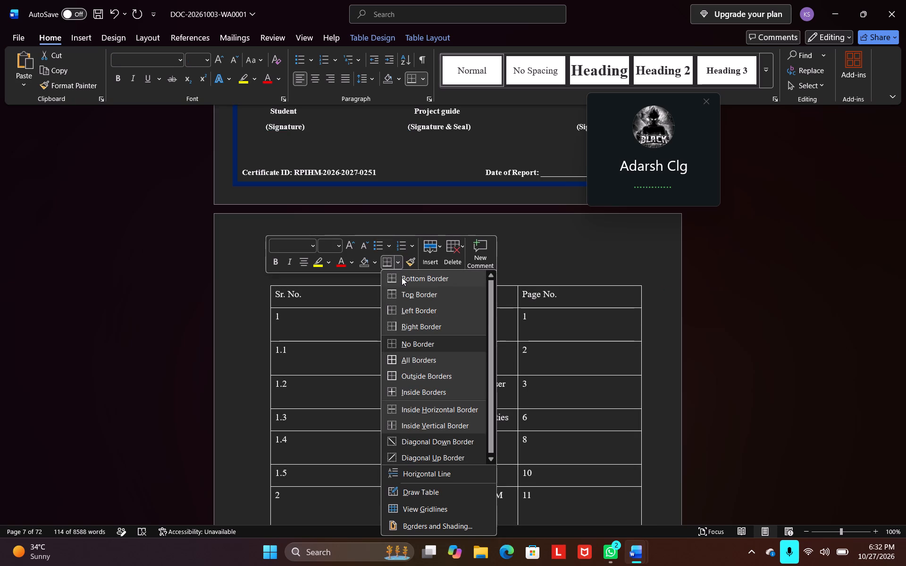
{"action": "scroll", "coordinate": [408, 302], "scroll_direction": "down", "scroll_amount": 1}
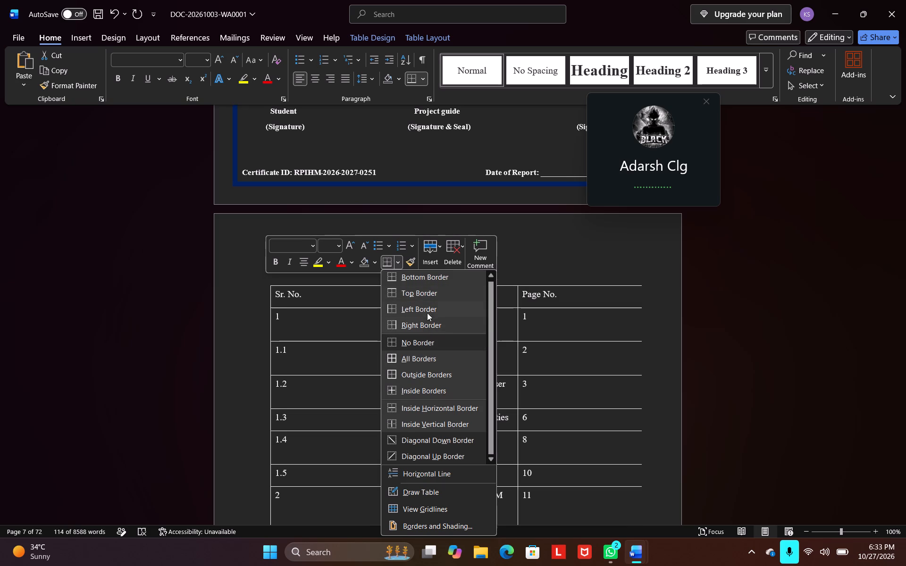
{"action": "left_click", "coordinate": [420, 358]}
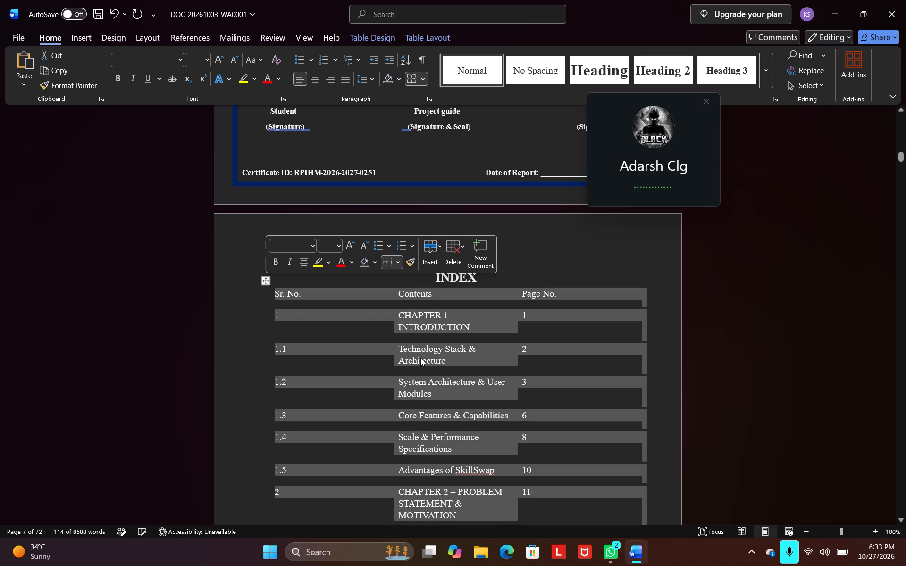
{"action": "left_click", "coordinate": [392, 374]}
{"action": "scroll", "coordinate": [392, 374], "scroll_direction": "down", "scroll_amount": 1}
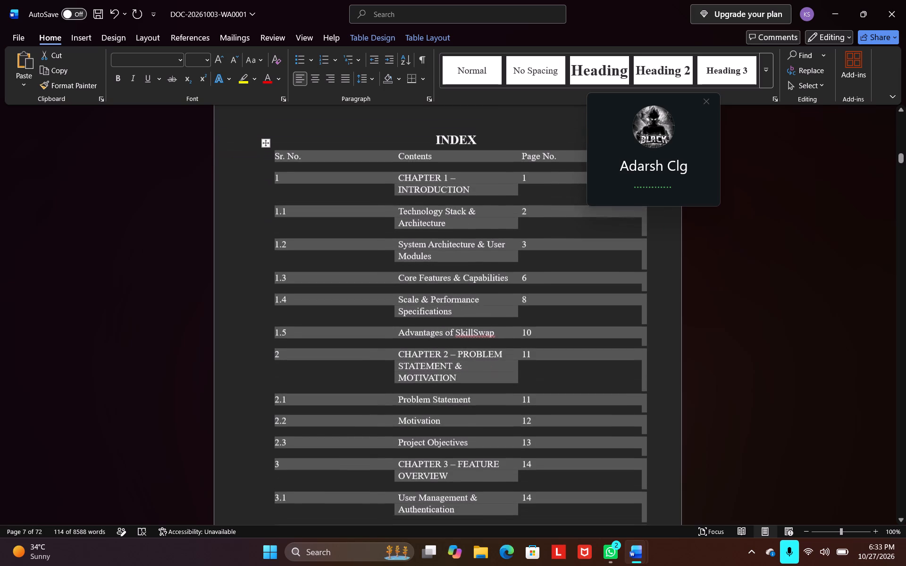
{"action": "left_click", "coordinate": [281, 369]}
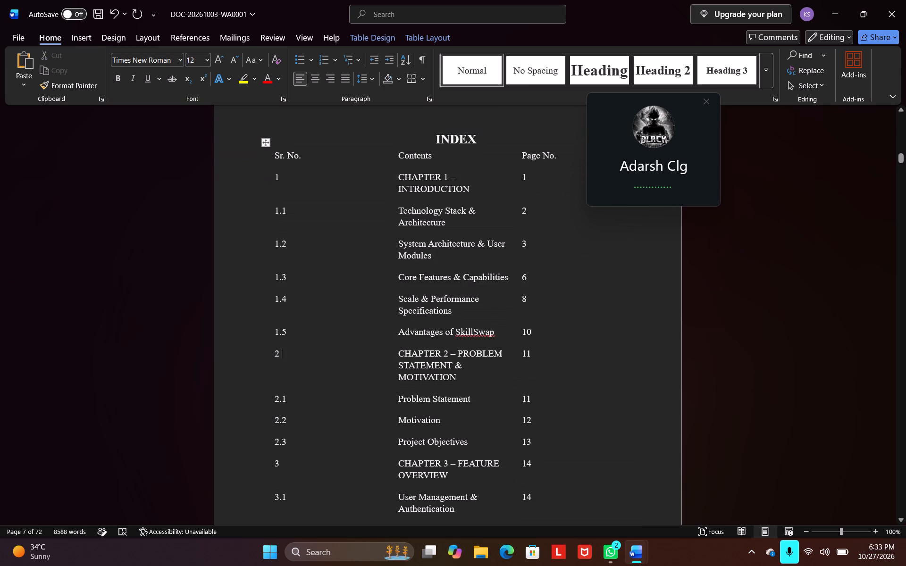
Delete the entire first INDEX table that begins with the Sr. No., Contents and Page No. header row.
{"action": "scroll", "coordinate": [309, 359], "scroll_direction": "up", "scroll_amount": 1}
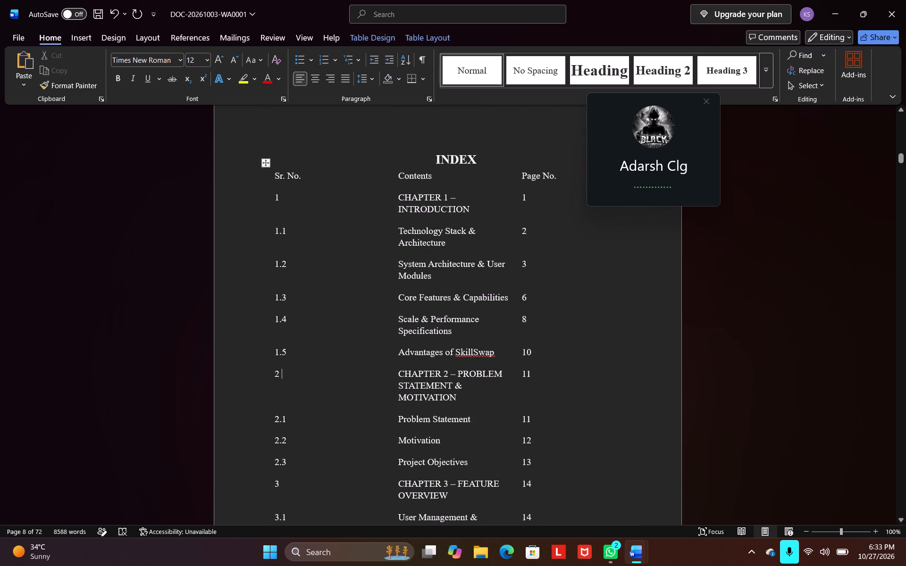
{"action": "left_click", "coordinate": [266, 164]}
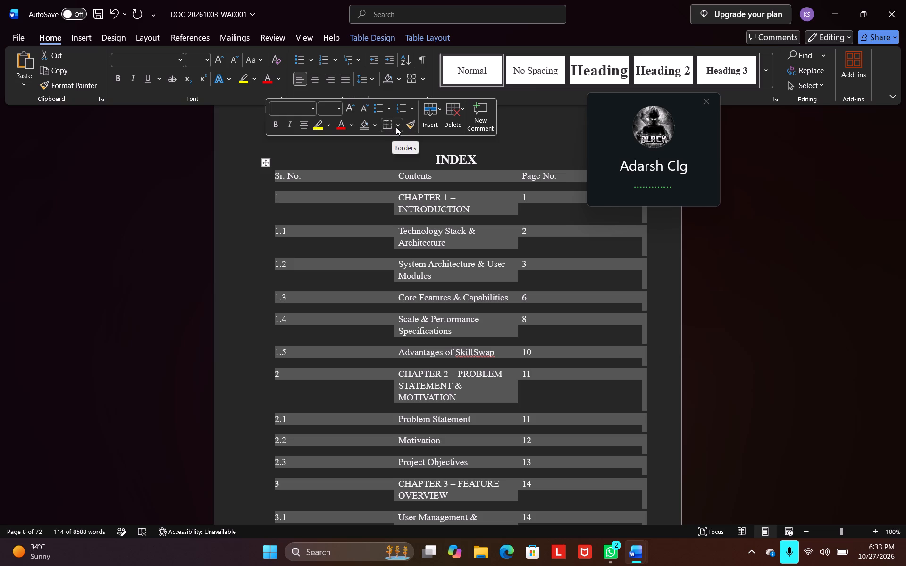
{"action": "left_click", "coordinate": [395, 127]}
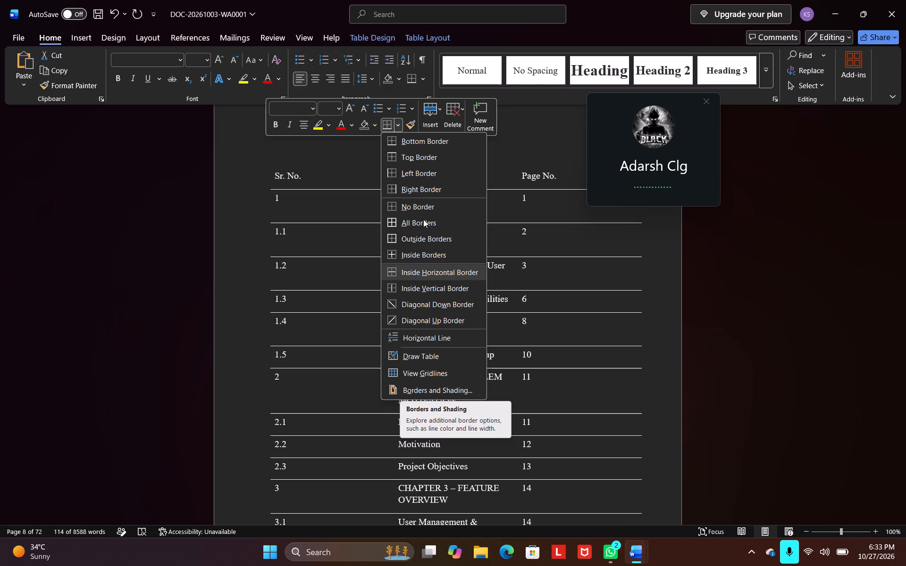
{"action": "left_click", "coordinate": [455, 111]}
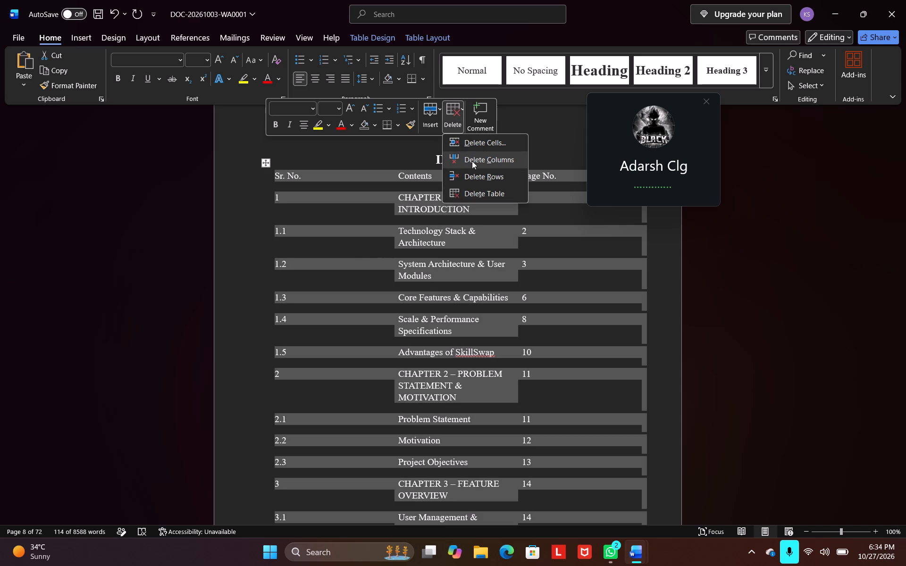
{"action": "left_click", "coordinate": [480, 187]}
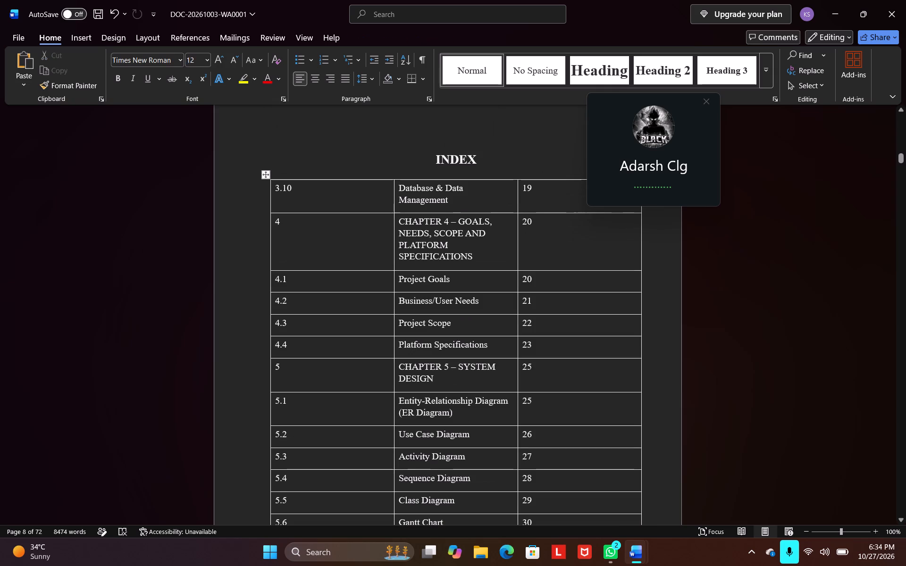
Delete the remaining INDEX table that starts at row 3.10, Database & Data Management.
{"action": "scroll", "coordinate": [370, 181], "scroll_direction": "up", "scroll_amount": 2}
{"action": "scroll", "coordinate": [370, 181], "scroll_direction": "down", "scroll_amount": 3}
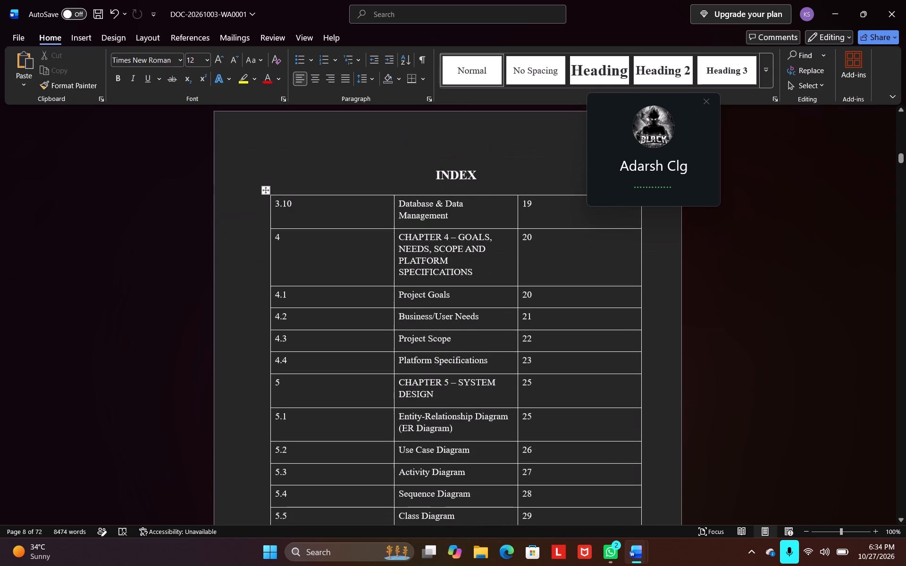
{"action": "left_click", "coordinate": [266, 189]}
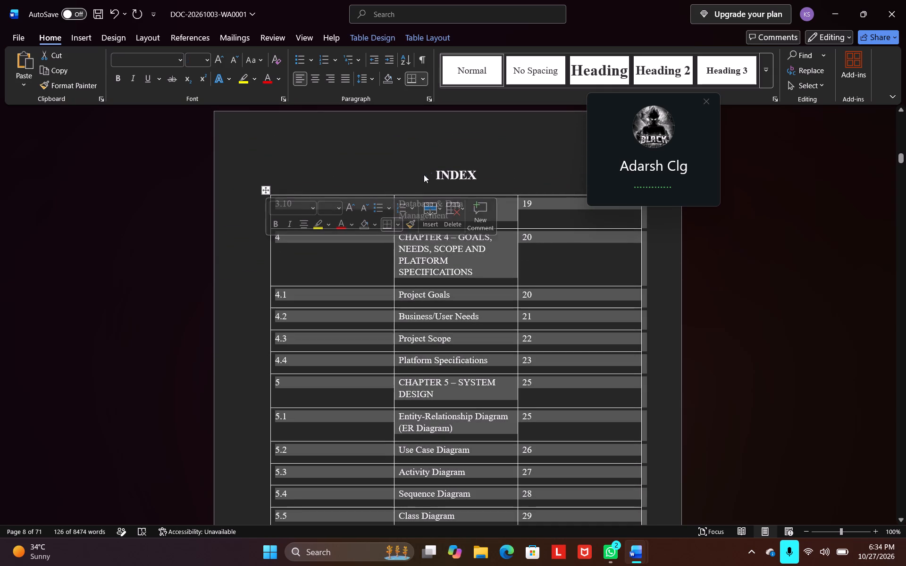
{"action": "left_click", "coordinate": [455, 210]}
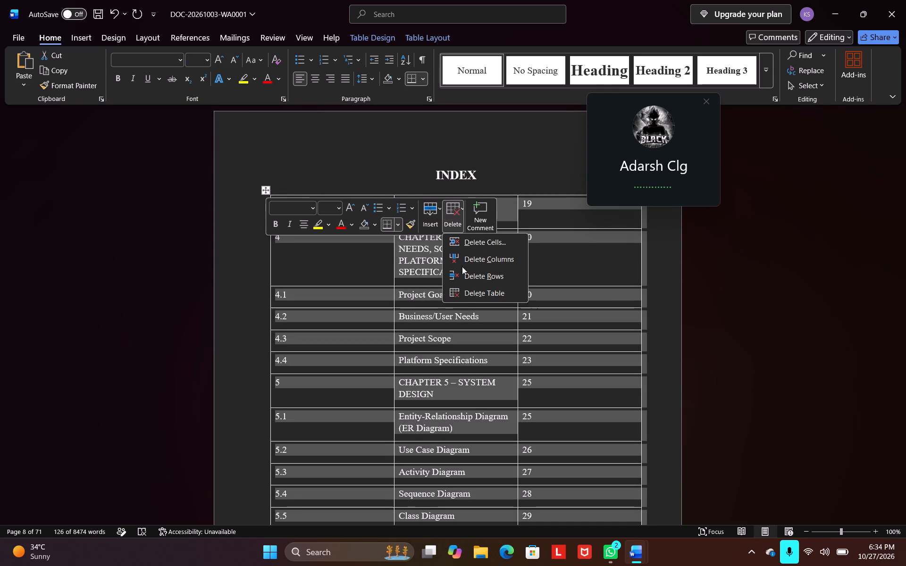
{"action": "left_click", "coordinate": [467, 295]}
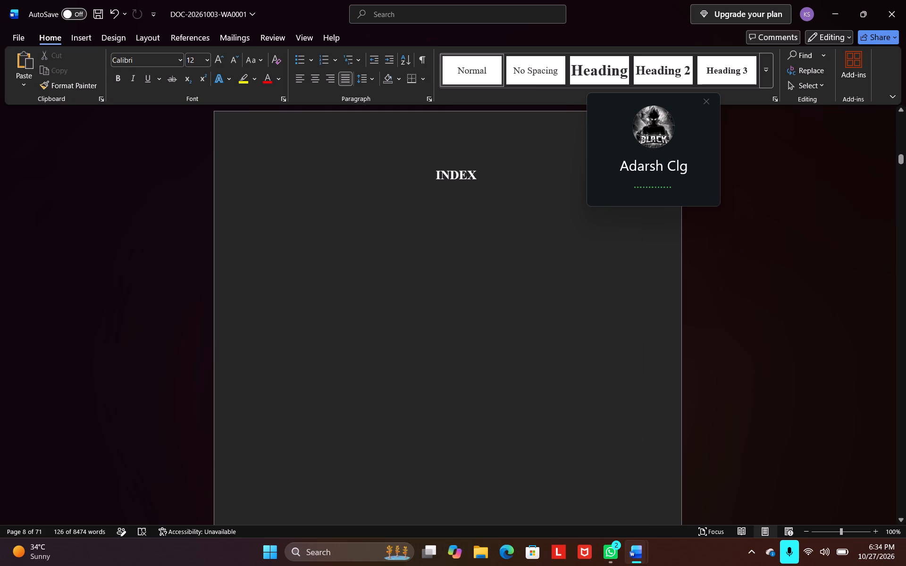
Replace the INDEX heading text on the page after the plagiarism certificate with "Table Of contents".
{"action": "scroll", "coordinate": [482, 189], "scroll_direction": "down", "scroll_amount": 6}
{"action": "scroll", "coordinate": [482, 189], "scroll_direction": "up", "scroll_amount": 3}
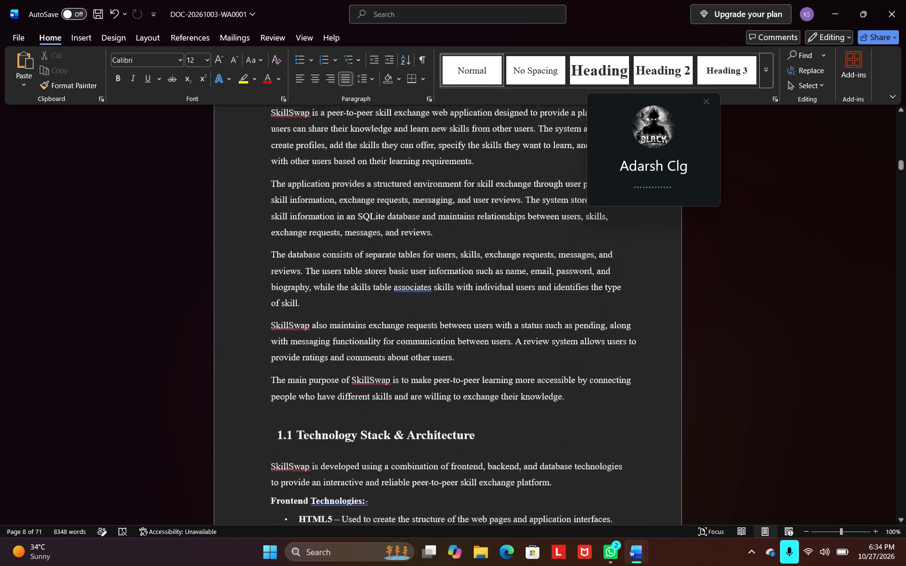
{"action": "scroll", "coordinate": [482, 189], "scroll_direction": "up", "scroll_amount": 5}
{"action": "scroll", "coordinate": [485, 247], "scroll_direction": "down", "scroll_amount": 1}
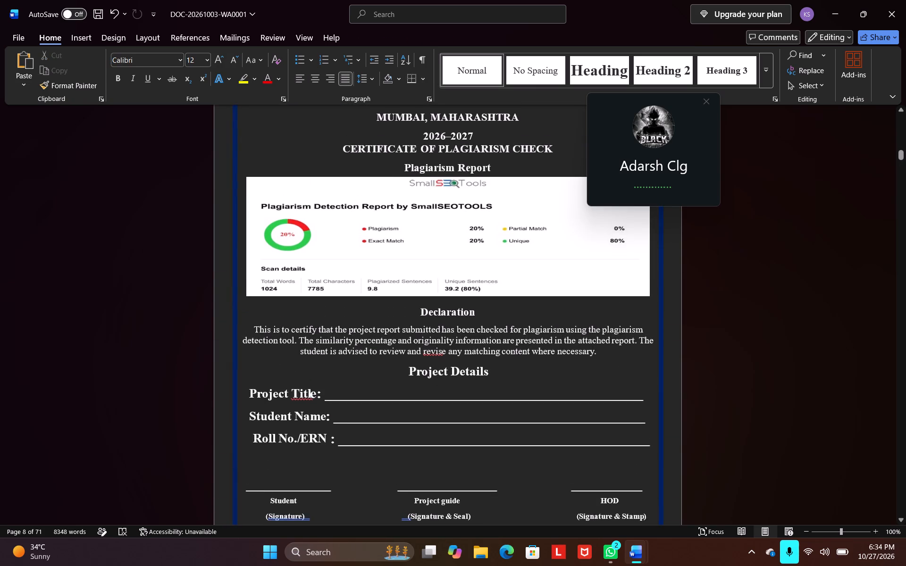
{"action": "scroll", "coordinate": [485, 247], "scroll_direction": "down", "scroll_amount": 1}
{"action": "scroll", "coordinate": [501, 306], "scroll_direction": "down", "scroll_amount": 1}
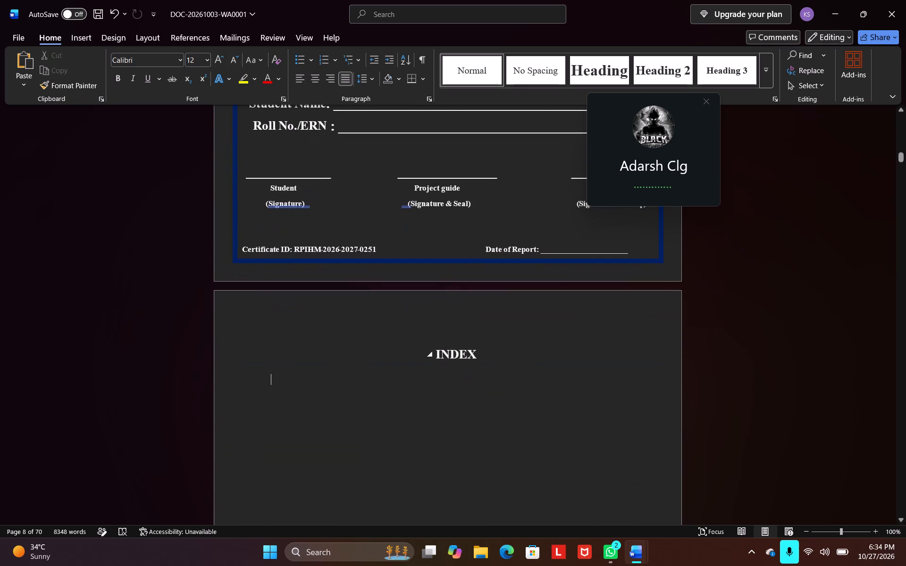
{"action": "left_click", "coordinate": [480, 354]}
{"action": "key", "text": "BackSpace"}
{"action": "key", "text": "BackSpace"}
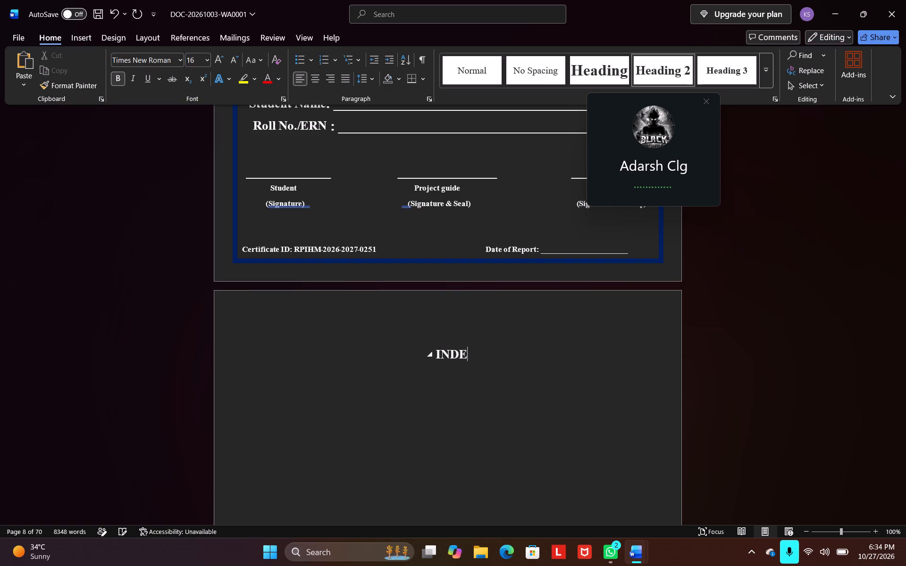
{"action": "key", "text": "BackSpace"}
{"action": "key", "text": "BackSpace"}
{"action": "key", "text": "BackSpace"}
{"action": "key", "text": "BackSpace"}
{"action": "key", "text": "shift+t"}
{"action": "type", "text": "able"}
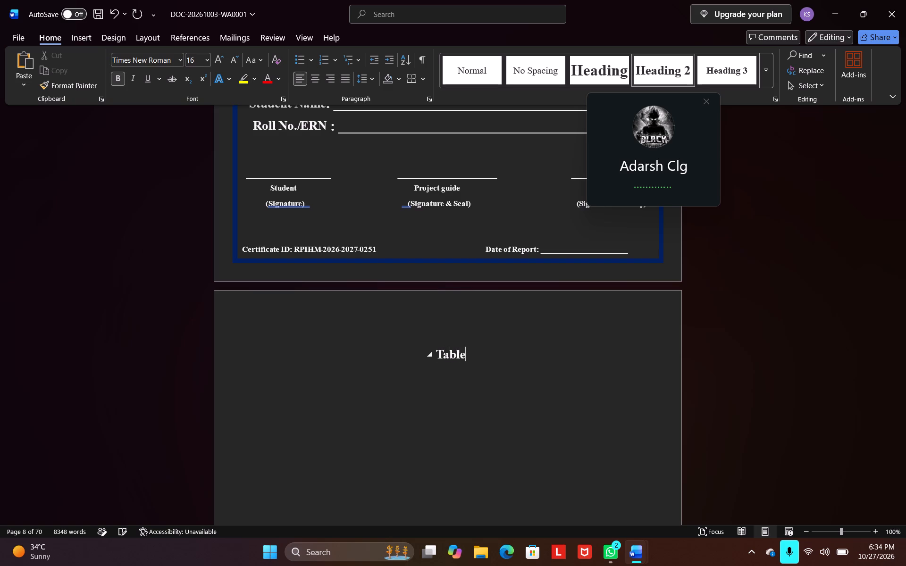
{"action": "key", "text": "space"}
{"action": "type", "text": "Of contents"}
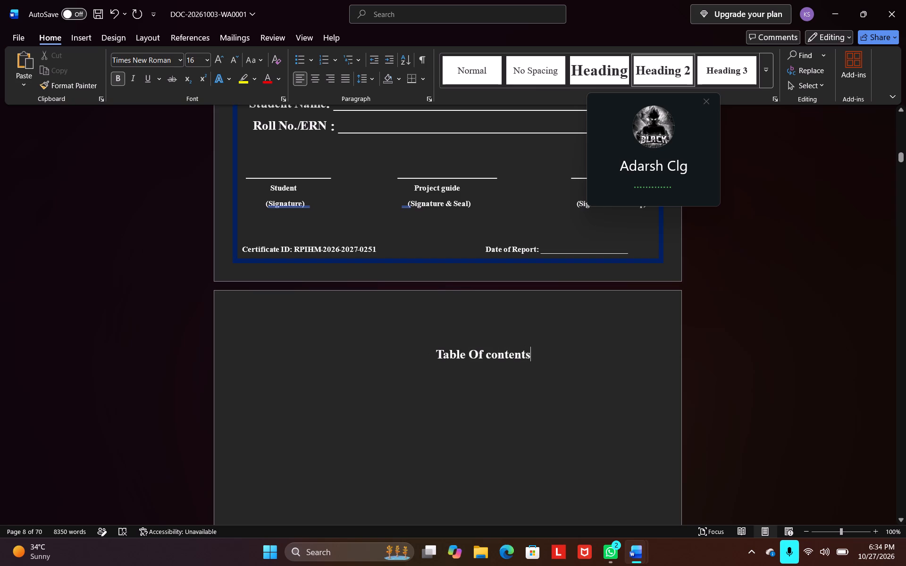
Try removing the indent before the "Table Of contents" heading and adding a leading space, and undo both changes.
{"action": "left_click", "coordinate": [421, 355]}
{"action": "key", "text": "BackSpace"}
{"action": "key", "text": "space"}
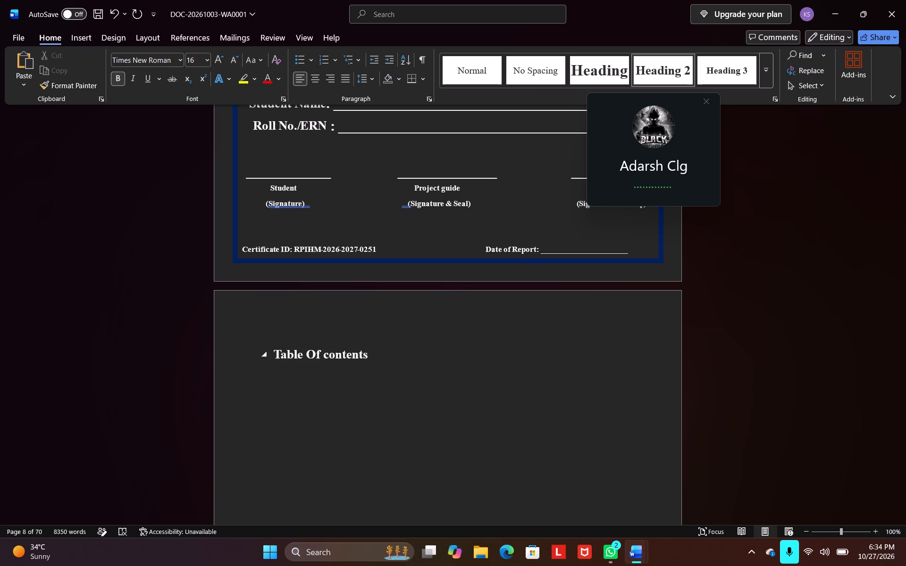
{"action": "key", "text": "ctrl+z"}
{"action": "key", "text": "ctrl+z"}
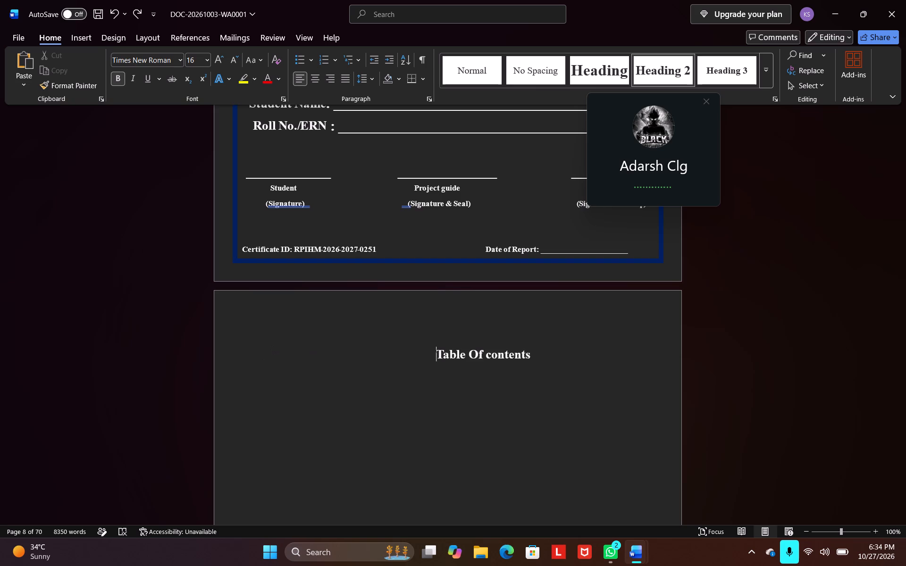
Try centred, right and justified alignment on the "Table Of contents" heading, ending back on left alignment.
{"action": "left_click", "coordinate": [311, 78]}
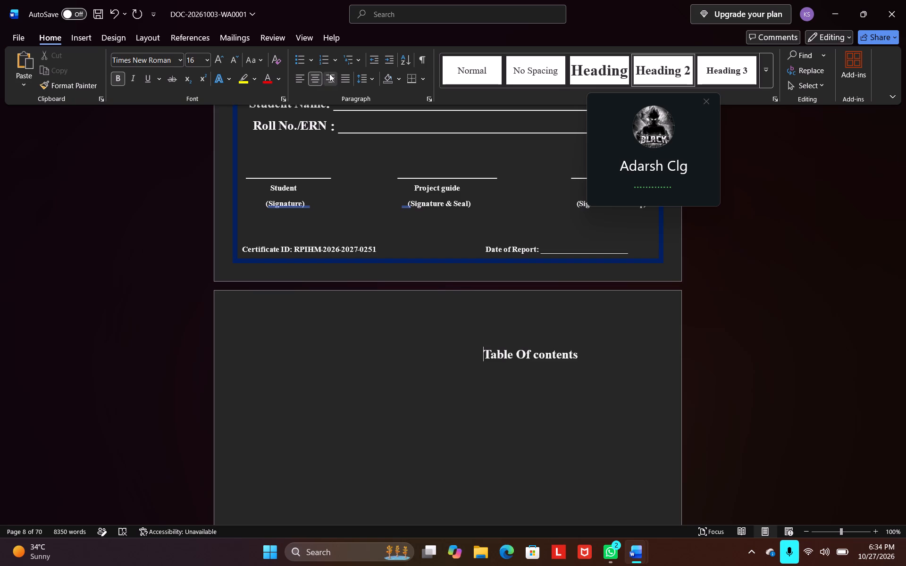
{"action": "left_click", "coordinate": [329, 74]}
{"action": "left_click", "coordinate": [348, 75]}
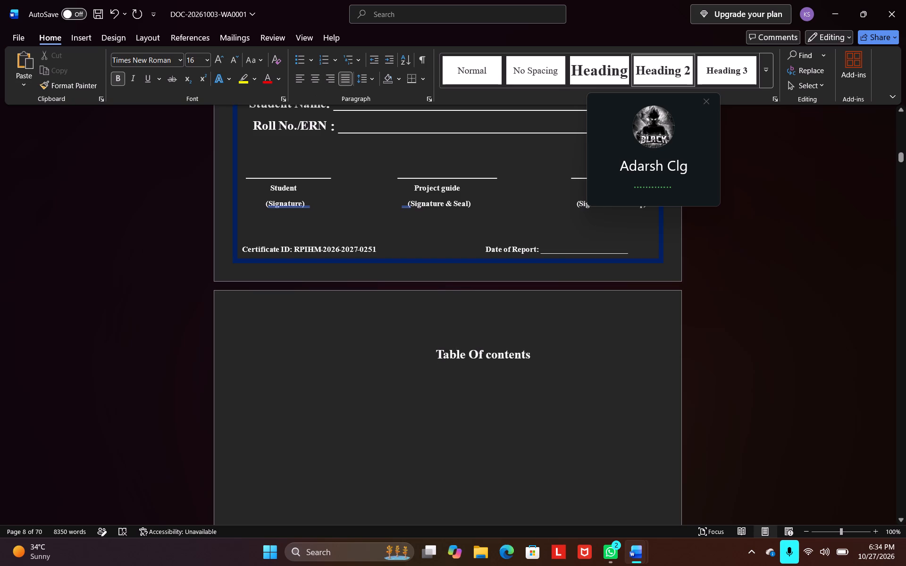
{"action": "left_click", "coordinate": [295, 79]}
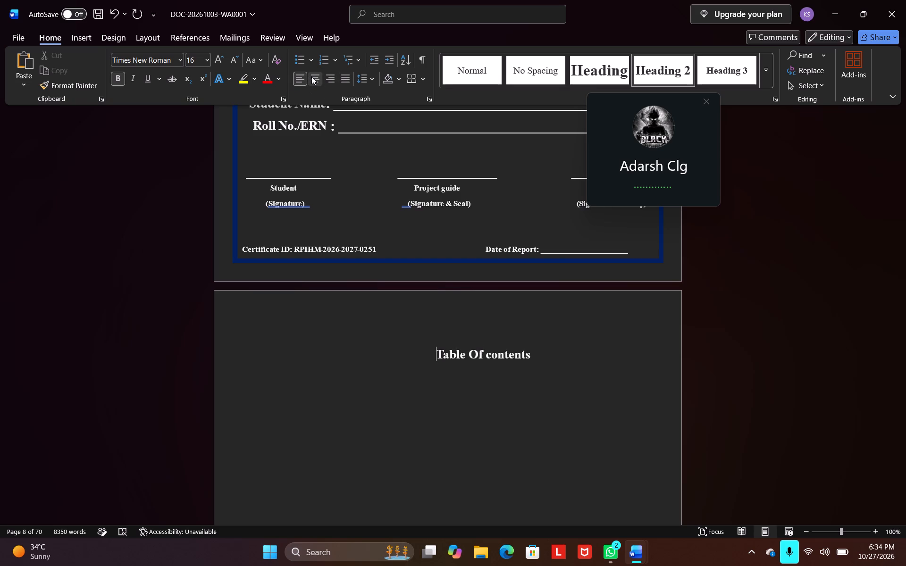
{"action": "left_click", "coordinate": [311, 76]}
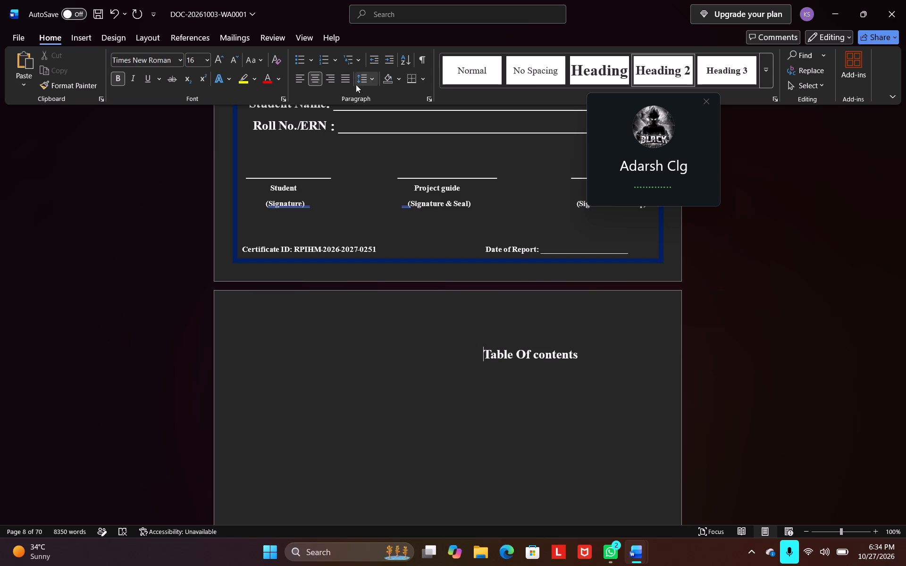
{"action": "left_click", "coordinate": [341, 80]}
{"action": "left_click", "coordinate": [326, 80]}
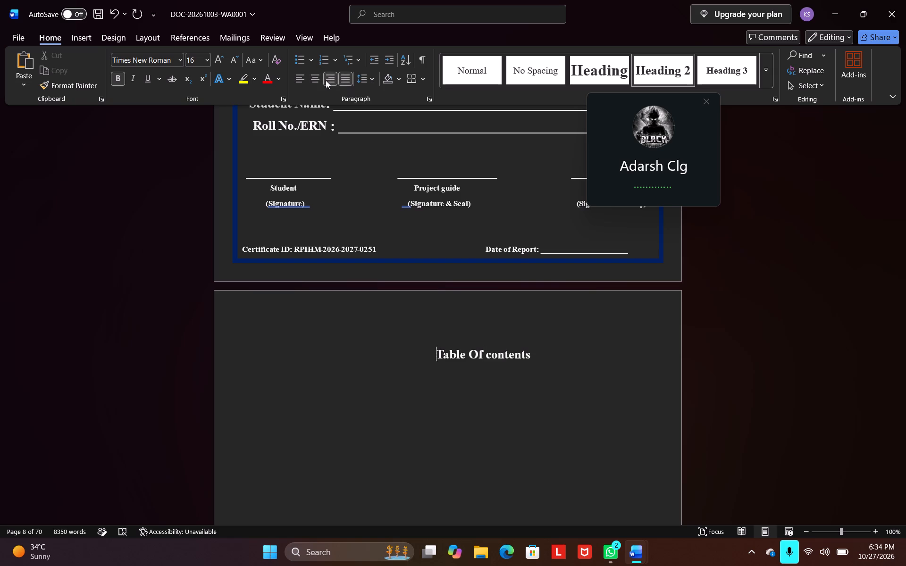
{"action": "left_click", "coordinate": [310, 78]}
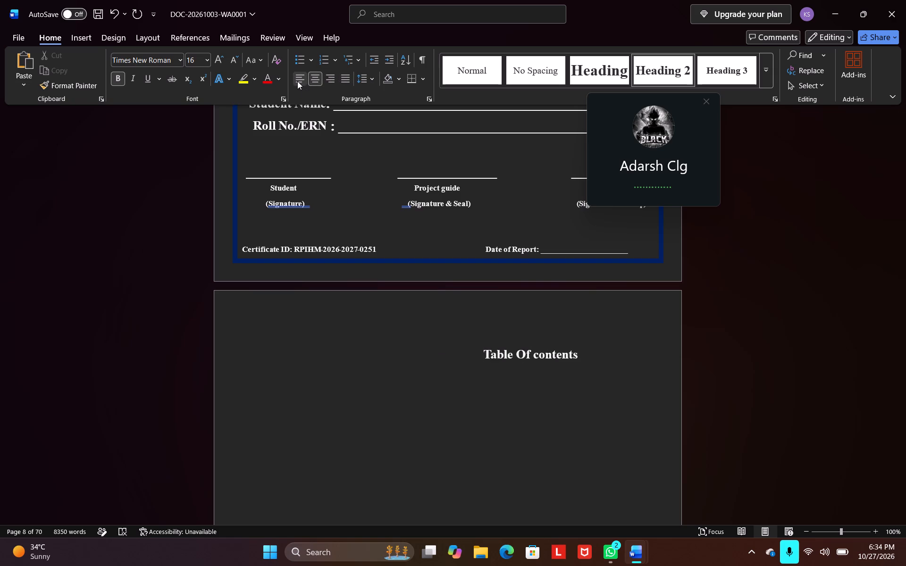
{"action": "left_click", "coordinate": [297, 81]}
Remove the indent in front of the "Table Of contents" heading so it starts at the page's left margin.
{"action": "scroll", "coordinate": [421, 424], "scroll_direction": "down", "scroll_amount": 1}
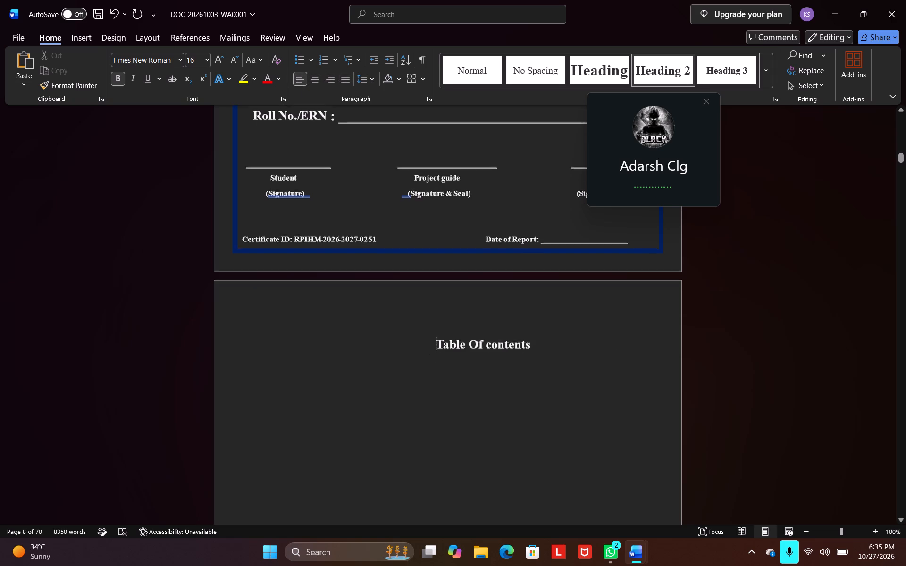
{"action": "scroll", "coordinate": [421, 424], "scroll_direction": "down", "scroll_amount": 1}
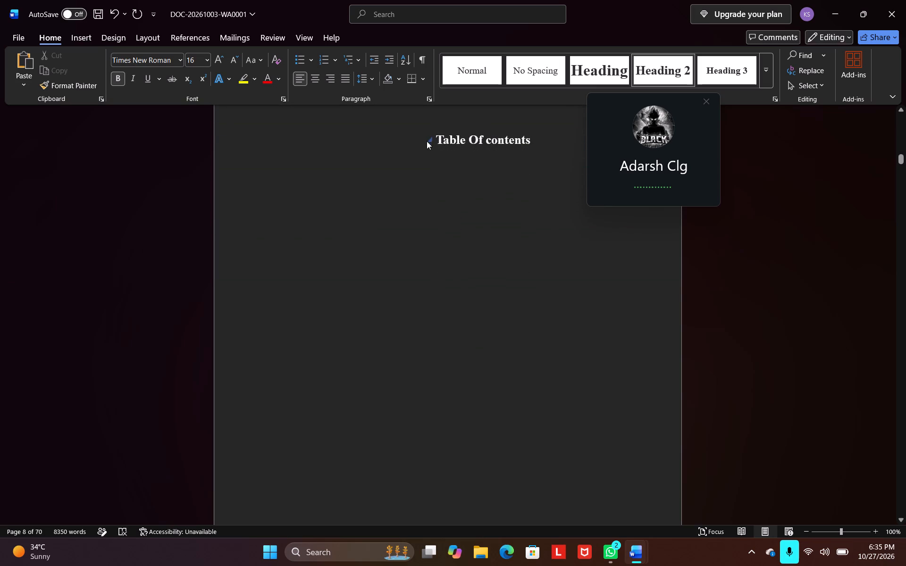
{"action": "left_click_drag", "start_coordinate": [419, 134], "coordinate": [374, 137]}
{"action": "key", "text": "BackSpace"}
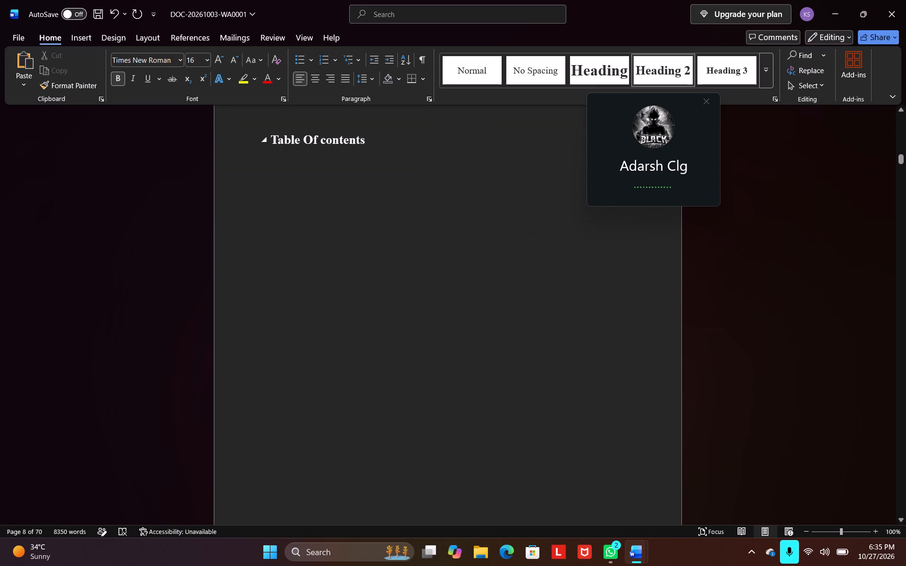
Indent the "Table Of contents" heading seven tab steps so it sits near the middle of the page width.
{"action": "key", "text": "Tab"}
{"action": "key", "text": "Tab"}
{"action": "key", "text": "Tab"}
{"action": "key", "text": "Tab"}
{"action": "key", "text": "Tab"}
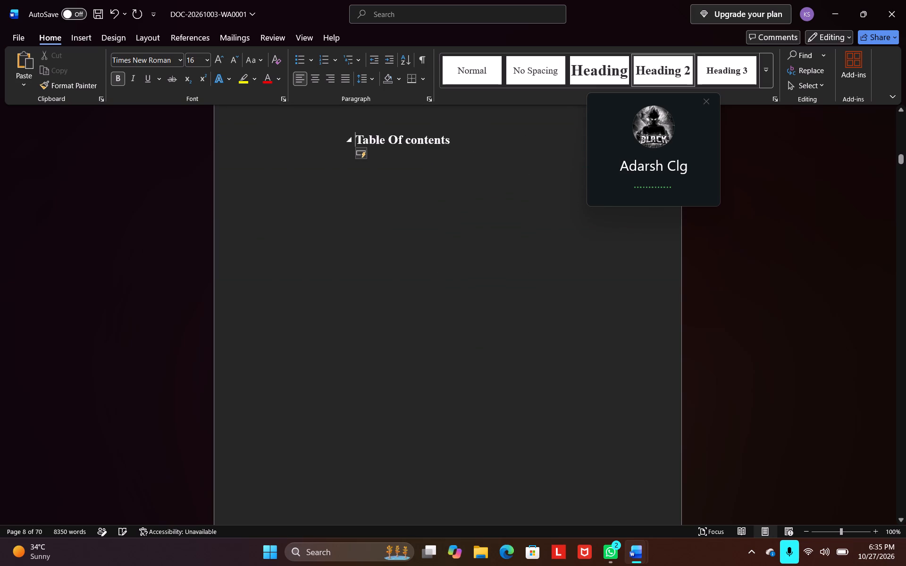
{"action": "key", "text": "Tab"}
{"action": "key", "text": "Tab"}
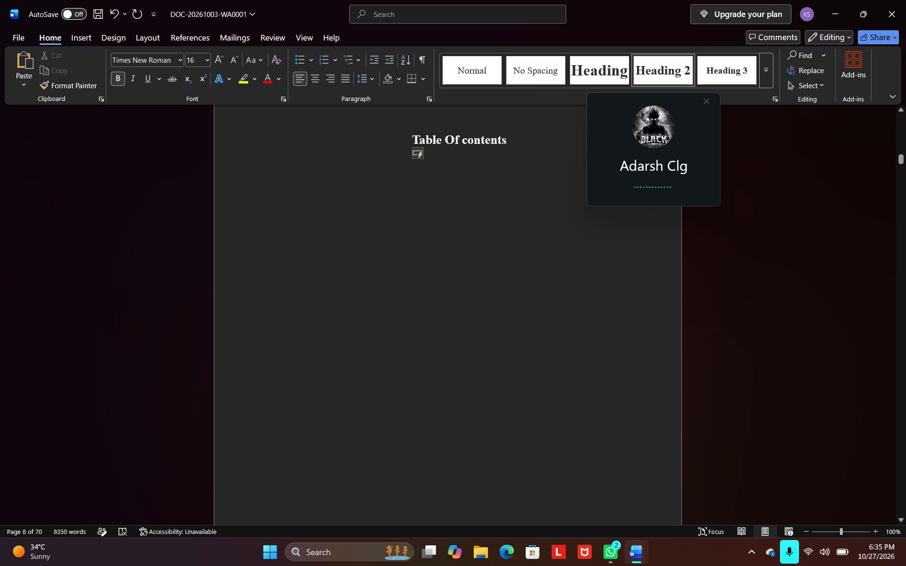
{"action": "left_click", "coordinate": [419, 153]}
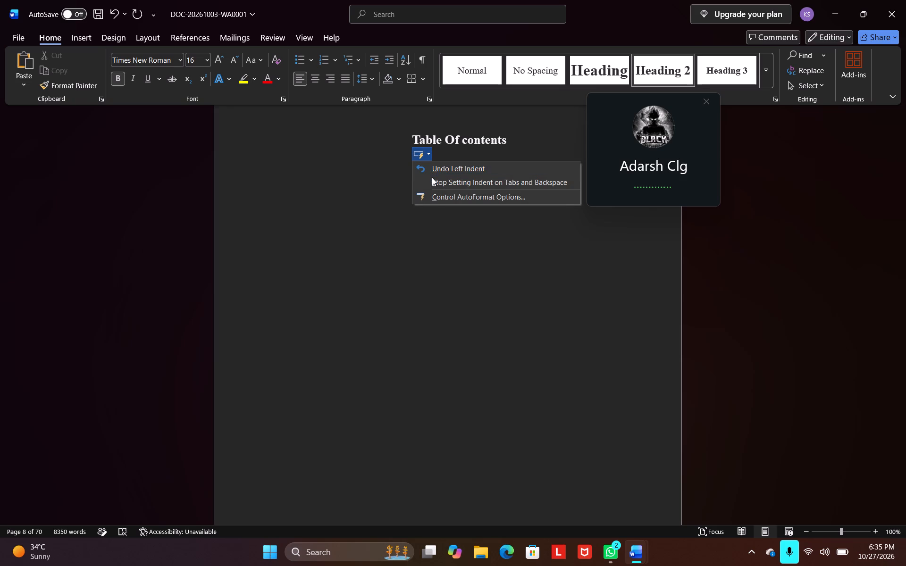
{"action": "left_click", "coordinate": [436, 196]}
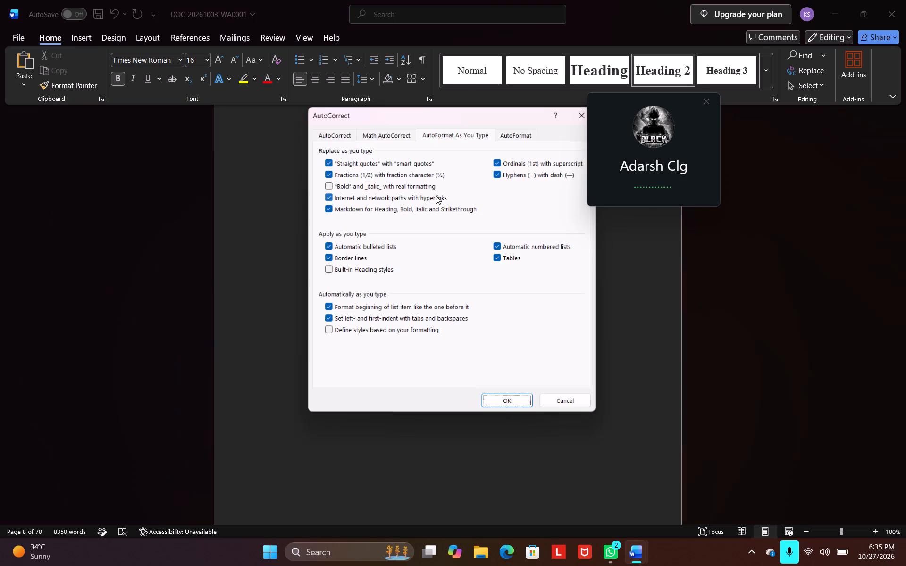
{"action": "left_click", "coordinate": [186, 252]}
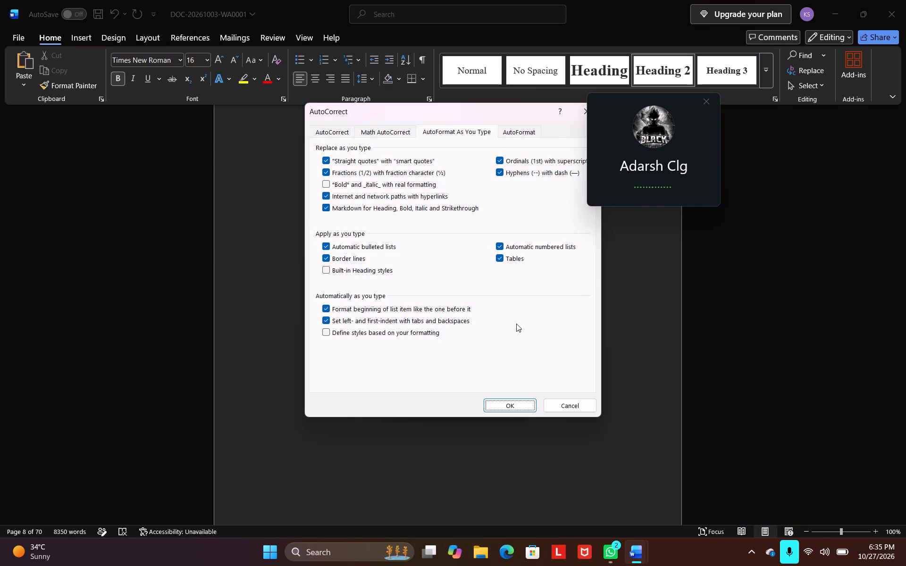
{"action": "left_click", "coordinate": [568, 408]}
Apply centred alignment to the indented "Table Of contents" heading on the page after the plagiarism certificate.
{"action": "scroll", "coordinate": [503, 286], "scroll_direction": "up", "scroll_amount": 1}
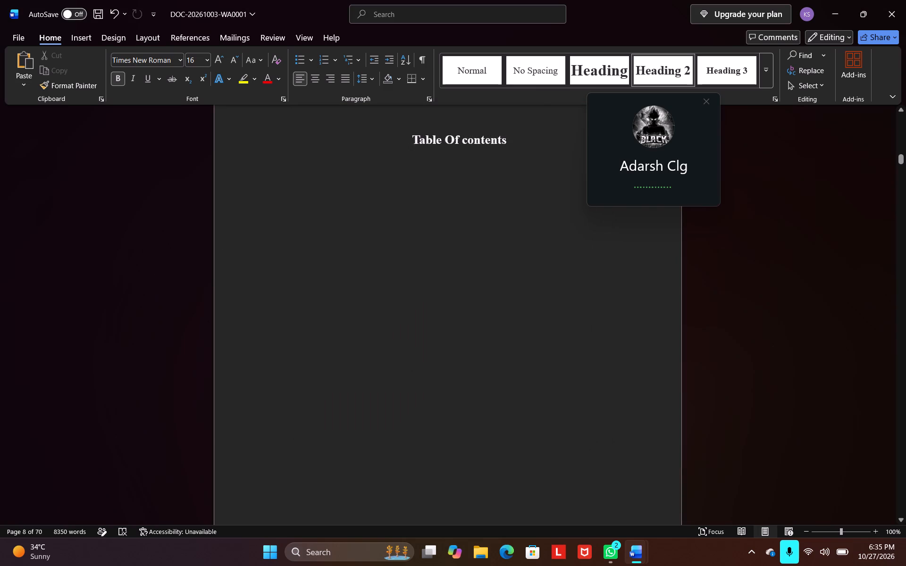
{"action": "scroll", "coordinate": [503, 286], "scroll_direction": "up", "scroll_amount": 1}
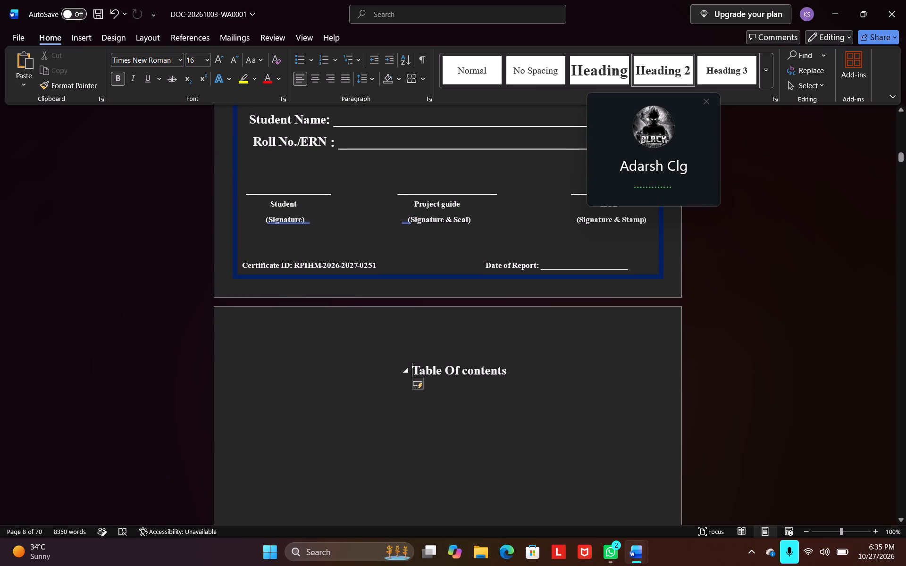
{"action": "left_click", "coordinate": [315, 84]}
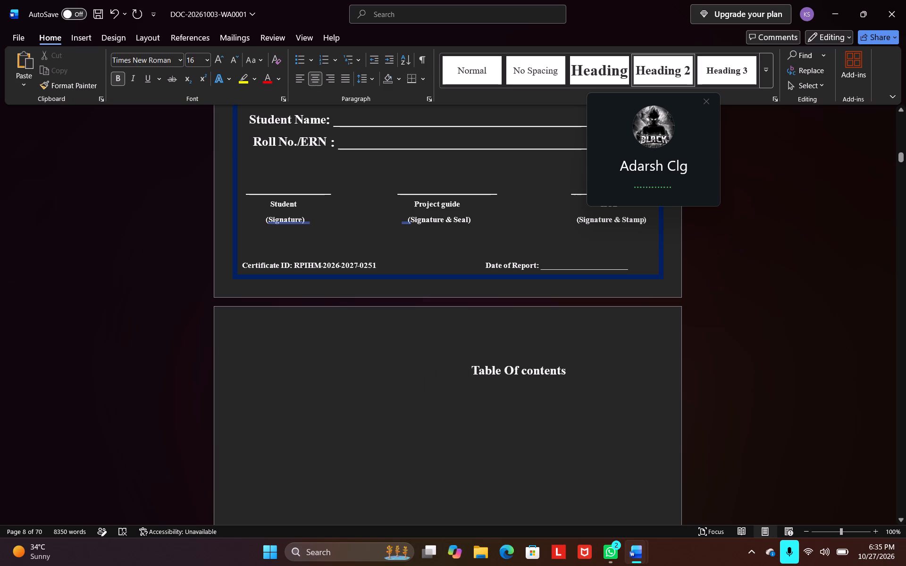
Capture a rectangular screen snip of the upper part of the page containing the "Table Of contents" heading.
{"action": "key", "text": "shift+super+s"}
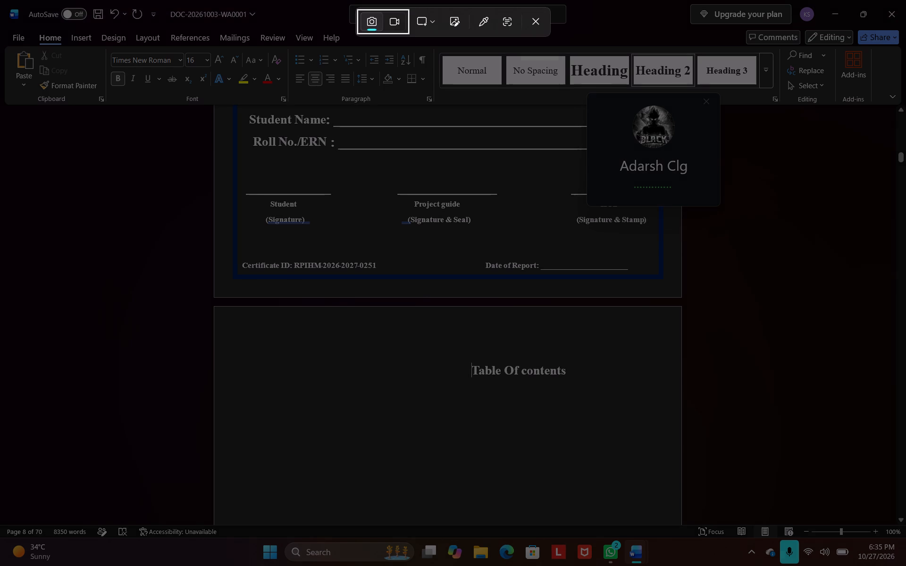
{"action": "left_click_drag", "start_coordinate": [238, 313], "coordinate": [725, 528]}
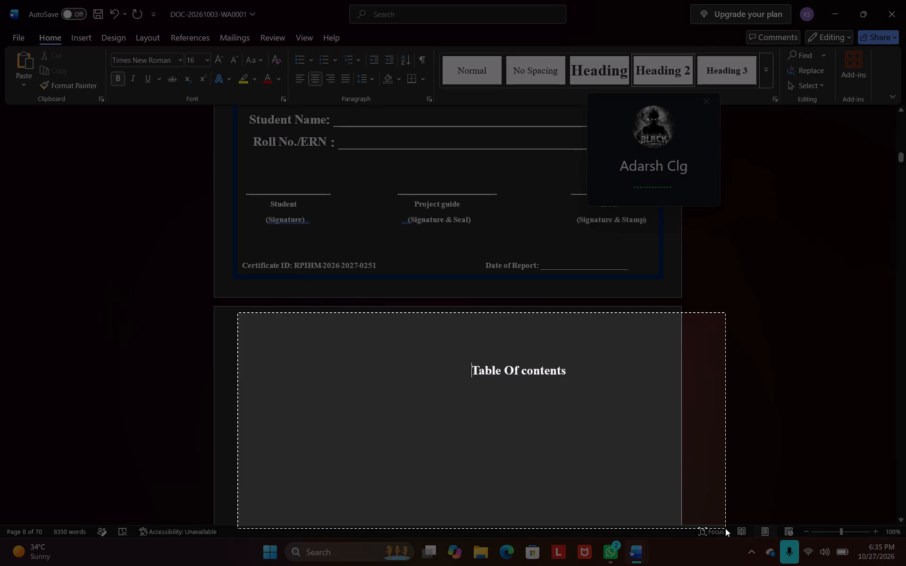
{"action": "left_click_drag", "start_coordinate": [725, 528], "coordinate": [714, 503]}
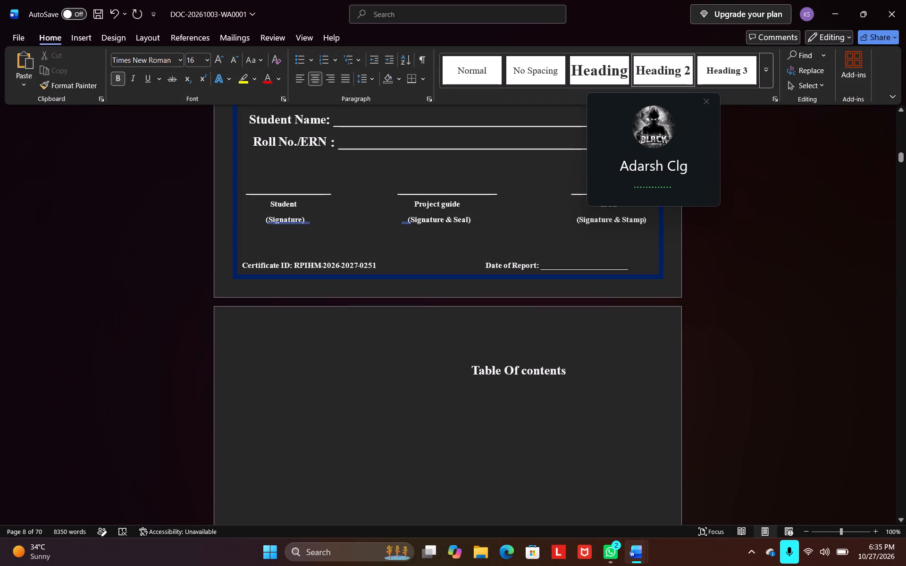
Capture a larger rectangular screen snip covering the ribbon, the plagiarism certificate's signature area and the "Table Of contents" page below it.
{"action": "key", "text": "shift+super+s"}
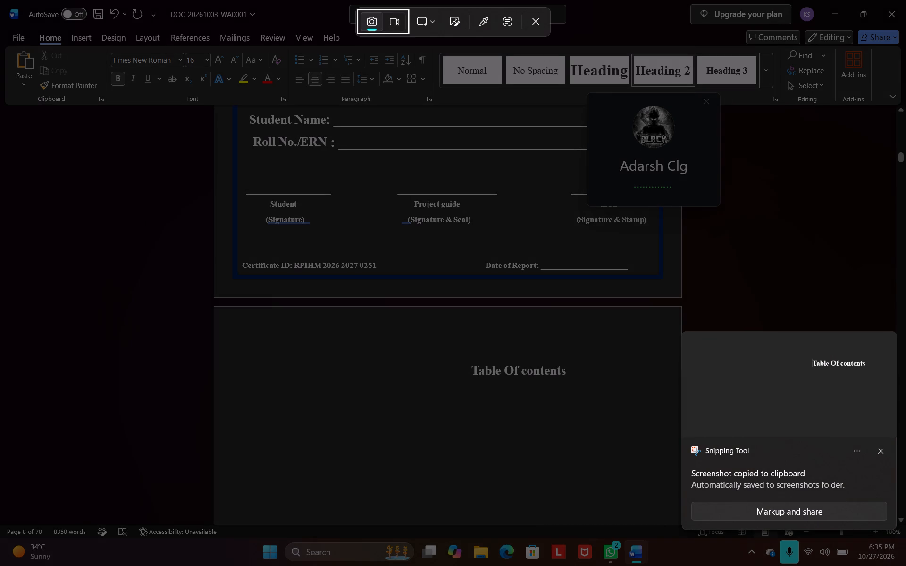
{"action": "left_click_drag", "start_coordinate": [203, 21], "coordinate": [721, 474]}
{"action": "scroll", "coordinate": [574, 283], "scroll_direction": "up", "scroll_amount": 1}
{"action": "scroll", "coordinate": [717, 471], "scroll_direction": "up", "scroll_amount": 1}
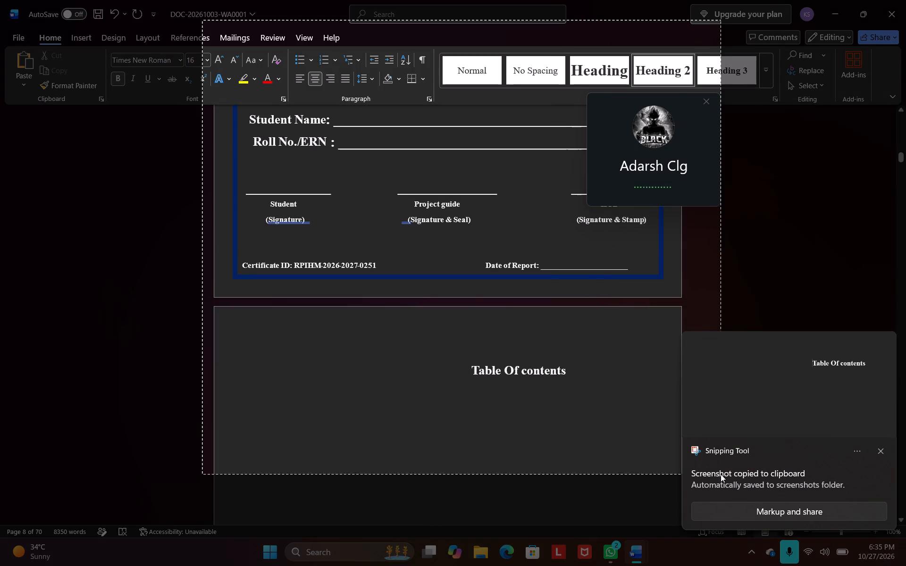
{"action": "left_click_drag", "start_coordinate": [721, 474], "coordinate": [683, 522]}
{"action": "scroll", "coordinate": [754, 528], "scroll_direction": "up", "scroll_amount": 1}
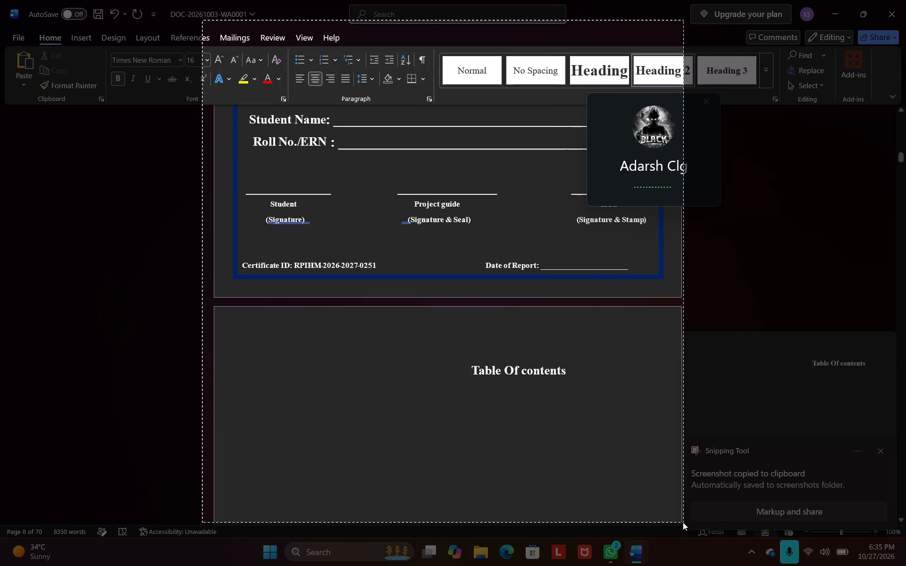
{"action": "left_click_drag", "start_coordinate": [683, 522], "coordinate": [681, 521]}
{"action": "scroll", "coordinate": [683, 522], "scroll_direction": "up", "scroll_amount": 1}
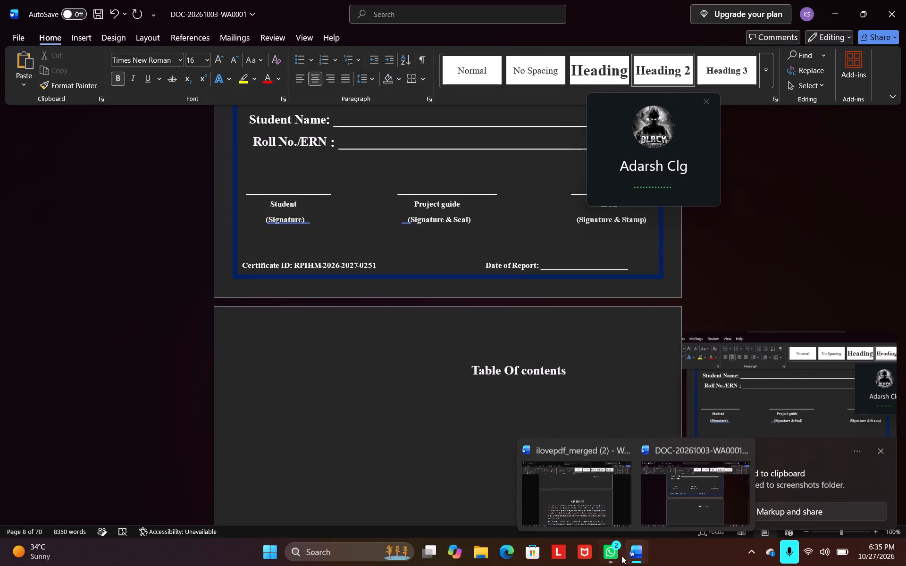
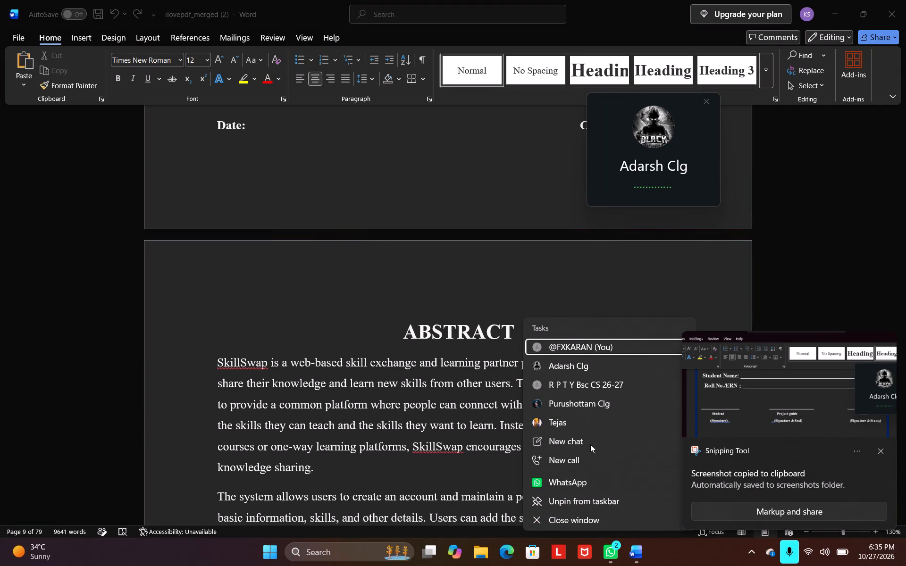
Switch to WhatsApp and open the chat with the contact who is on the current call.
{"action": "left_click", "coordinate": [574, 375]}
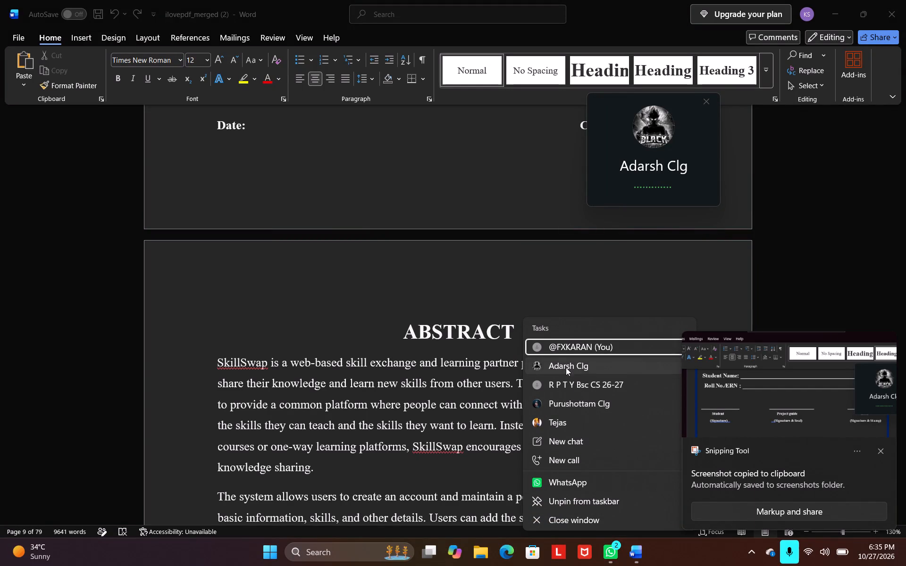
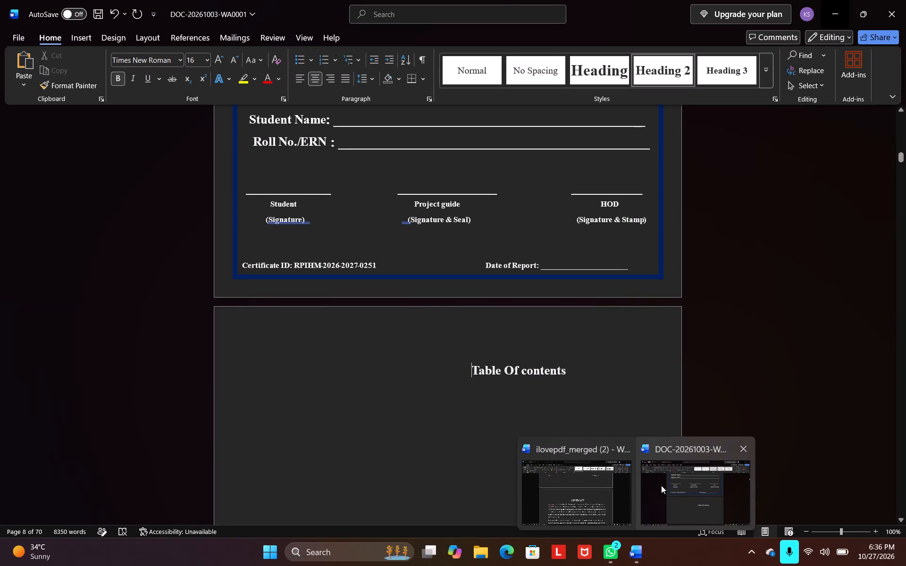
Return to the DOC-20261003-WA0001 document and remove the centred alignment from the tab-indented "Table Of contents" heading, making it left-aligned.
{"action": "left_click", "coordinate": [661, 485]}
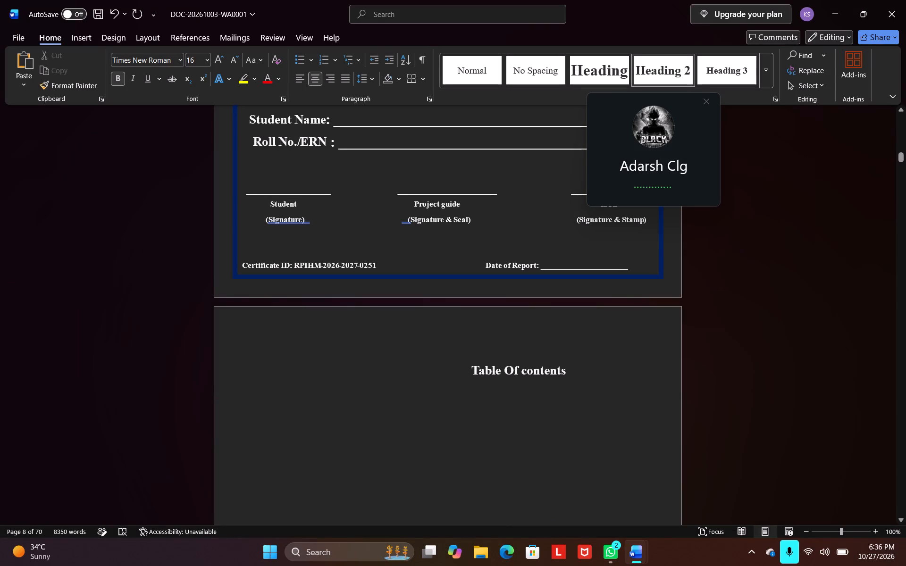
{"action": "key", "text": "BackSpace"}
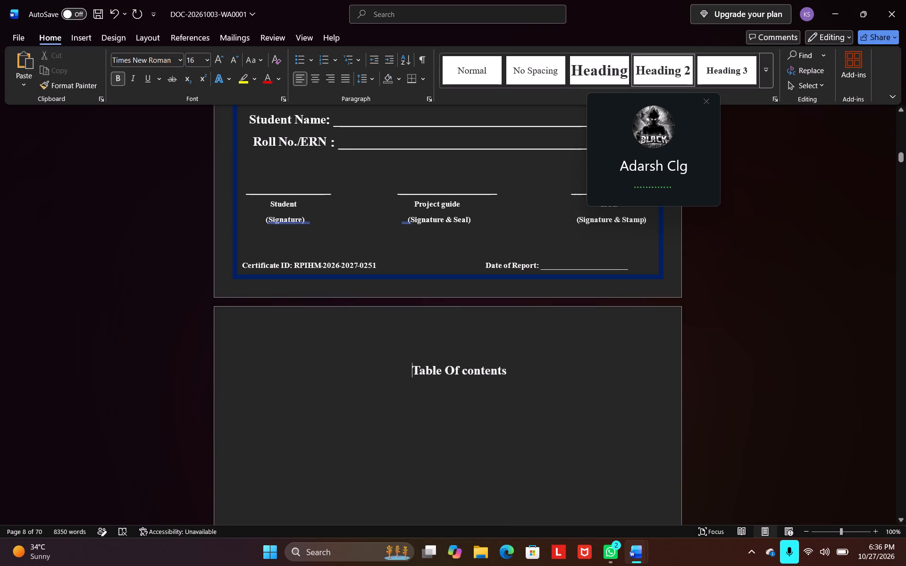
Place the text cursor on the empty line directly below the "Table Of contents" heading.
{"action": "scroll", "coordinate": [403, 431], "scroll_direction": "down", "scroll_amount": 1}
{"action": "left_click", "coordinate": [369, 294]}
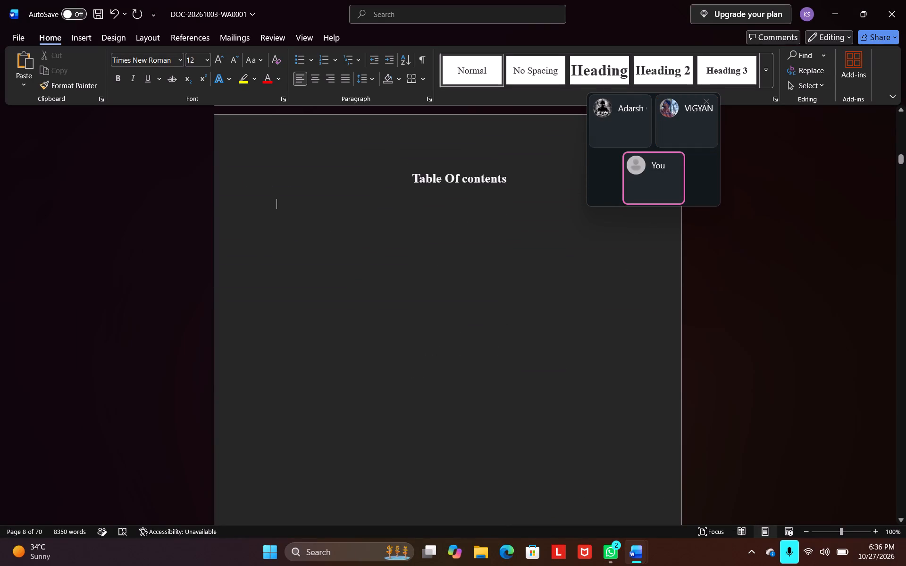
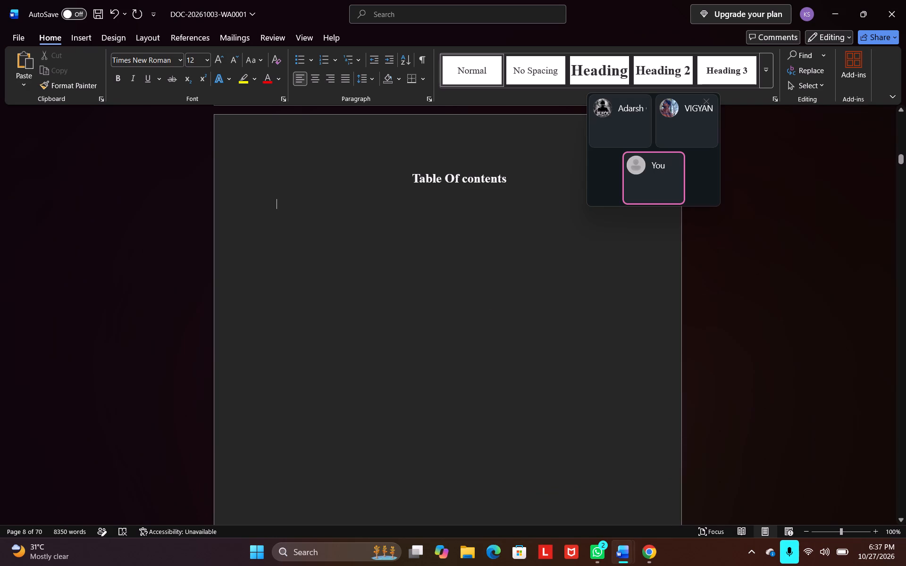
{"action": "key", "text": "ctrl+v"}
Insert a page break before the "CHAPTER 4: GOALS, NEEDS, SCOPE AND PLATFORM SPECIFICATIONS" entry in the table of contents.
{"action": "scroll", "coordinate": [479, 231], "scroll_direction": "up", "scroll_amount": 2}
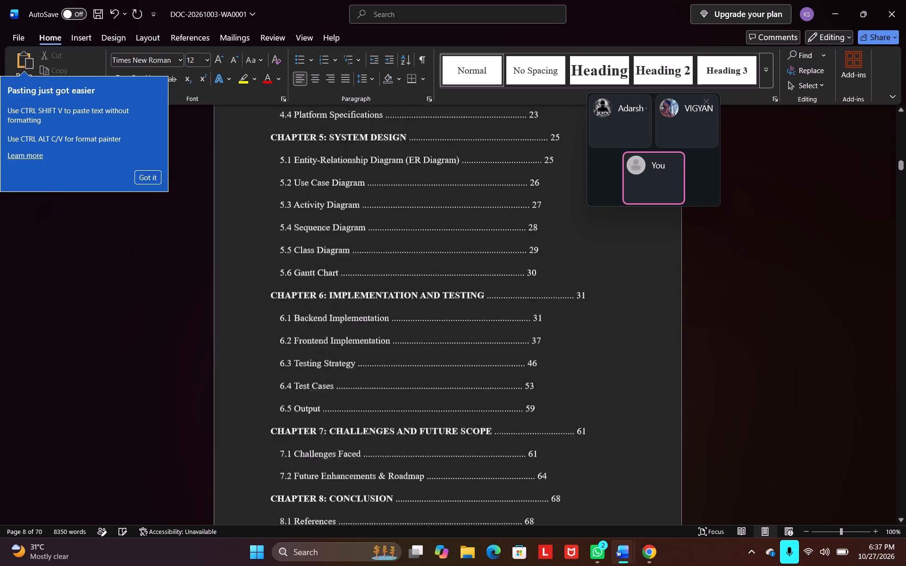
{"action": "scroll", "coordinate": [479, 231], "scroll_direction": "up", "scroll_amount": 4}
{"action": "scroll", "coordinate": [479, 231], "scroll_direction": "right", "scroll_amount": 1}
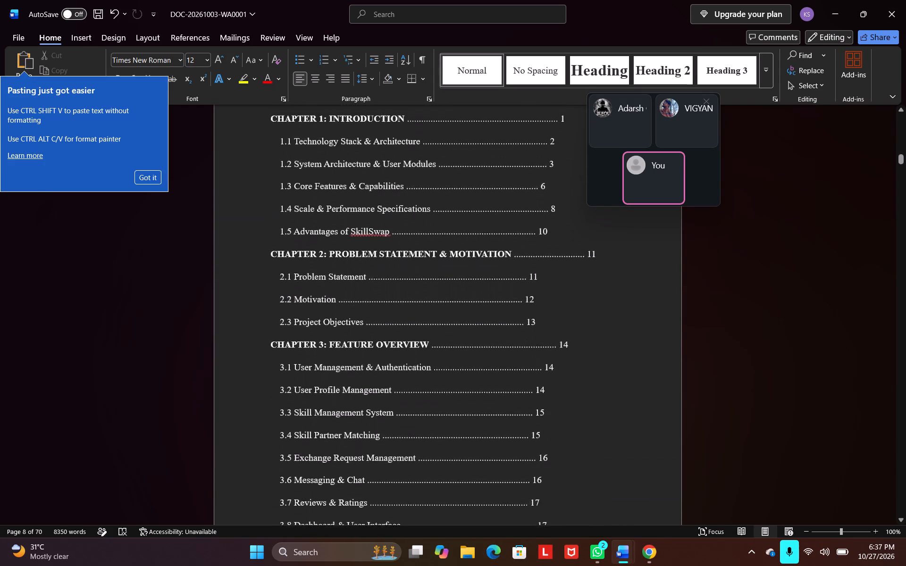
{"action": "scroll", "coordinate": [479, 231], "scroll_direction": "right", "scroll_amount": 1}
{"action": "scroll", "coordinate": [386, 309], "scroll_direction": "down", "scroll_amount": 1}
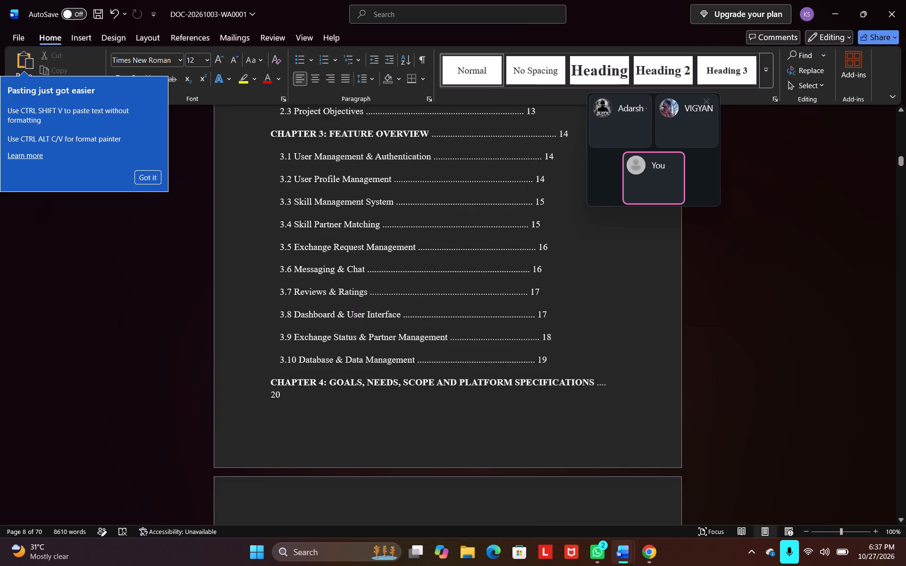
{"action": "scroll", "coordinate": [386, 309], "scroll_direction": "down", "scroll_amount": 1}
{"action": "left_click", "coordinate": [267, 311]}
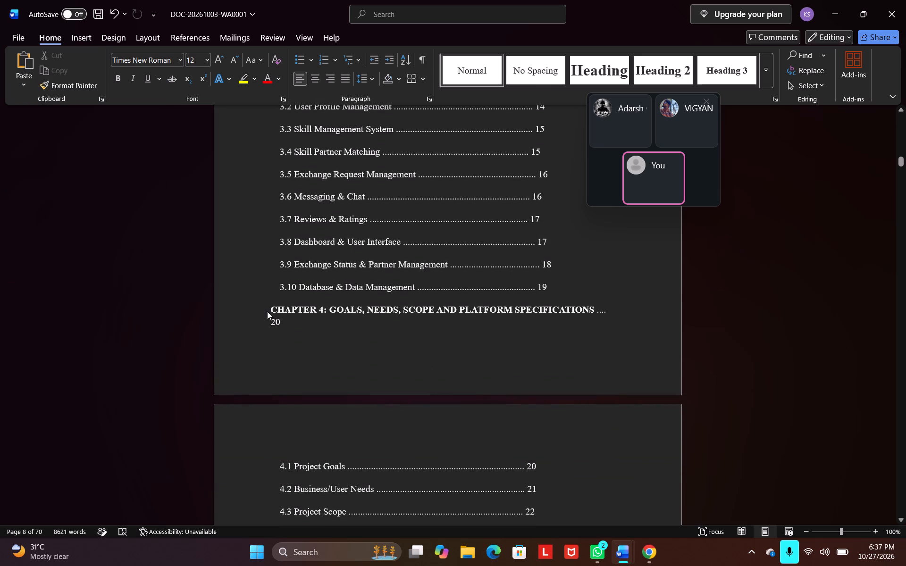
{"action": "key", "text": "ctrl+Return"}
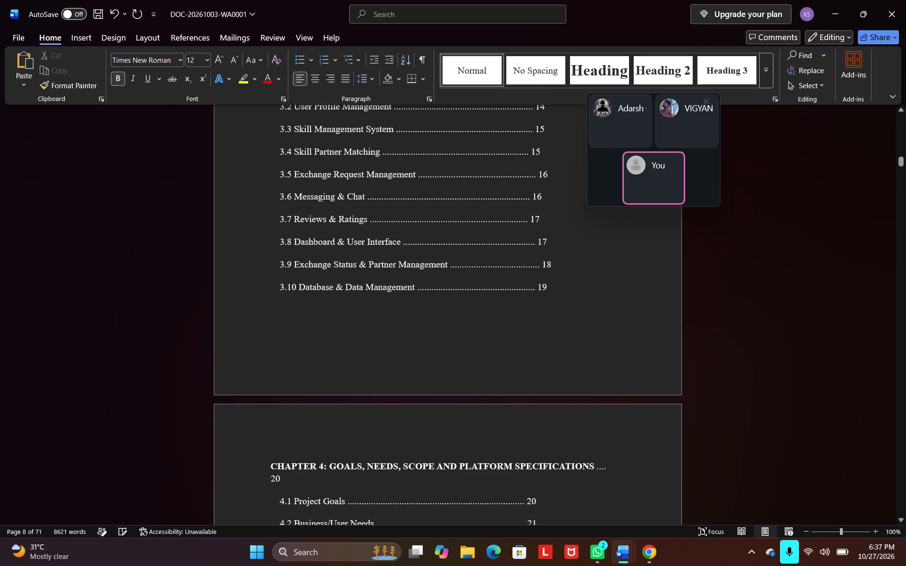
Review the pasted table of contents across its two pages, down to the CHAPTER 9 entry and back to the heading.
{"action": "scroll", "coordinate": [267, 311], "scroll_direction": "down", "scroll_amount": 3}
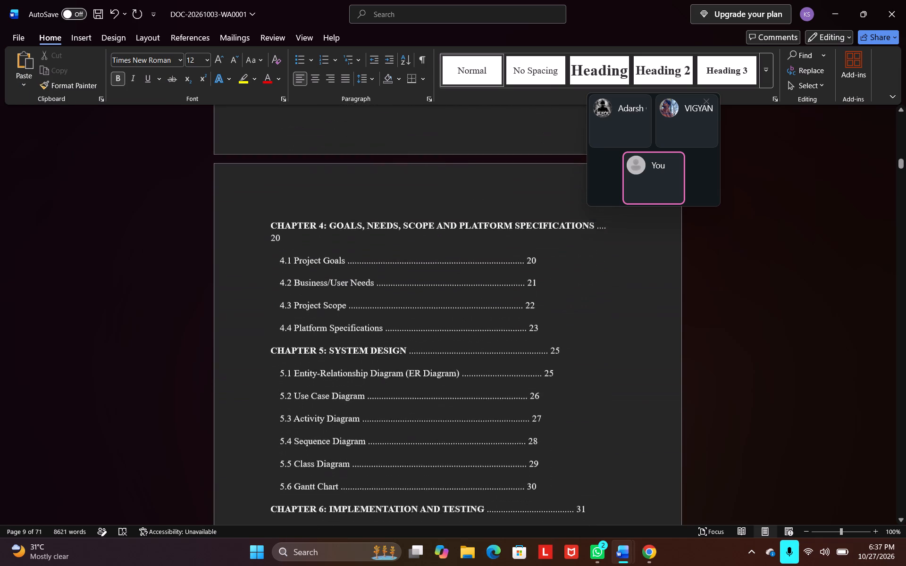
{"action": "scroll", "coordinate": [267, 311], "scroll_direction": "down", "scroll_amount": 5}
{"action": "scroll", "coordinate": [267, 311], "scroll_direction": "up", "scroll_amount": 1}
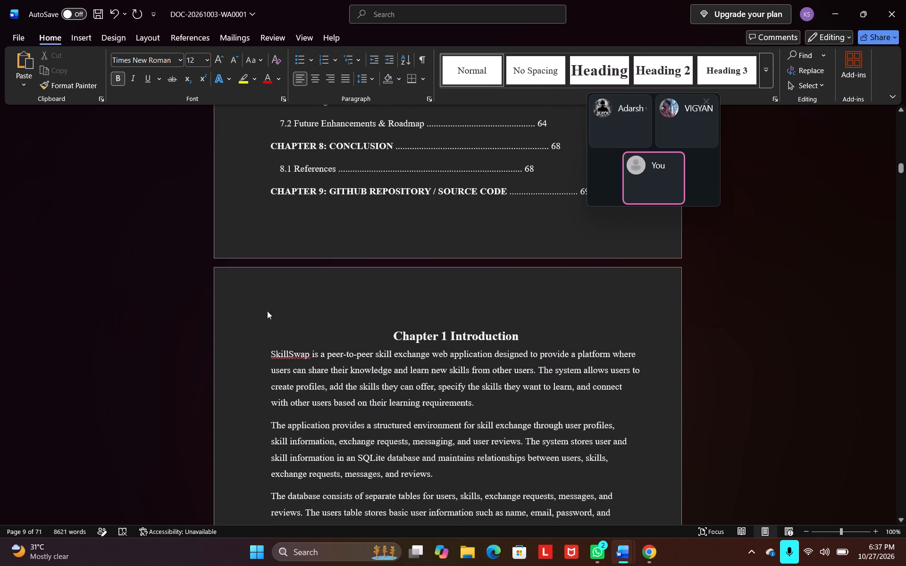
{"action": "scroll", "coordinate": [267, 311], "scroll_direction": "up", "scroll_amount": 7}
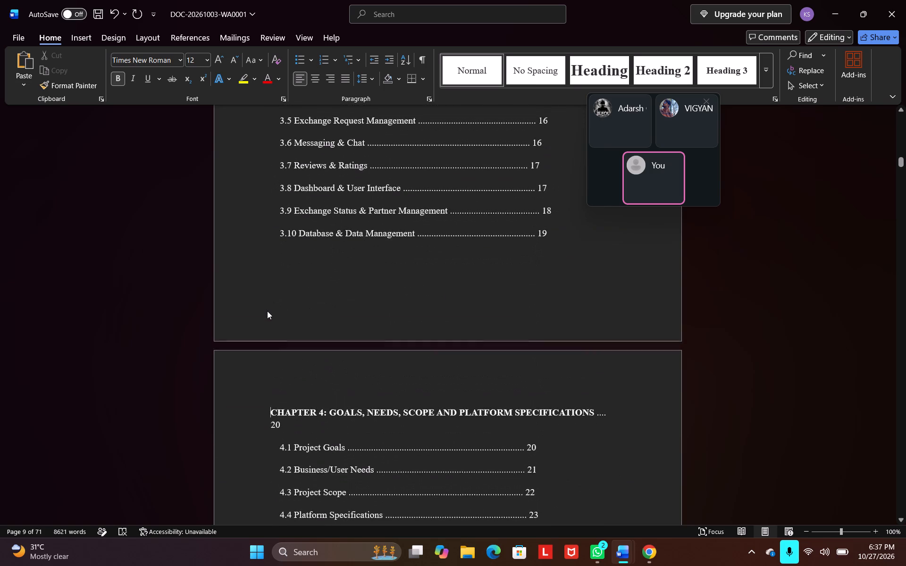
{"action": "scroll", "coordinate": [267, 311], "scroll_direction": "up", "scroll_amount": 3}
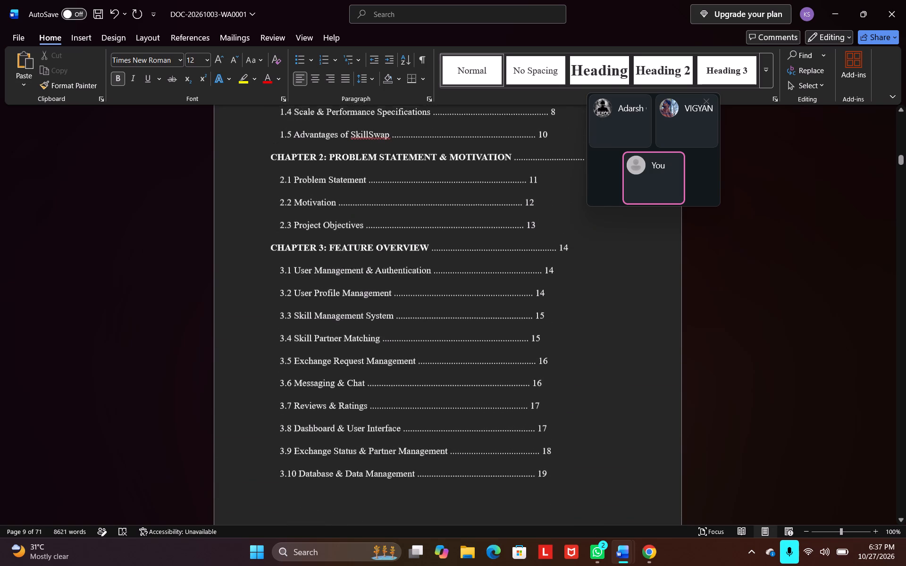
{"action": "scroll", "coordinate": [267, 311], "scroll_direction": "up", "scroll_amount": 1}
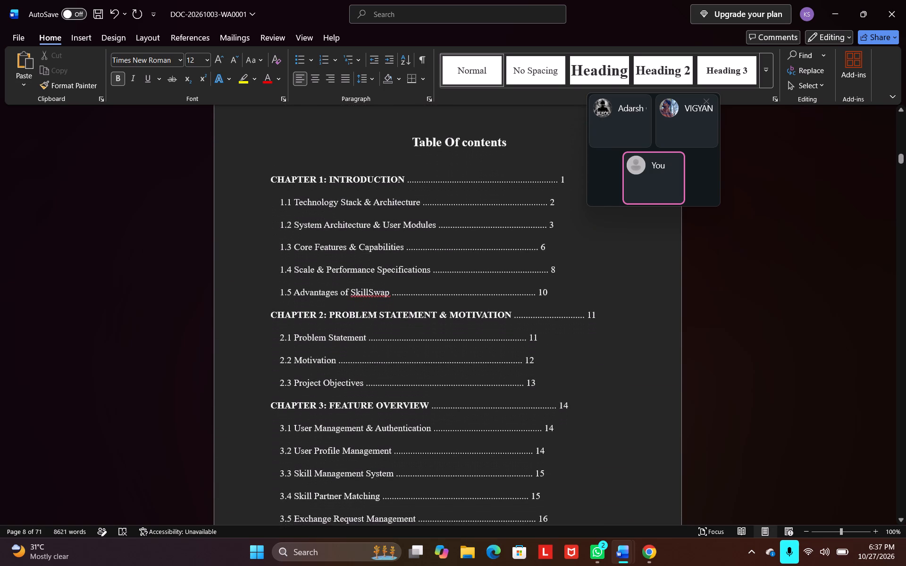
Capture a rectangular screen snip of the contents page from the "Table Of contents" heading down to entry 3.5.
{"action": "key", "text": "shift+super+s"}
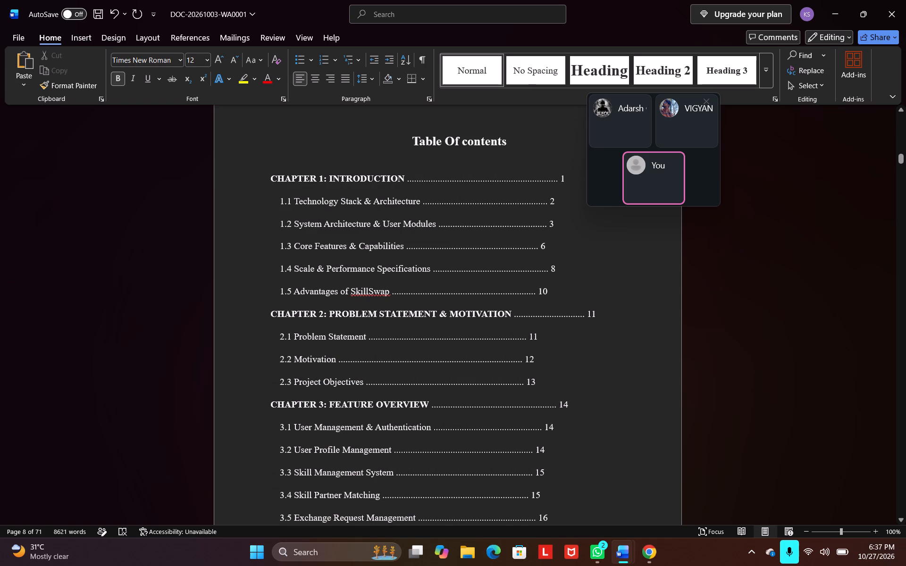
{"action": "left_click_drag", "start_coordinate": [237, 135], "coordinate": [777, 520]}
{"action": "scroll", "coordinate": [537, 253], "scroll_direction": "right", "scroll_amount": 1}
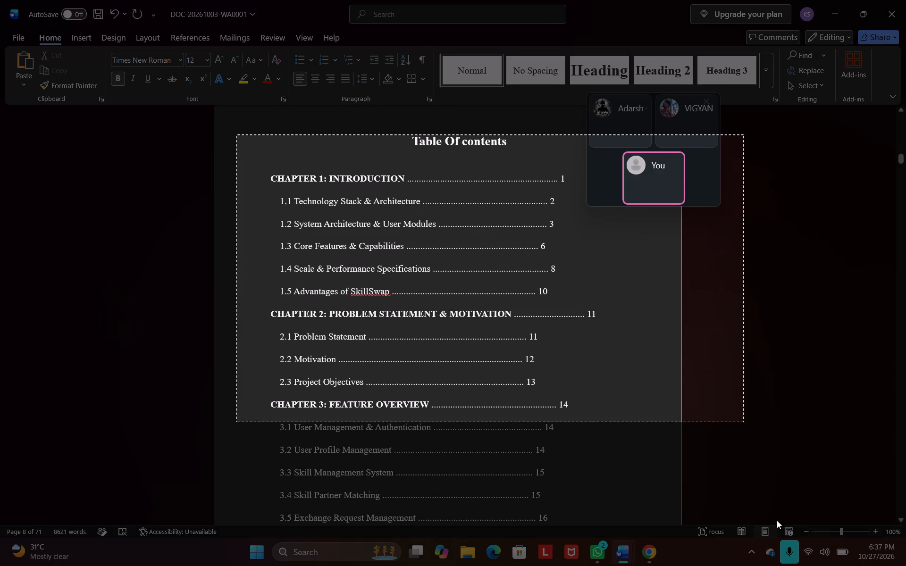
{"action": "left_click_drag", "start_coordinate": [777, 520], "coordinate": [720, 532]}
{"action": "scroll", "coordinate": [789, 560], "scroll_direction": "up", "scroll_amount": 1}
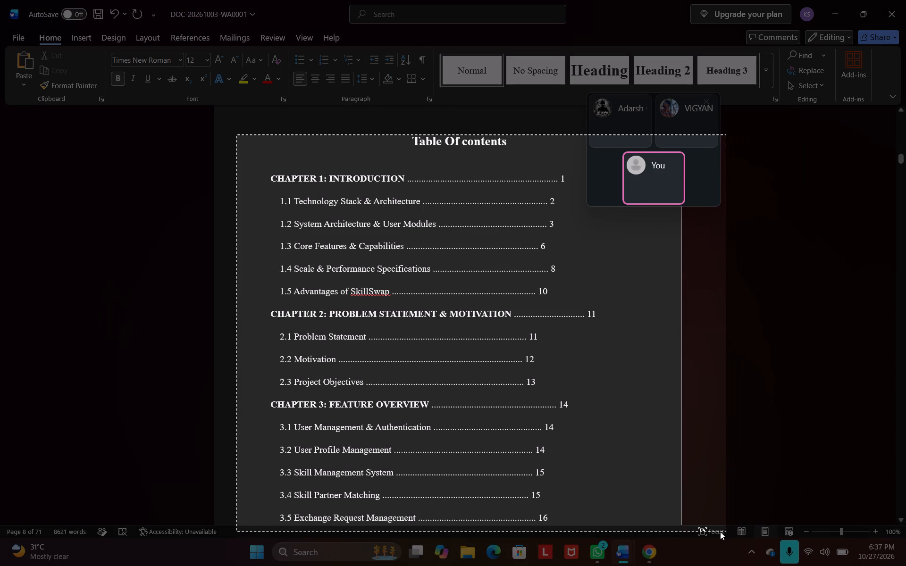
{"action": "left_click_drag", "start_coordinate": [720, 532], "coordinate": [714, 527]}
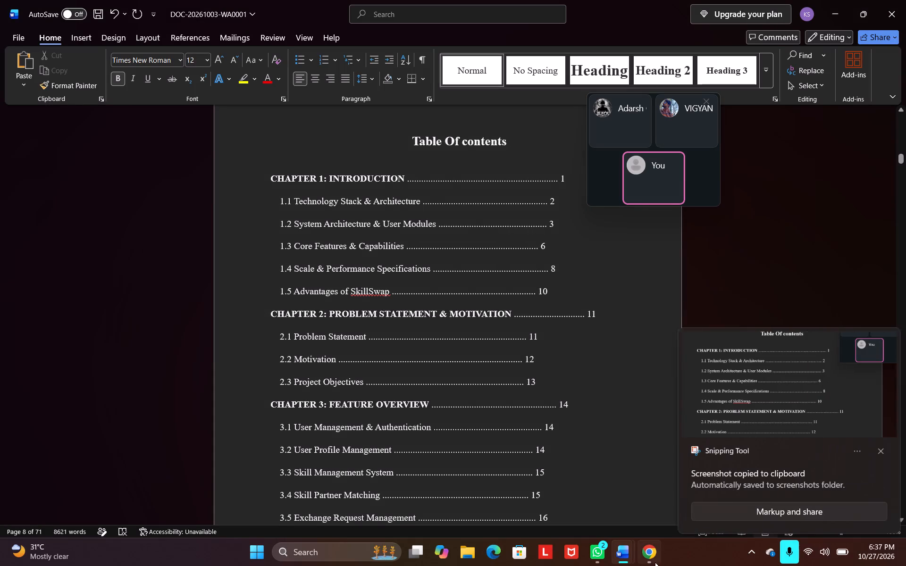
Switch to WhatsApp.
{"action": "left_click", "coordinate": [602, 555]}
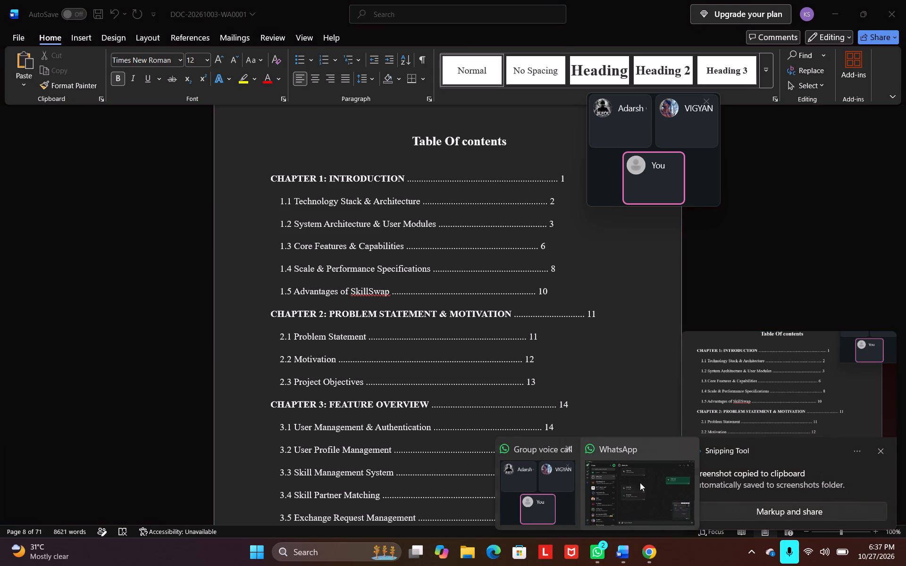
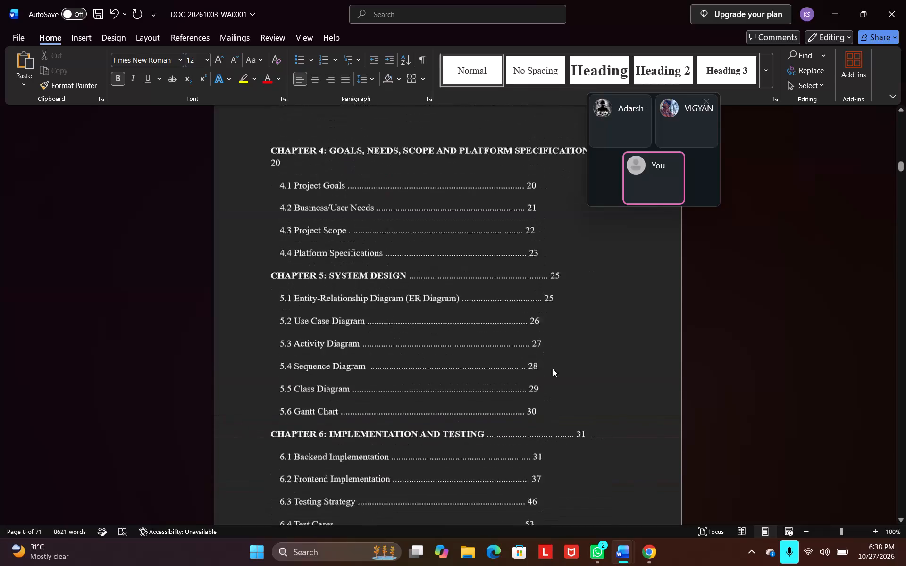
Review the report's page layout from the table of contents through chapters 1 to 4, down to "4.4 PLATFORM SPECIFICATIONS".
{"action": "scroll", "coordinate": [553, 368], "scroll_direction": "up", "scroll_amount": 8}
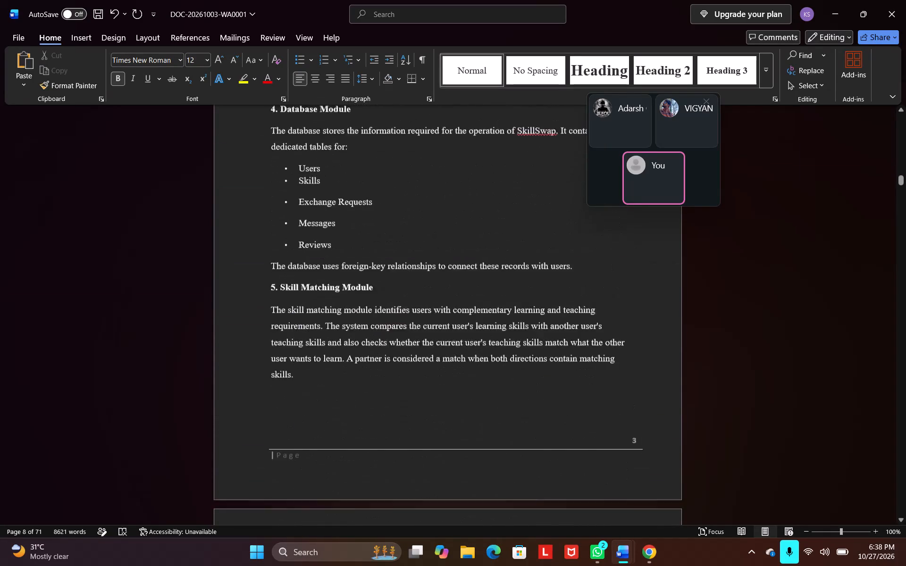
{"action": "scroll", "coordinate": [553, 368], "scroll_direction": "up", "scroll_amount": 12}
{"action": "scroll", "coordinate": [553, 368], "scroll_direction": "up", "scroll_amount": 12}
{"action": "scroll", "coordinate": [553, 368], "scroll_direction": "down", "scroll_amount": 12}
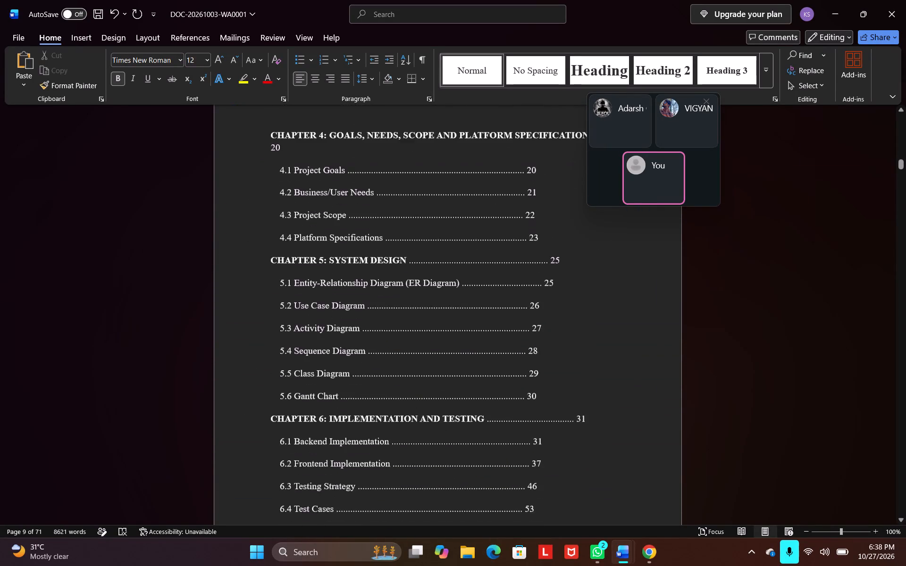
{"action": "scroll", "coordinate": [553, 368], "scroll_direction": "down", "scroll_amount": 13}
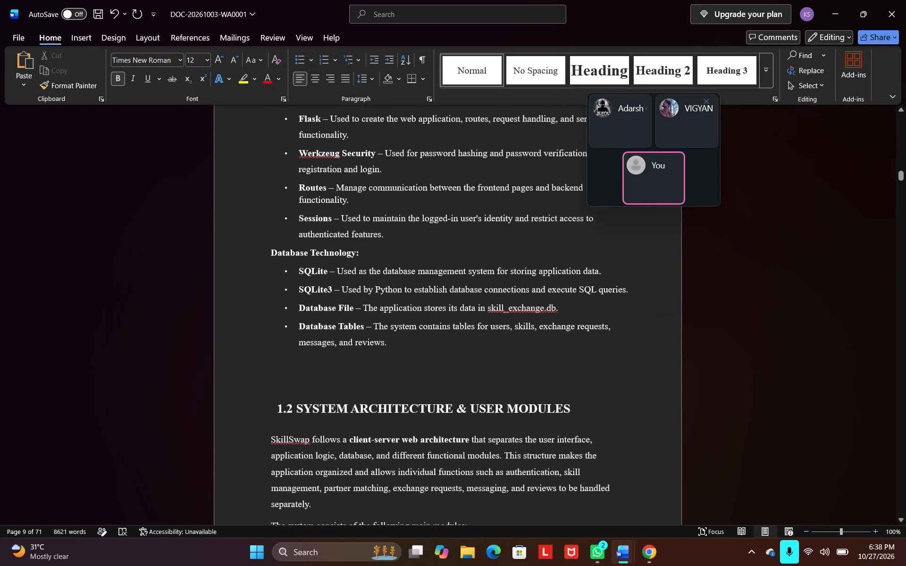
{"action": "scroll", "coordinate": [553, 368], "scroll_direction": "down", "scroll_amount": 12}
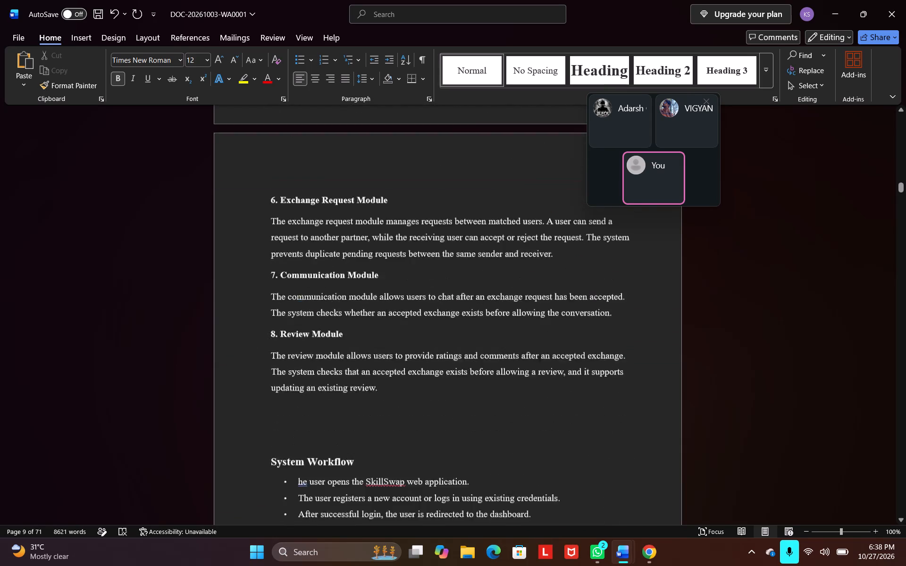
{"action": "scroll", "coordinate": [553, 368], "scroll_direction": "down", "scroll_amount": 13}
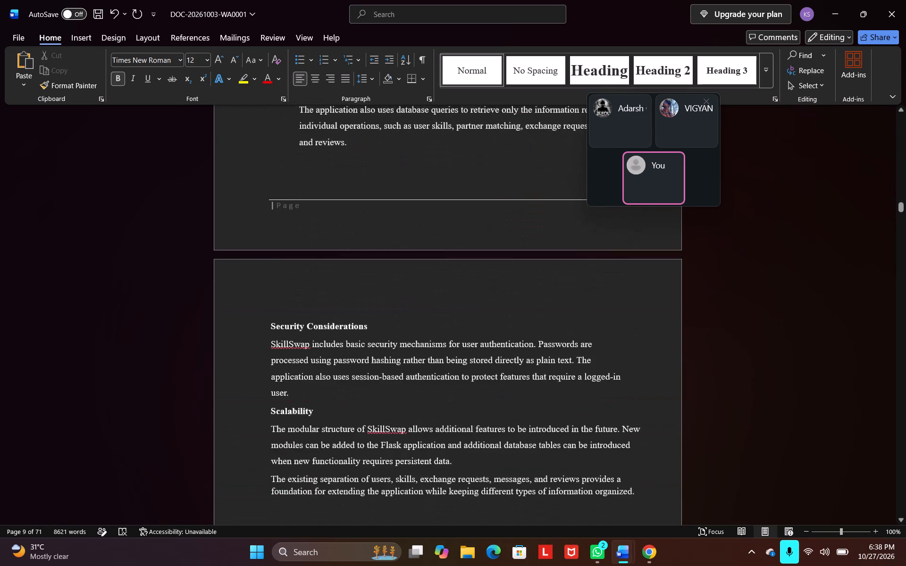
{"action": "scroll", "coordinate": [553, 368], "scroll_direction": "down", "scroll_amount": 7}
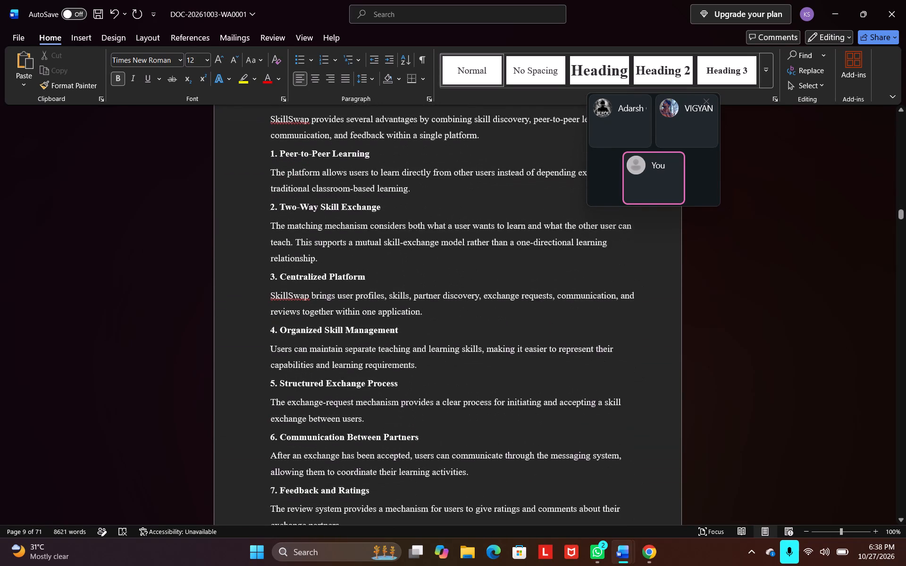
{"action": "scroll", "coordinate": [553, 368], "scroll_direction": "up", "scroll_amount": 1}
{"action": "scroll", "coordinate": [553, 368], "scroll_direction": "down", "scroll_amount": 7}
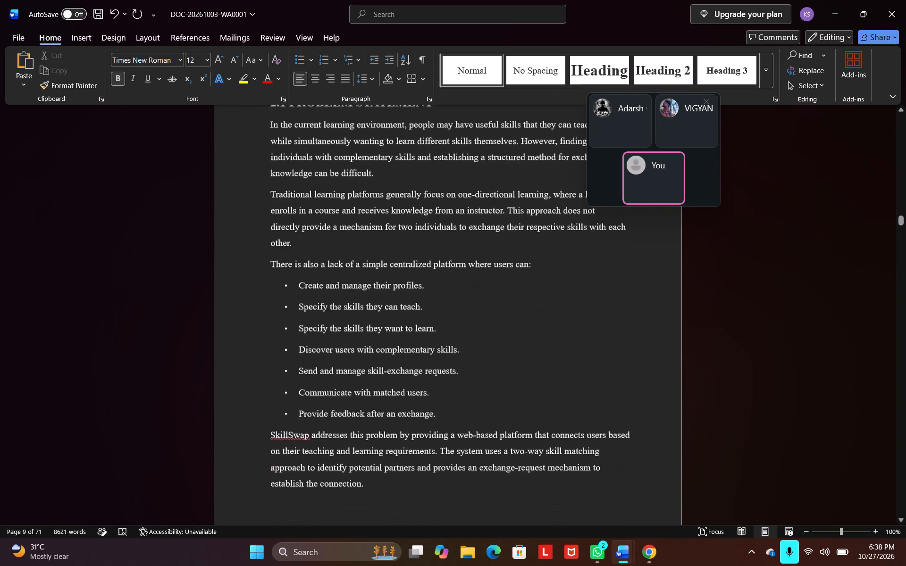
{"action": "scroll", "coordinate": [553, 368], "scroll_direction": "down", "scroll_amount": 1}
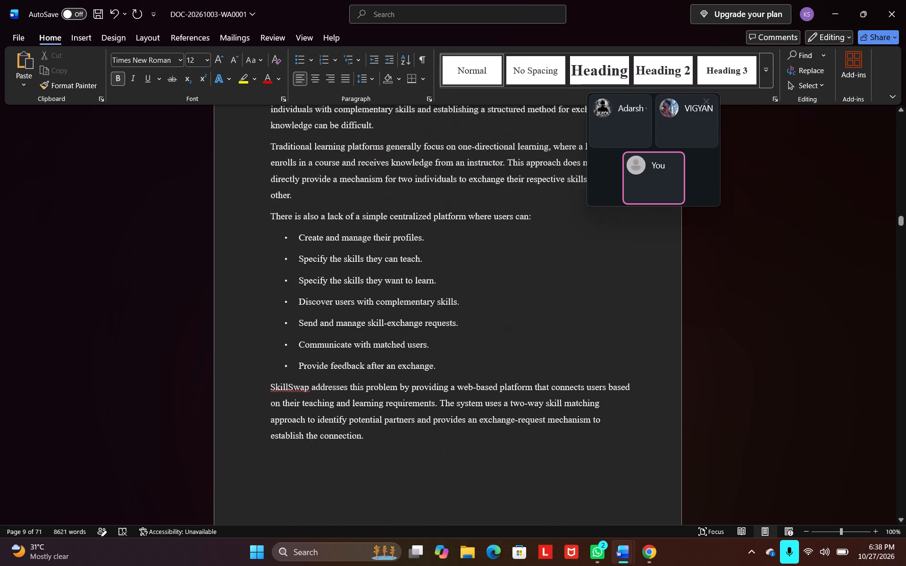
{"action": "scroll", "coordinate": [553, 368], "scroll_direction": "down", "scroll_amount": 6}
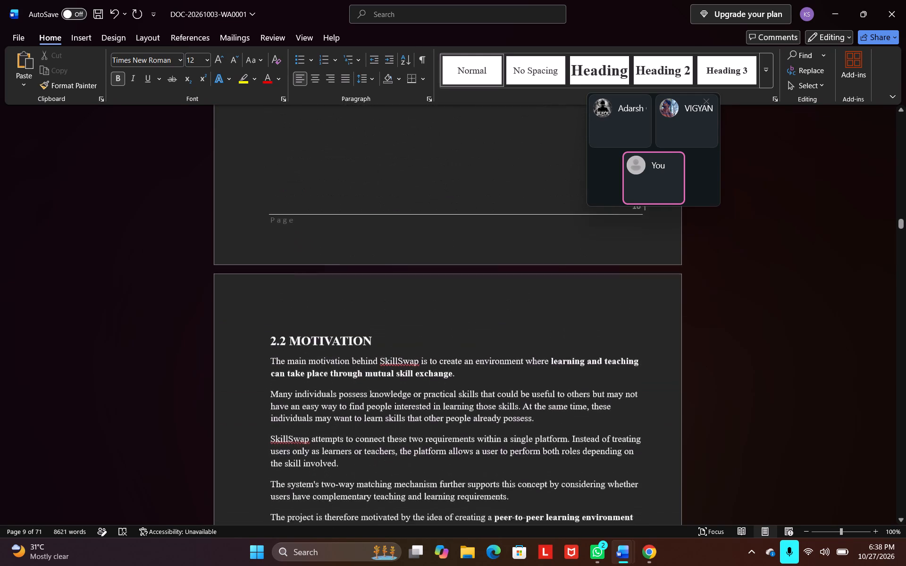
{"action": "scroll", "coordinate": [553, 368], "scroll_direction": "down", "scroll_amount": 4}
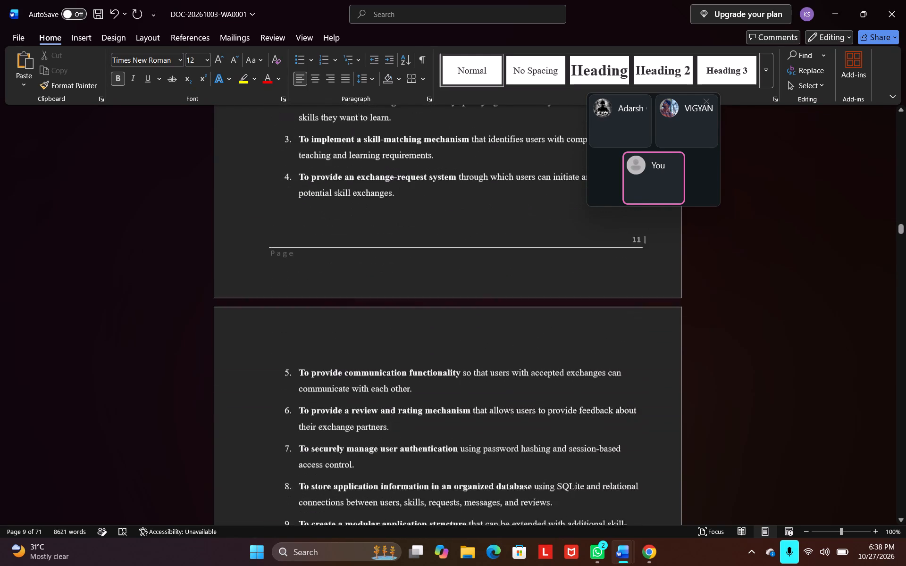
{"action": "scroll", "coordinate": [553, 368], "scroll_direction": "down", "scroll_amount": 6}
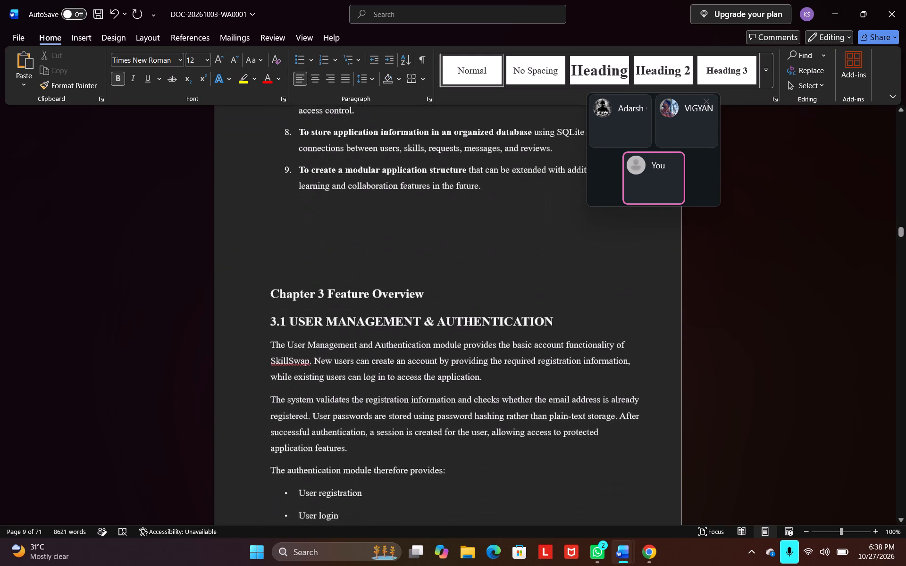
{"action": "scroll", "coordinate": [553, 368], "scroll_direction": "down", "scroll_amount": 3}
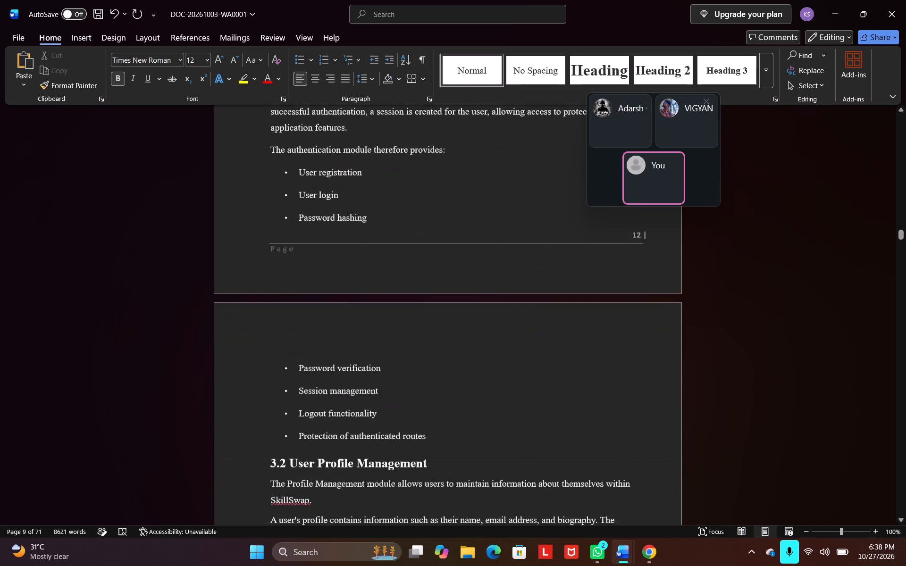
{"action": "scroll", "coordinate": [553, 368], "scroll_direction": "down", "scroll_amount": 3}
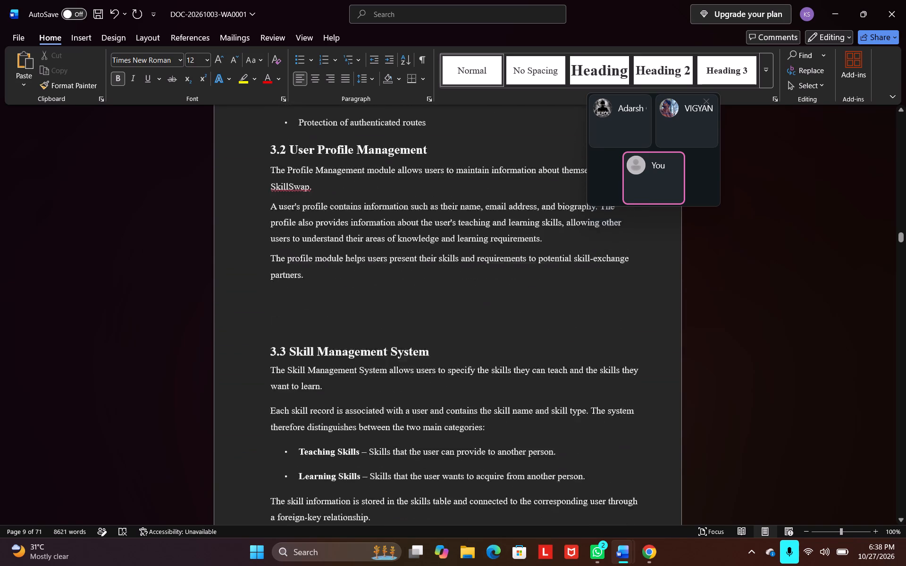
{"action": "scroll", "coordinate": [553, 368], "scroll_direction": "down", "scroll_amount": 6}
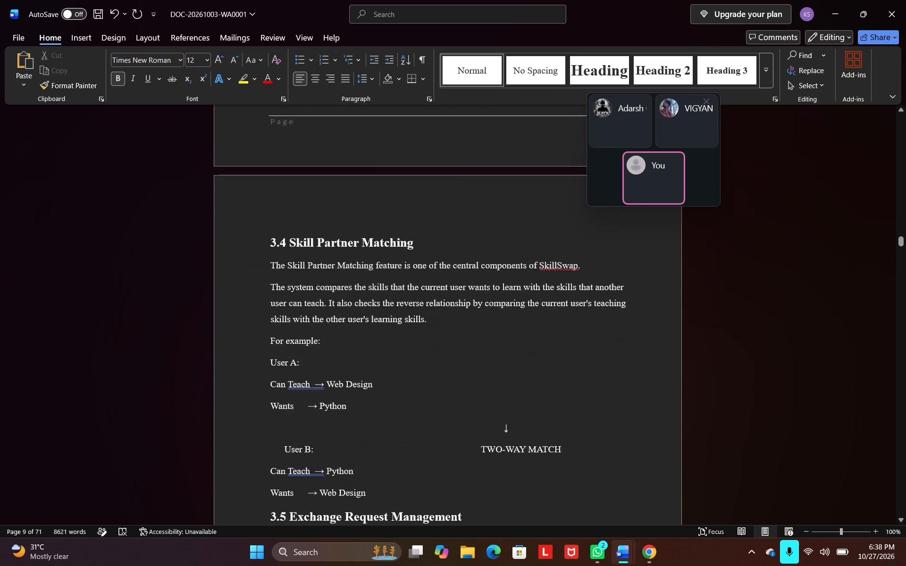
{"action": "scroll", "coordinate": [553, 368], "scroll_direction": "down", "scroll_amount": 7}
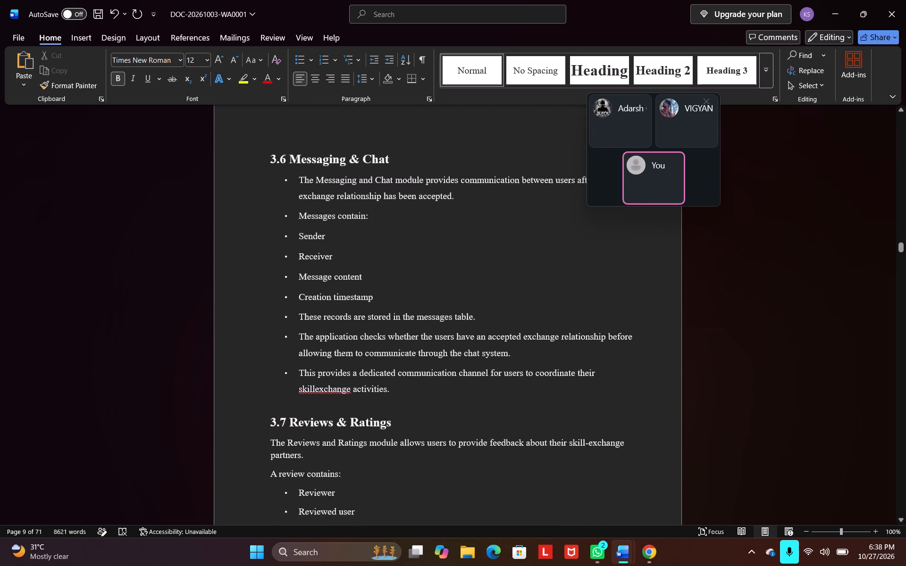
{"action": "scroll", "coordinate": [553, 368], "scroll_direction": "down", "scroll_amount": 11}
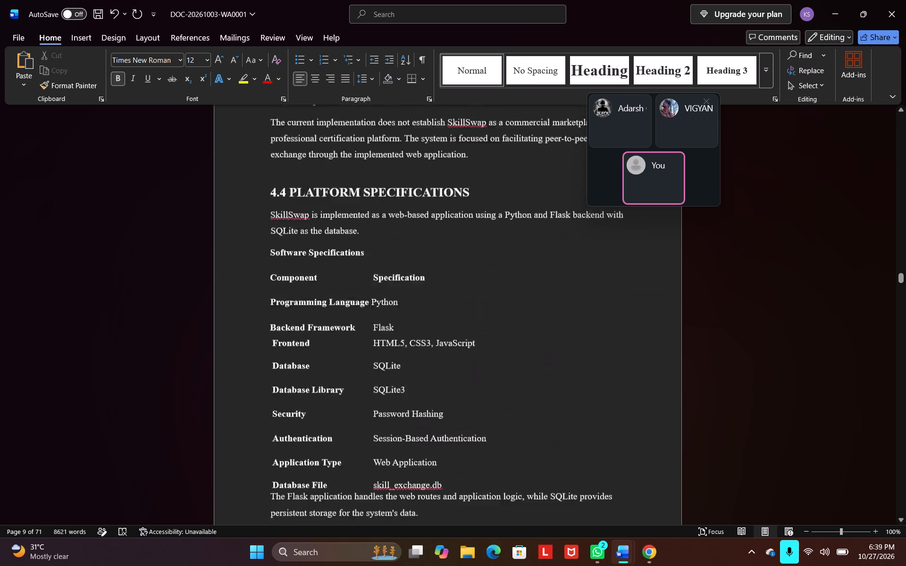
Examine how the Chapter 5 headings and diagrams fall across pages, from the ER diagram to the Gantt chart and back.
{"action": "scroll", "coordinate": [553, 368], "scroll_direction": "down", "scroll_amount": 4}
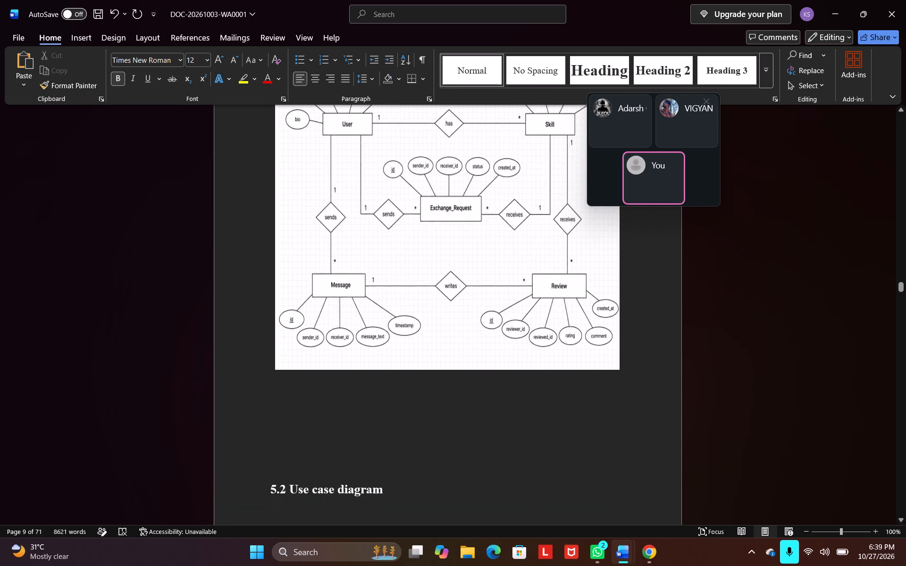
{"action": "scroll", "coordinate": [553, 368], "scroll_direction": "up", "scroll_amount": 2}
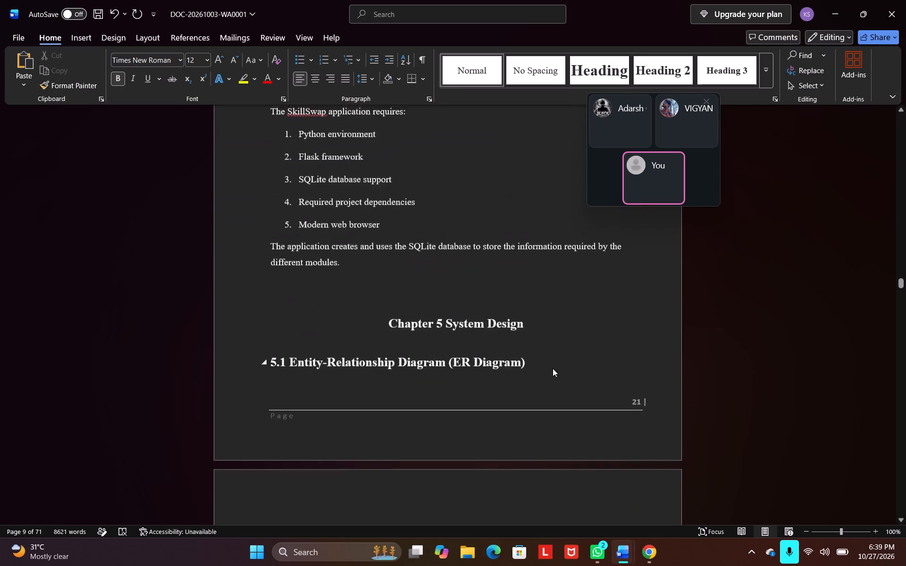
{"action": "scroll", "coordinate": [553, 368], "scroll_direction": "down", "scroll_amount": 6}
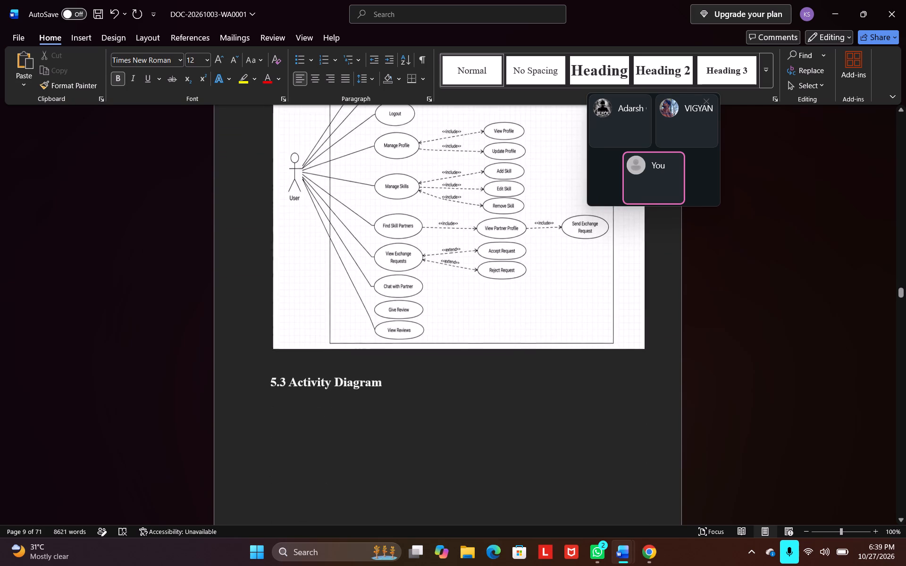
{"action": "scroll", "coordinate": [553, 368], "scroll_direction": "down", "scroll_amount": 3}
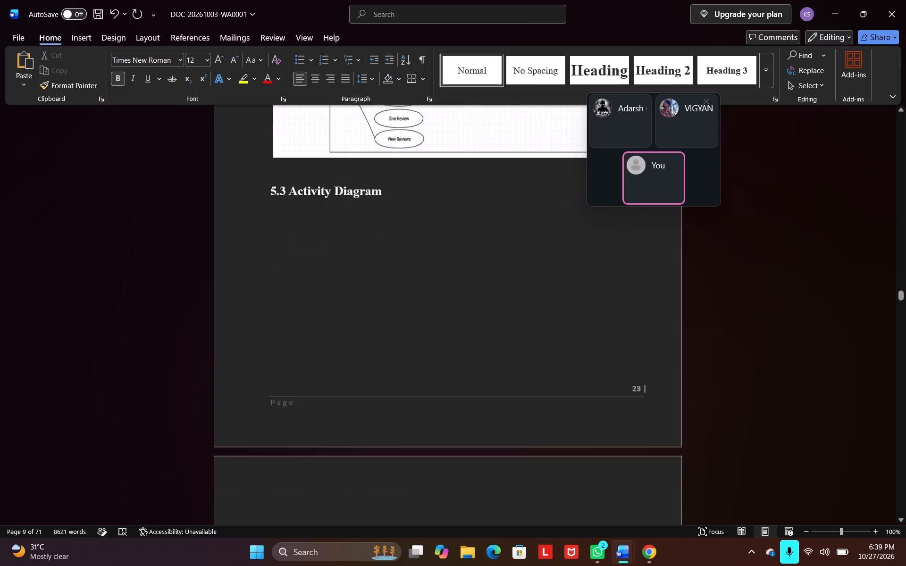
{"action": "scroll", "coordinate": [553, 368], "scroll_direction": "down", "scroll_amount": 8}
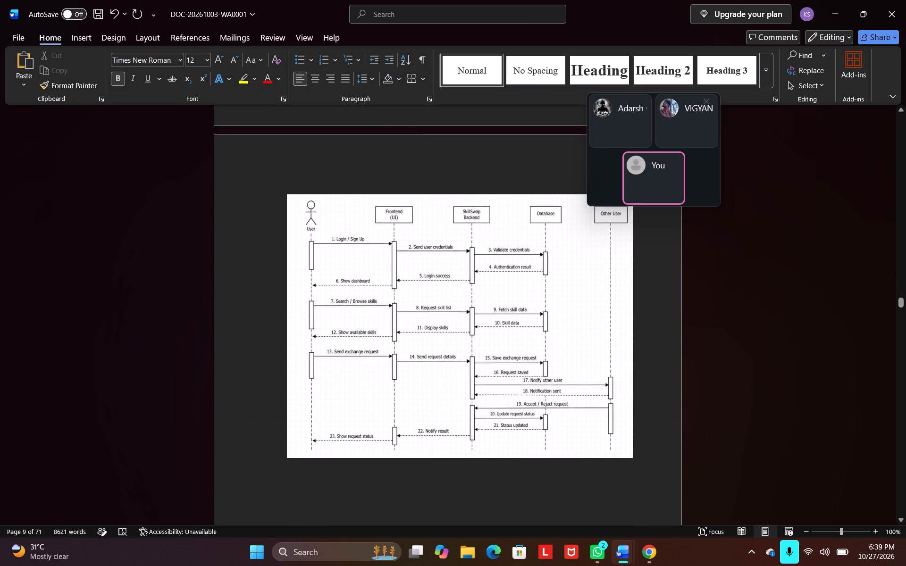
{"action": "scroll", "coordinate": [553, 368], "scroll_direction": "down", "scroll_amount": 8}
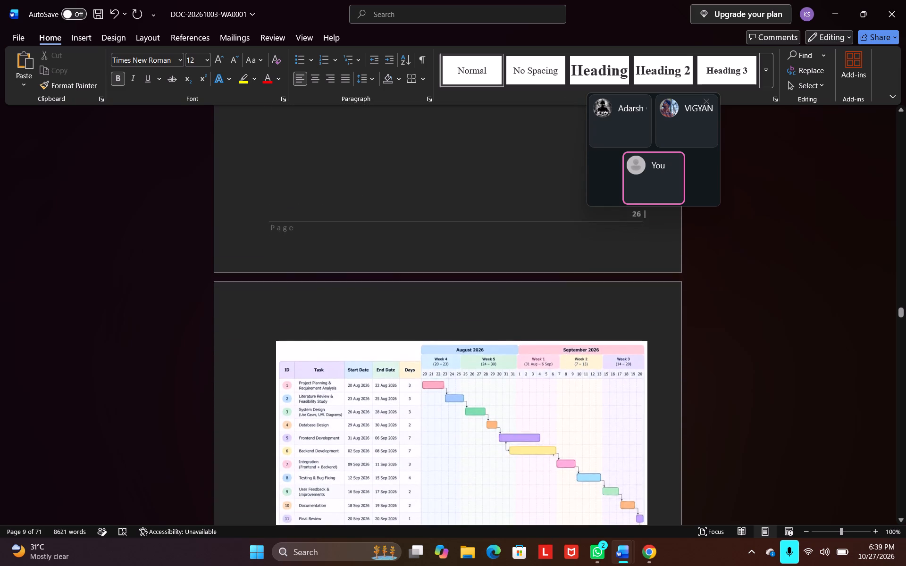
{"action": "scroll", "coordinate": [553, 368], "scroll_direction": "down", "scroll_amount": 1}
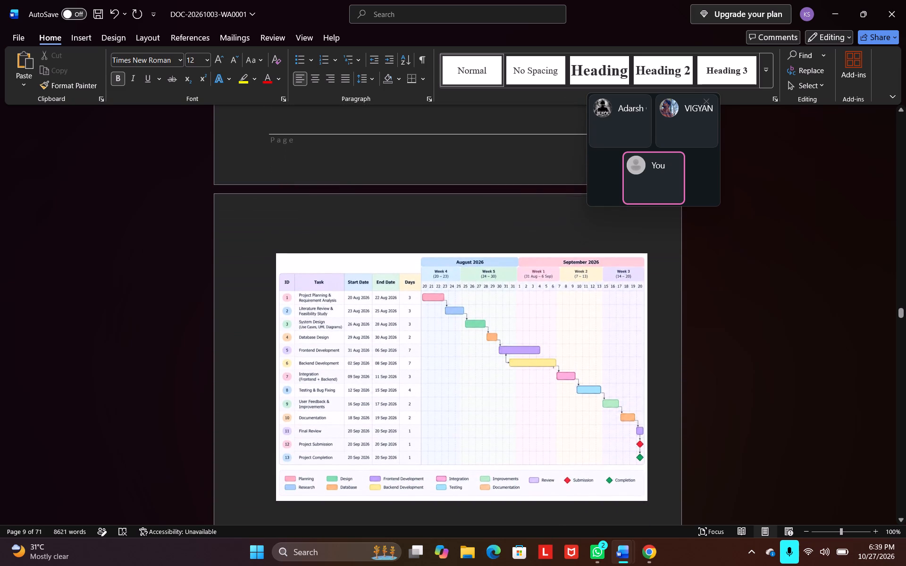
{"action": "scroll", "coordinate": [553, 368], "scroll_direction": "down", "scroll_amount": 1}
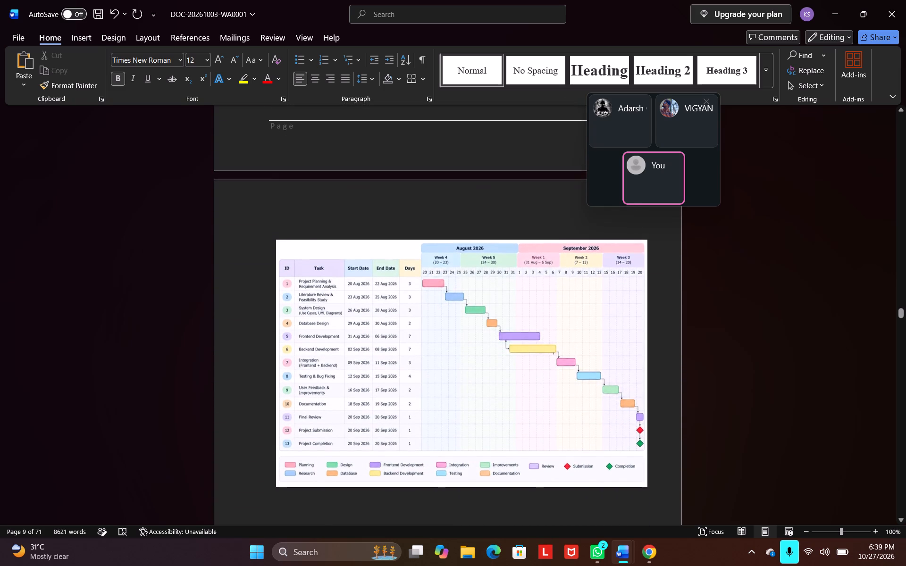
{"action": "scroll", "coordinate": [553, 368], "scroll_direction": "down", "scroll_amount": 1}
{"action": "scroll", "coordinate": [553, 368], "scroll_direction": "up", "scroll_amount": 3}
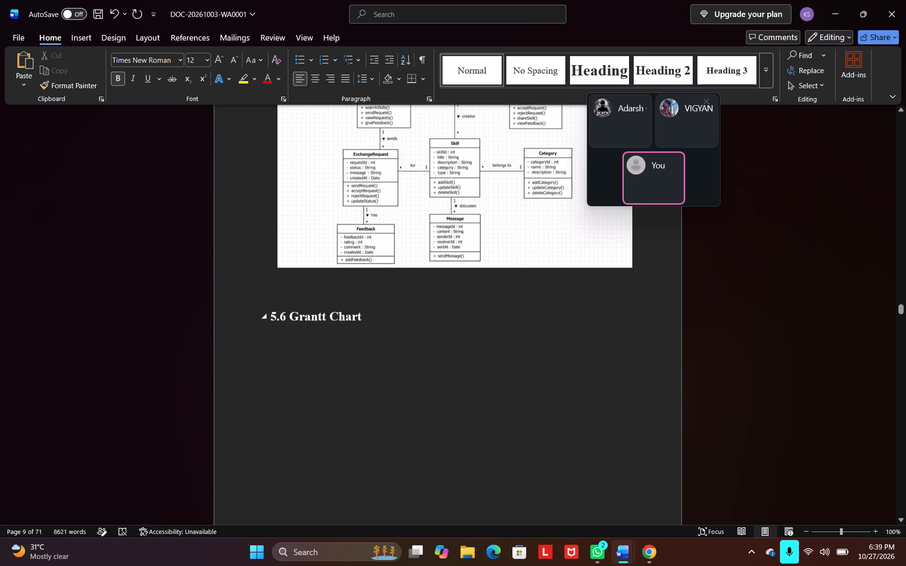
{"action": "scroll", "coordinate": [553, 368], "scroll_direction": "up", "scroll_amount": 4}
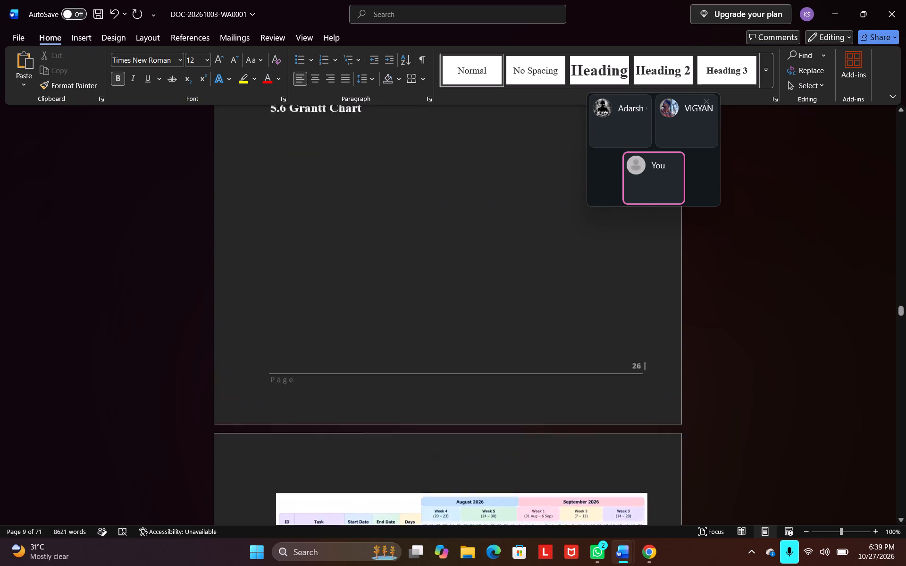
{"action": "scroll", "coordinate": [553, 368], "scroll_direction": "up", "scroll_amount": 1}
{"action": "scroll", "coordinate": [371, 343], "scroll_direction": "up", "scroll_amount": 3}
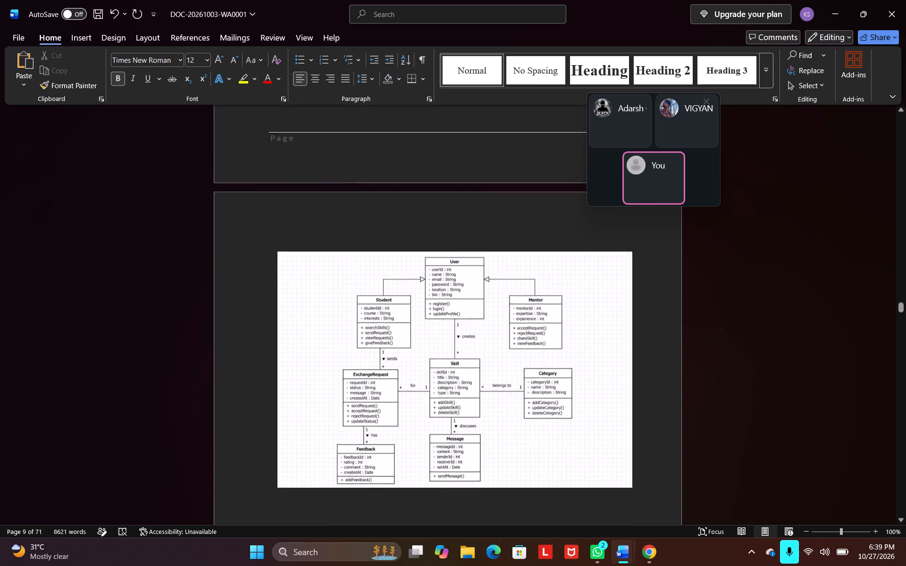
{"action": "scroll", "coordinate": [371, 343], "scroll_direction": "up", "scroll_amount": 3}
{"action": "scroll", "coordinate": [371, 343], "scroll_direction": "down", "scroll_amount": 1}
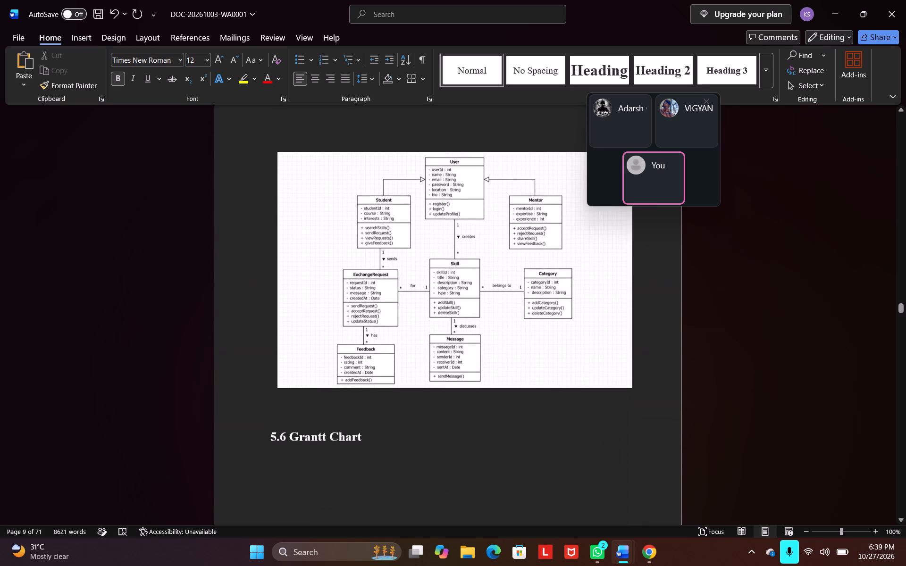
{"action": "scroll", "coordinate": [371, 343], "scroll_direction": "up", "scroll_amount": 20}
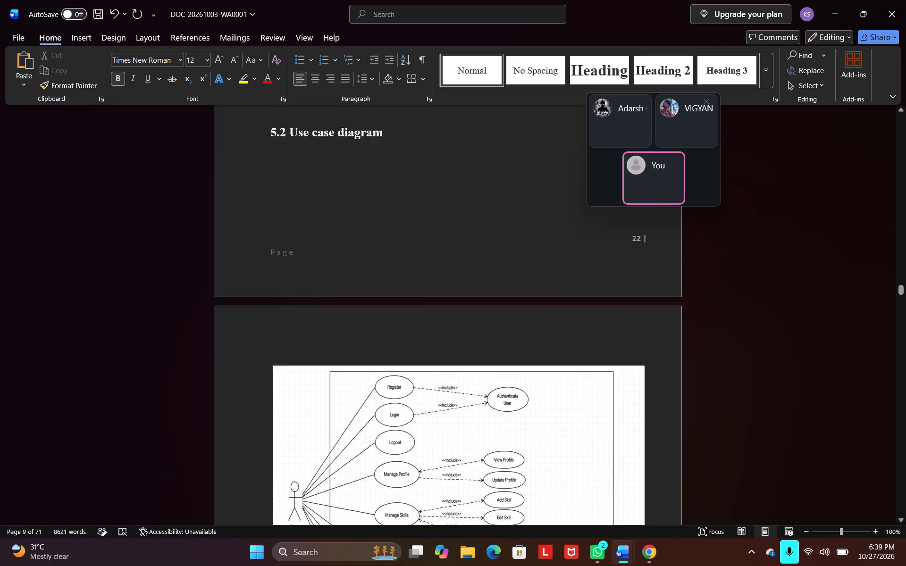
{"action": "scroll", "coordinate": [371, 343], "scroll_direction": "up", "scroll_amount": 9}
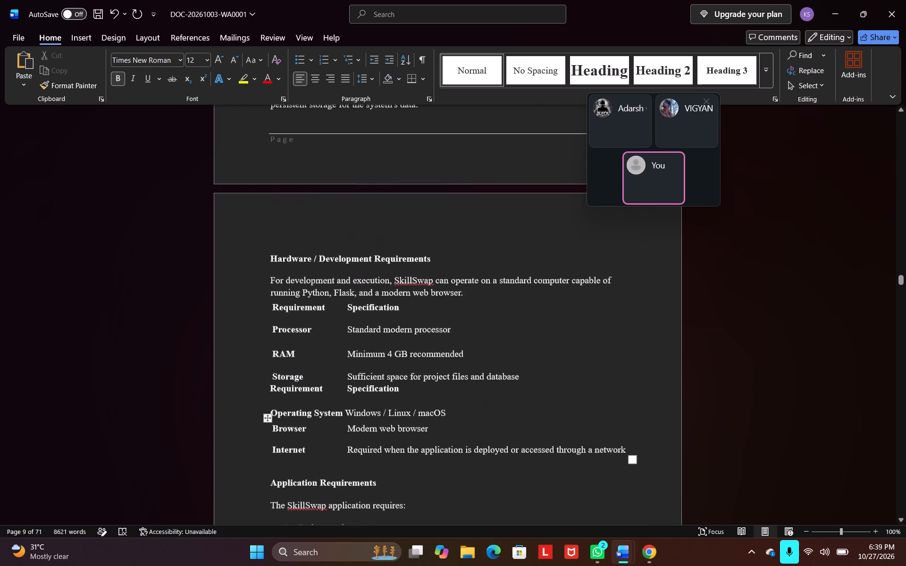
Insert a page break before the "Chapter 5 System Design" heading so the chapter starts on a new page.
{"action": "scroll", "coordinate": [371, 343], "scroll_direction": "down", "scroll_amount": 3}
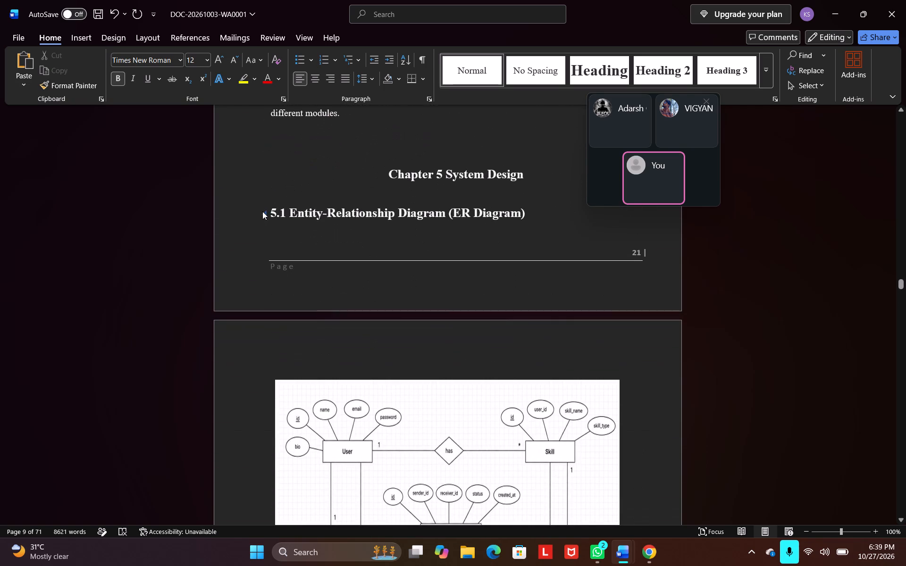
{"action": "left_click", "coordinate": [263, 211]}
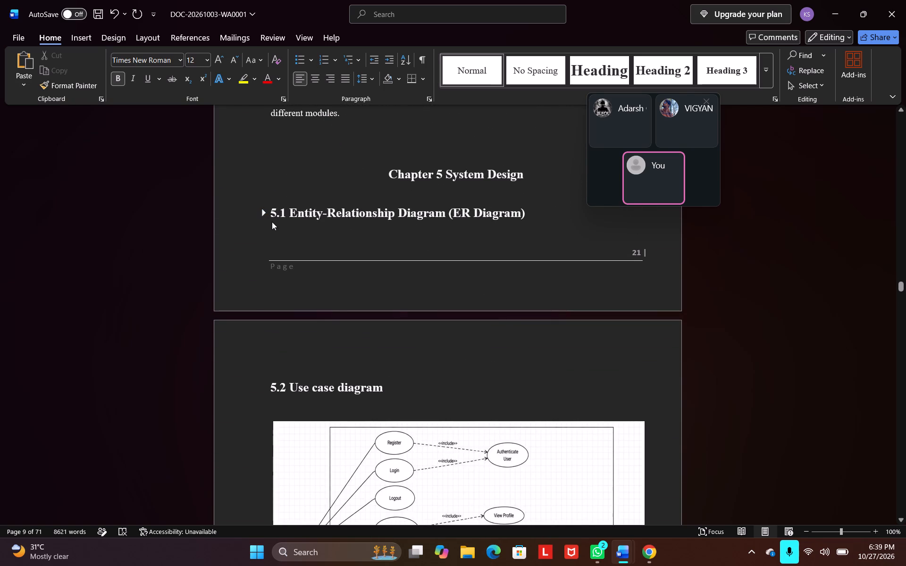
{"action": "left_click", "coordinate": [264, 215]}
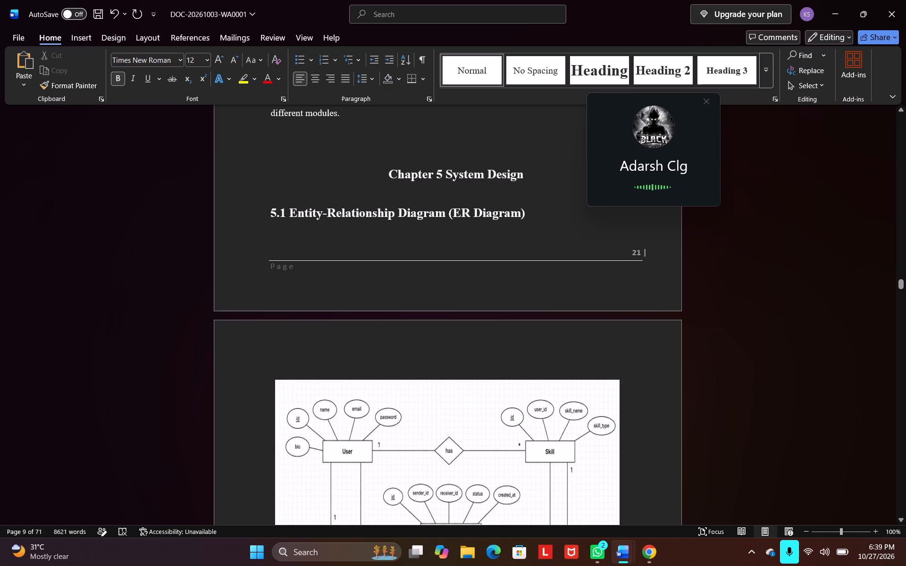
{"action": "left_click", "coordinate": [377, 174]}
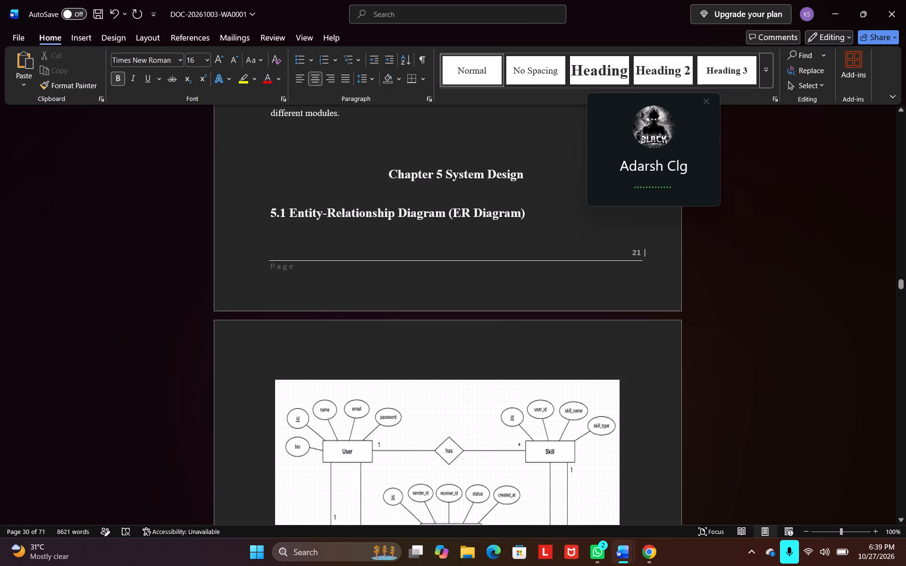
{"action": "key", "text": "ctrl+Return"}
{"action": "scroll", "coordinate": [367, 206], "scroll_direction": "up", "scroll_amount": 1}
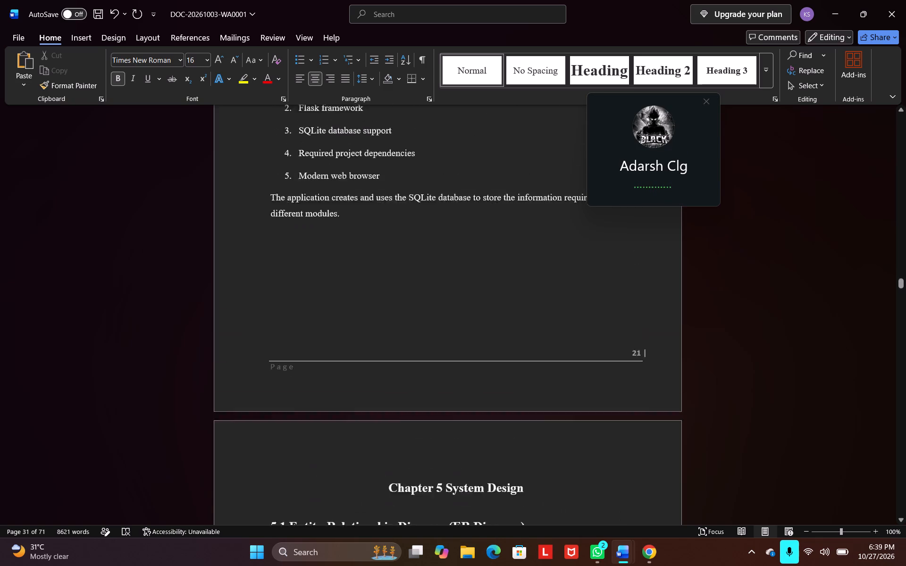
Insert a page break before the "5.3 Activity Diagram" heading so it starts on a new page with its diagram.
{"action": "scroll", "coordinate": [367, 206], "scroll_direction": "up", "scroll_amount": 1}
{"action": "scroll", "coordinate": [367, 206], "scroll_direction": "down", "scroll_amount": 9}
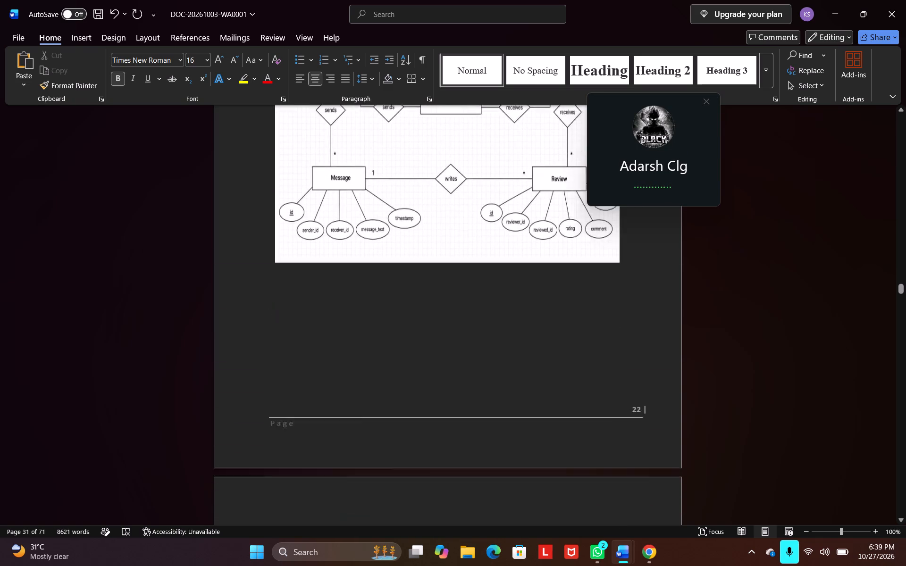
{"action": "scroll", "coordinate": [367, 206], "scroll_direction": "down", "scroll_amount": 4}
{"action": "scroll", "coordinate": [367, 206], "scroll_direction": "up", "scroll_amount": 1}
{"action": "scroll", "coordinate": [367, 206], "scroll_direction": "down", "scroll_amount": 1}
{"action": "scroll", "coordinate": [367, 206], "scroll_direction": "up", "scroll_amount": 1}
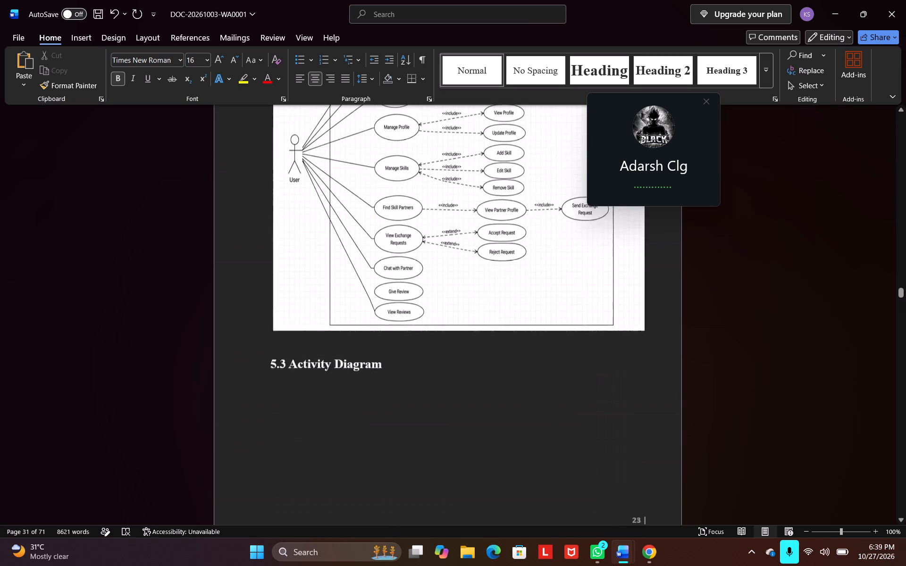
{"action": "scroll", "coordinate": [367, 206], "scroll_direction": "up", "scroll_amount": 1}
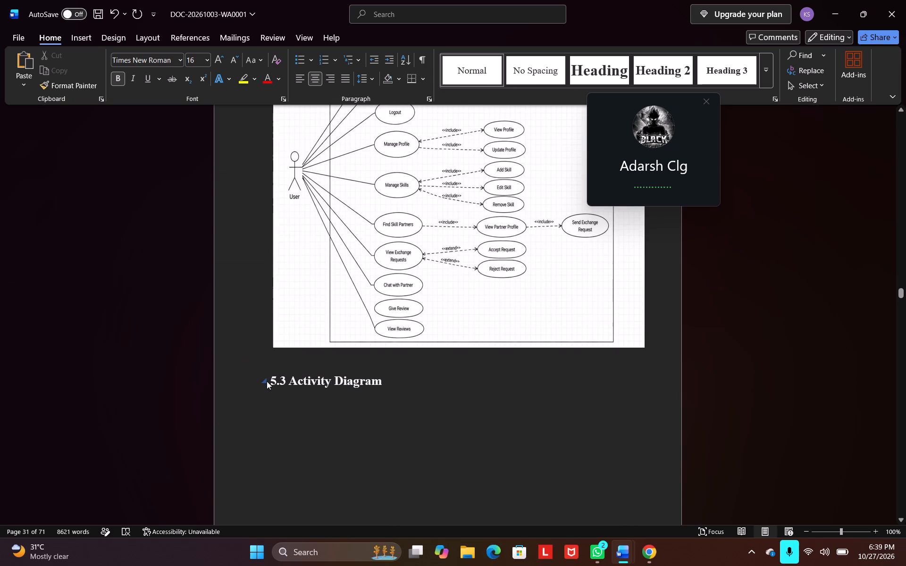
{"action": "left_click", "coordinate": [259, 378]}
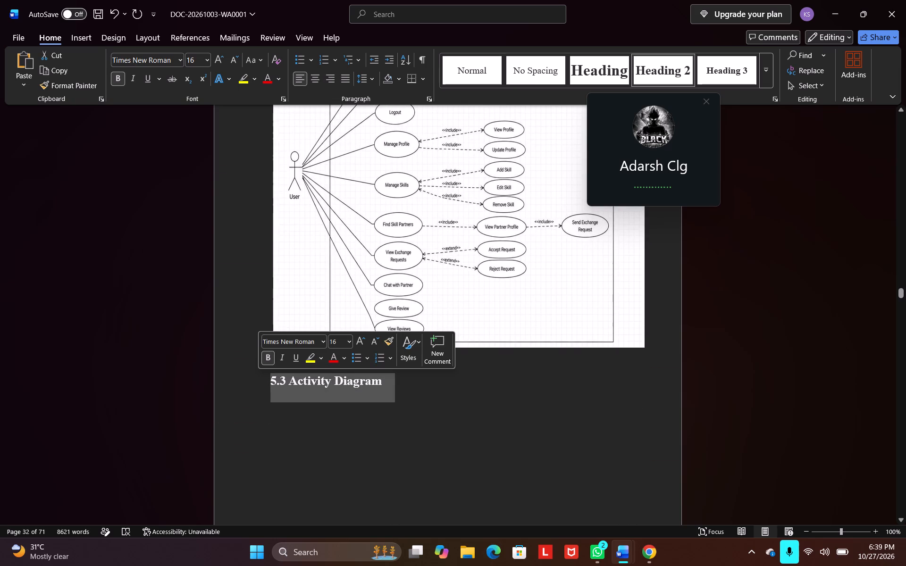
{"action": "left_click", "coordinate": [259, 380]}
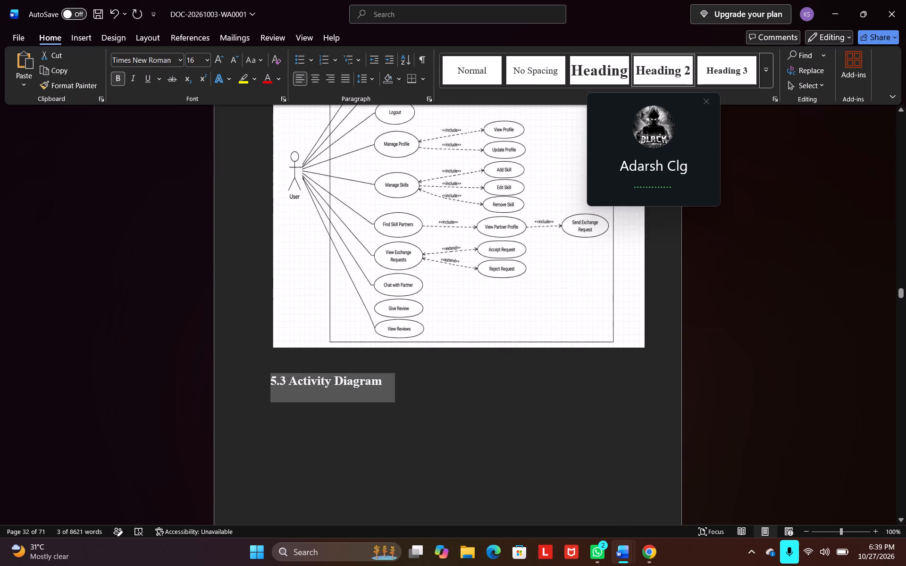
{"action": "double_click", "coordinate": [261, 382]}
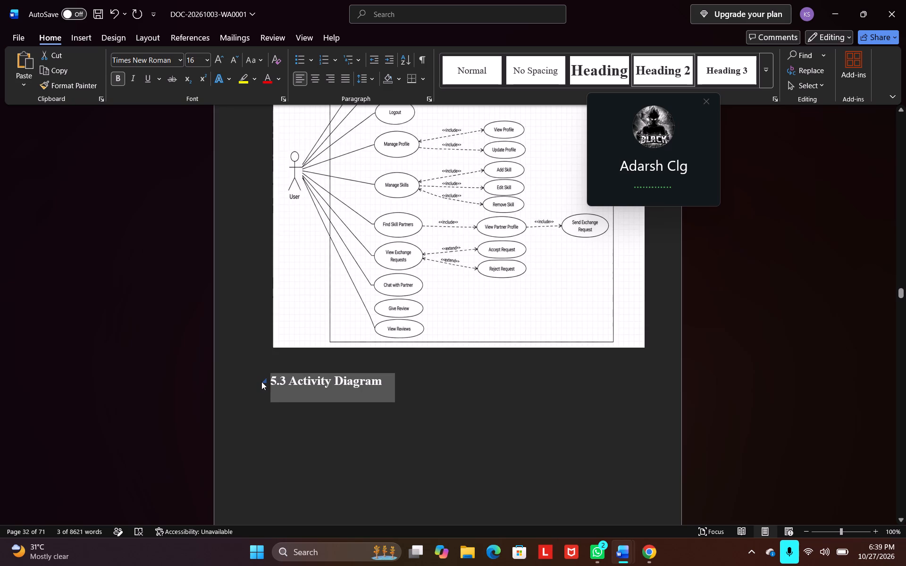
{"action": "left_click", "coordinate": [256, 379]}
{"action": "double_click", "coordinate": [256, 379]}
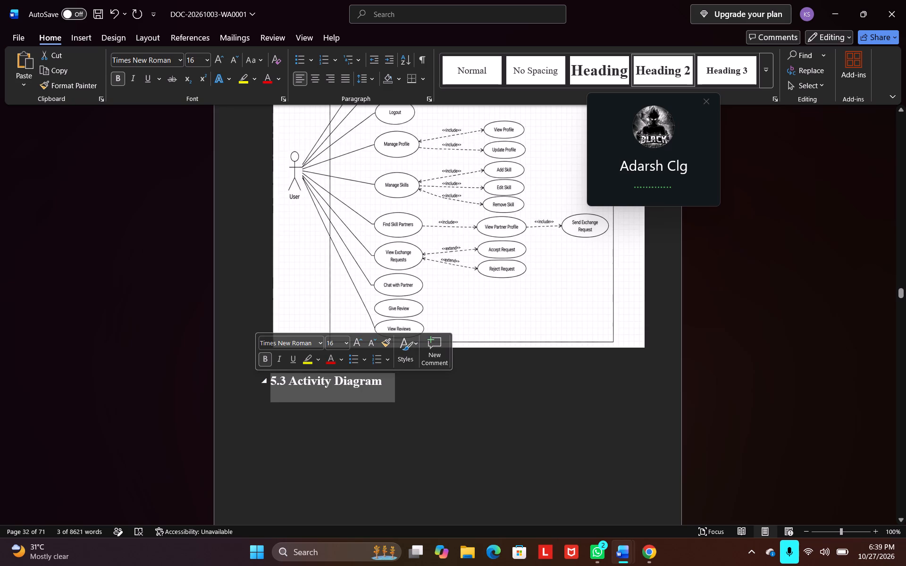
{"action": "left_click", "coordinate": [275, 381]}
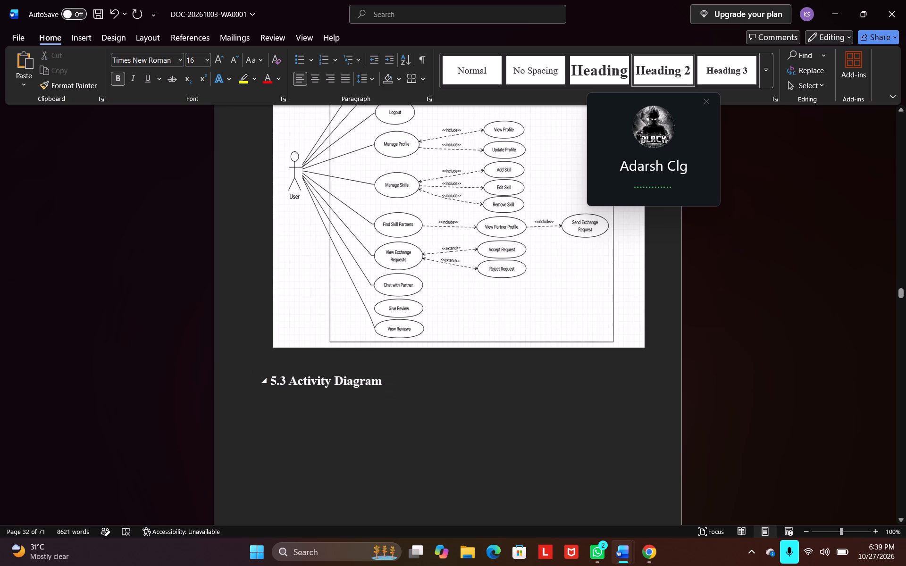
{"action": "left_click_drag", "start_coordinate": [268, 381], "coordinate": [272, 381]}
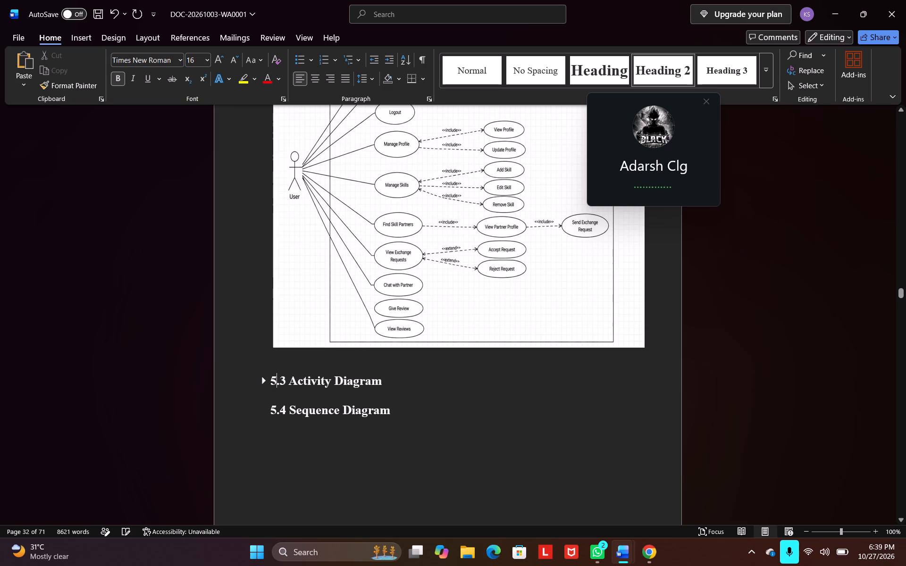
{"action": "left_click", "coordinate": [264, 381]}
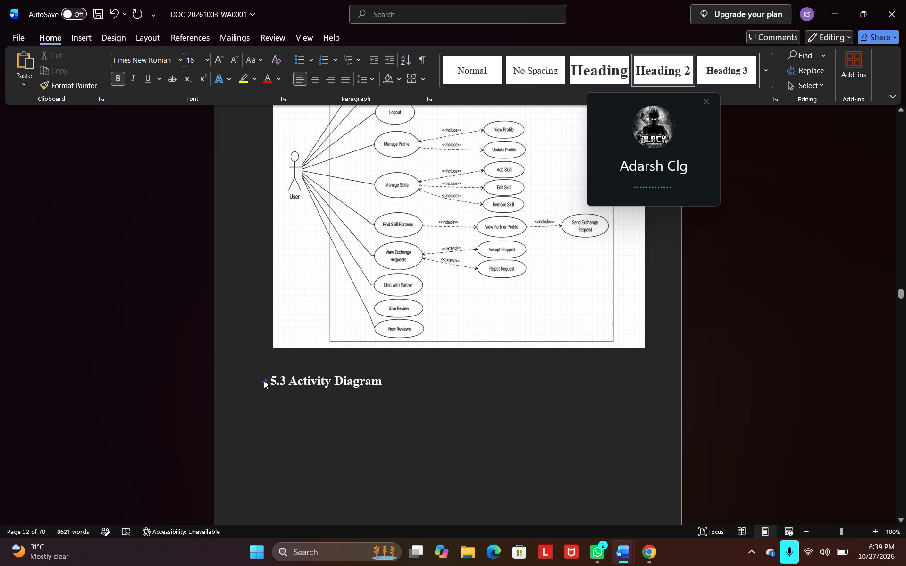
{"action": "key", "text": "Left"}
{"action": "key", "text": "ctrl+Return"}
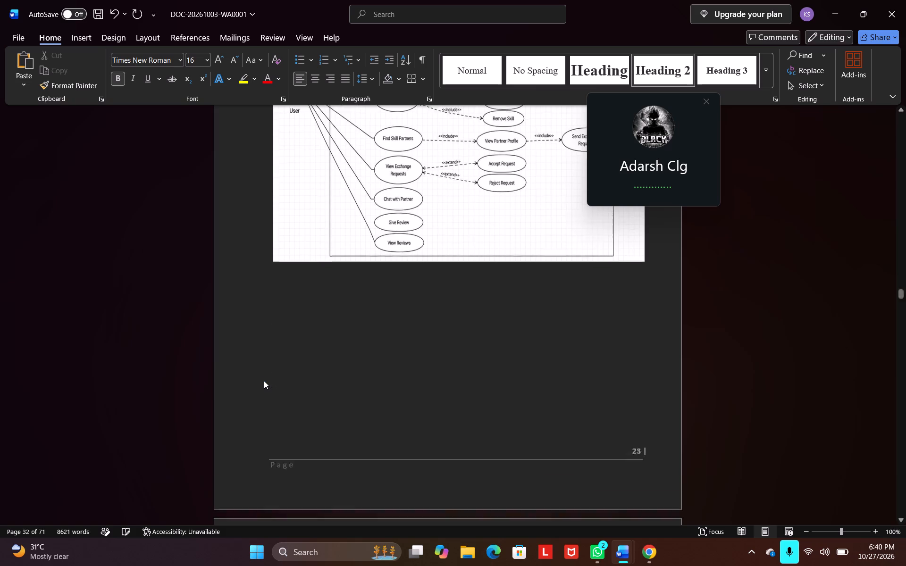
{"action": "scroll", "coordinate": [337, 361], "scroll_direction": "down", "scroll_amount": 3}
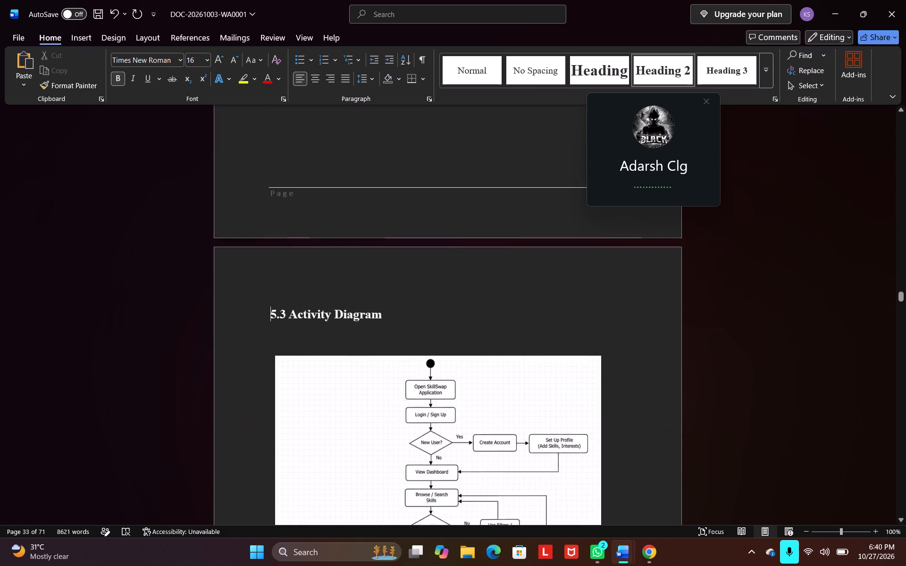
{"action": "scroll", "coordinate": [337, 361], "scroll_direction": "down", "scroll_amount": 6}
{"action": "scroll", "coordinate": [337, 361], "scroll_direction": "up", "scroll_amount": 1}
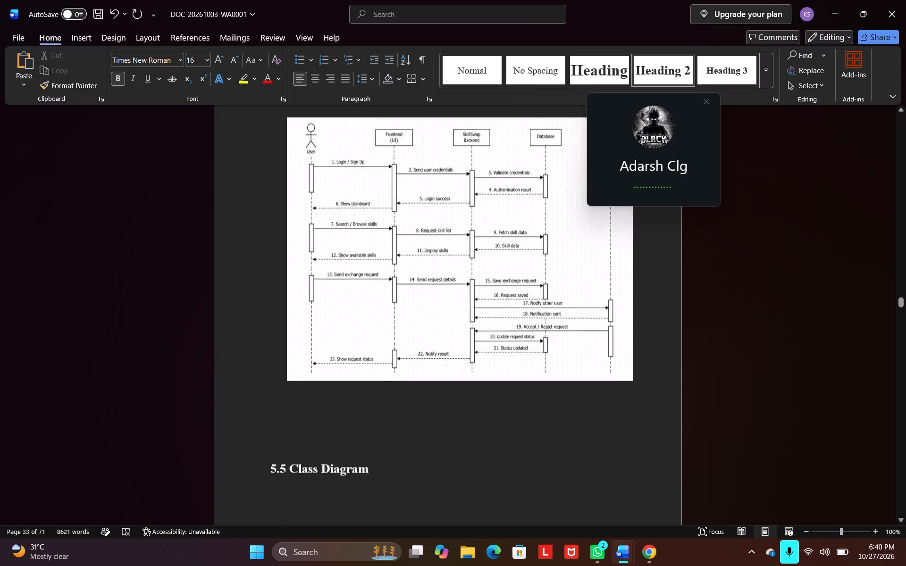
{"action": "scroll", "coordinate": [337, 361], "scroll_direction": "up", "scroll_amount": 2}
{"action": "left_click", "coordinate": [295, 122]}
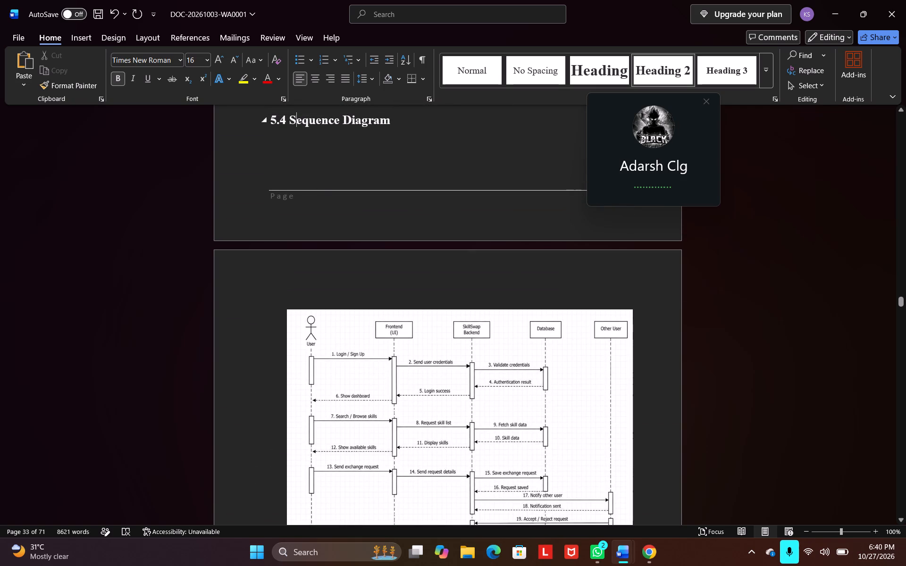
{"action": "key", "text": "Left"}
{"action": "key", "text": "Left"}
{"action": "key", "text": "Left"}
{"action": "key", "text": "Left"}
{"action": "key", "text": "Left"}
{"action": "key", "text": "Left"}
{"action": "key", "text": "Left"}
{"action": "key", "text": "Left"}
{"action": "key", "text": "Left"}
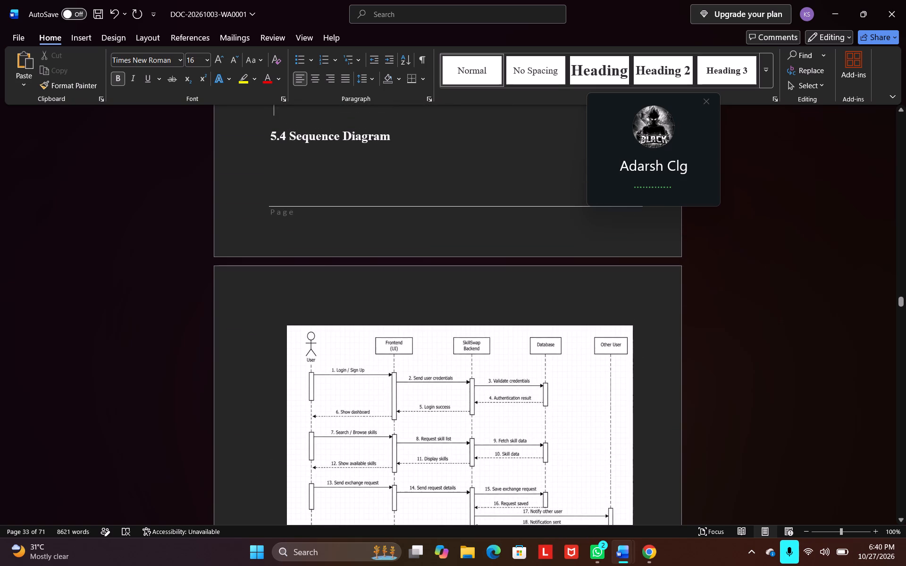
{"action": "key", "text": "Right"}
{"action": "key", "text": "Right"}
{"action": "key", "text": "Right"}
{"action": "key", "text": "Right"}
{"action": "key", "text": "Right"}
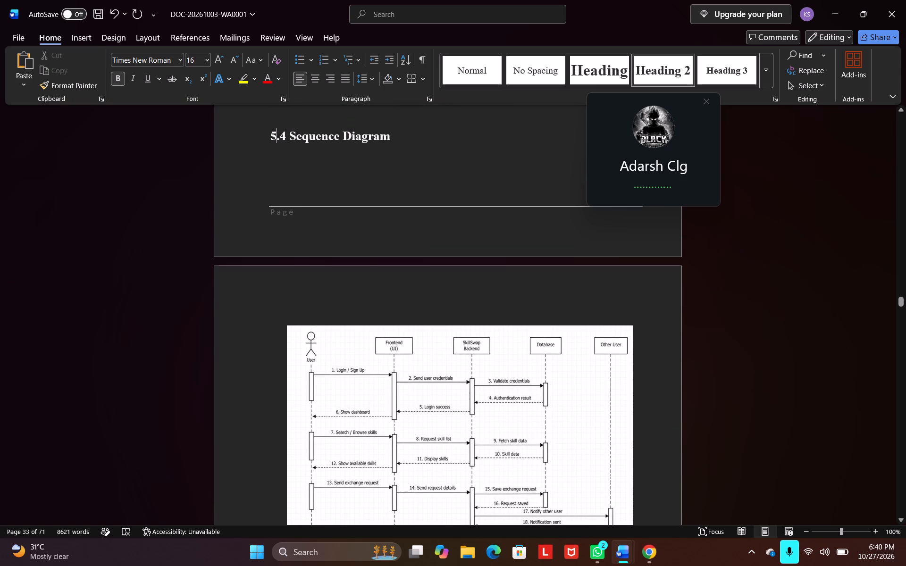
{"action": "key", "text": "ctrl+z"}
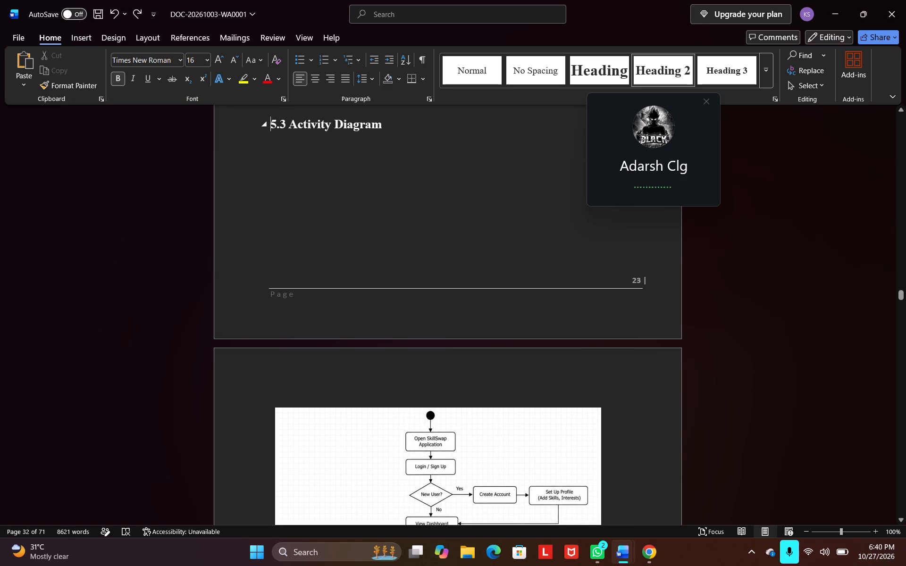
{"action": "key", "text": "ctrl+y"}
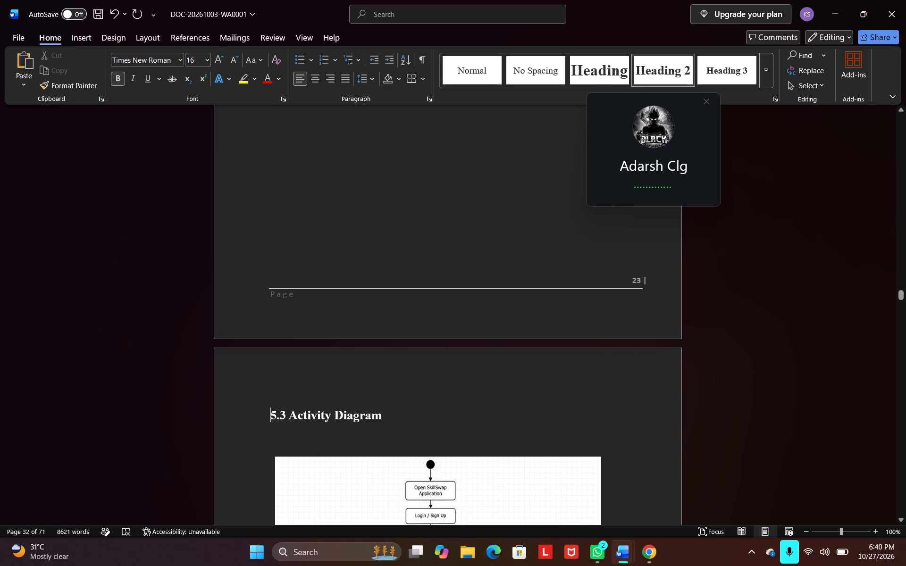
Insert a page break before the "5.4 Sequence Diagram" heading so it sits on the same page as its diagram.
{"action": "scroll", "coordinate": [298, 233], "scroll_direction": "down", "scroll_amount": 6}
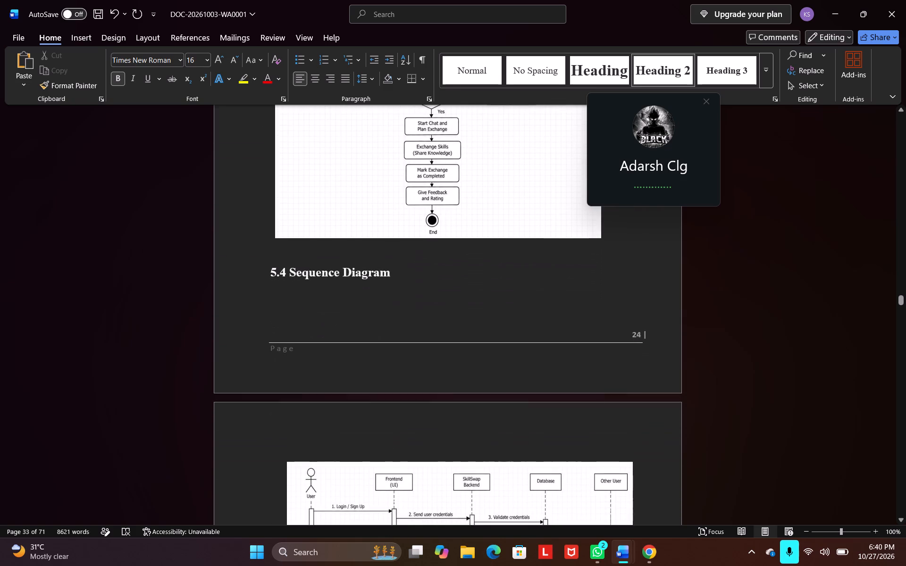
{"action": "left_click", "coordinate": [290, 271]}
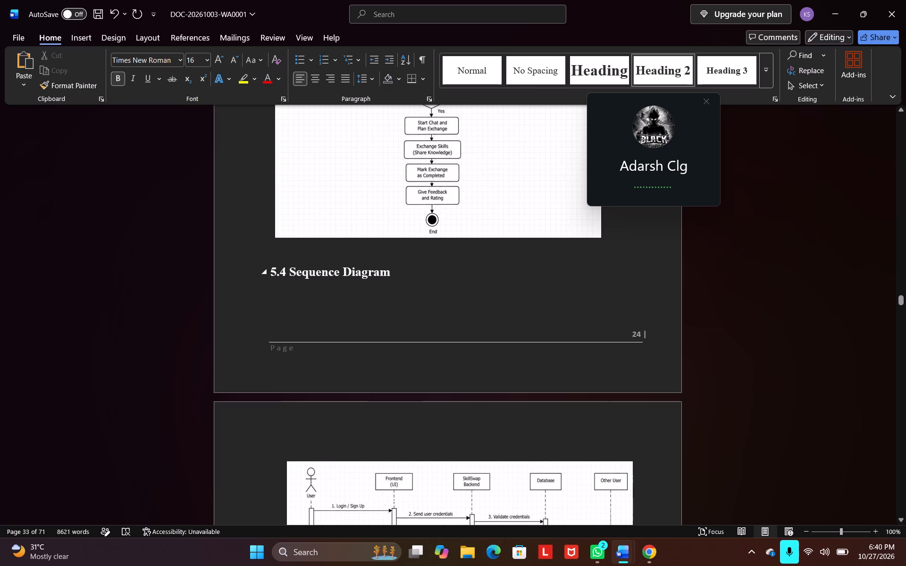
{"action": "left_click", "coordinate": [272, 273]}
{"action": "key", "text": "ctrl+Return"}
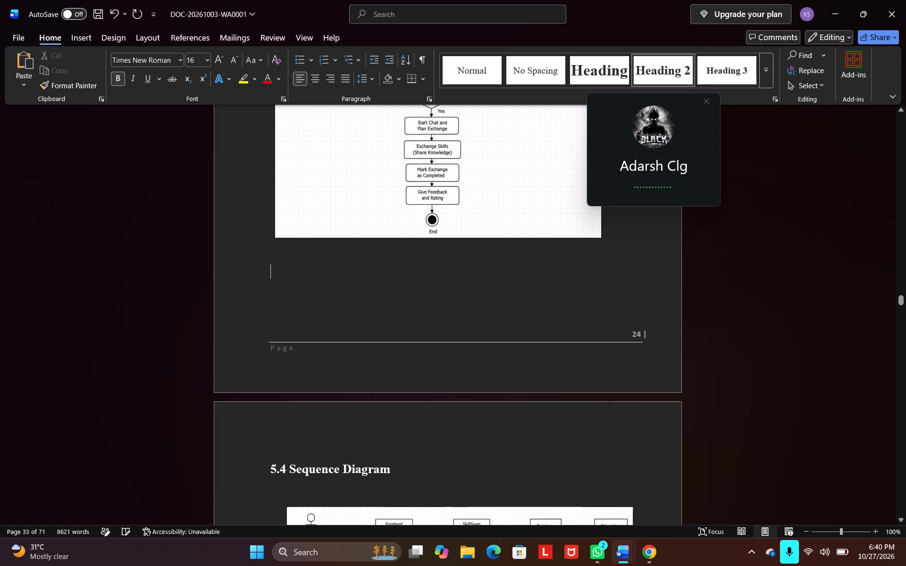
Insert a page break before the "5.5 Class Diagram" heading so it sits on the same page as its diagram.
{"action": "scroll", "coordinate": [272, 273], "scroll_direction": "down", "scroll_amount": 5}
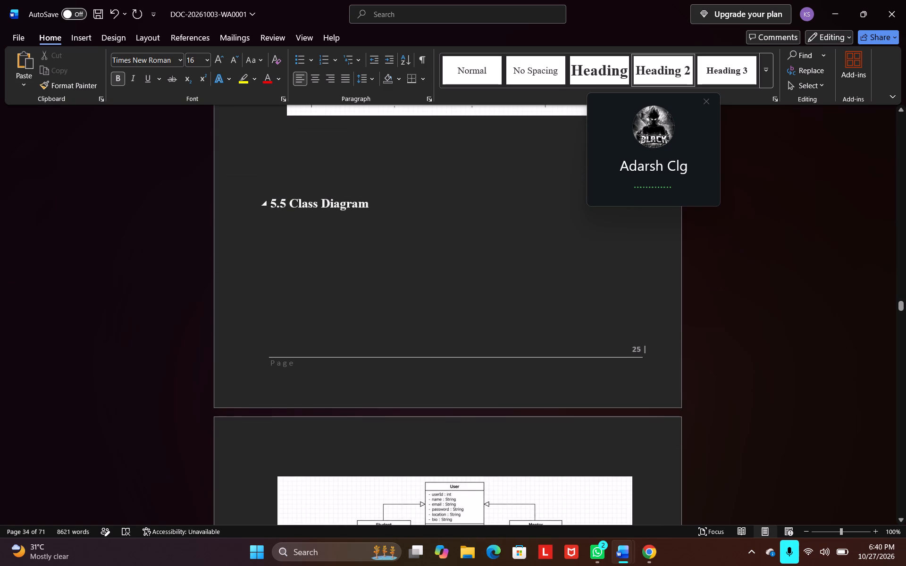
{"action": "left_click", "coordinate": [299, 202]}
{"action": "left_click", "coordinate": [272, 202]}
{"action": "key", "text": "Return"}
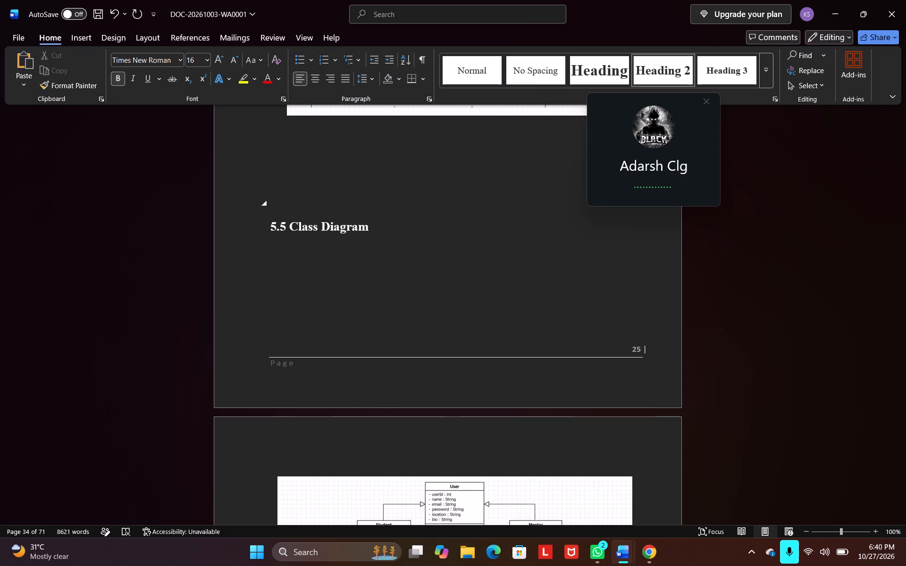
{"action": "key", "text": "BackSpace"}
{"action": "key", "text": "ctrl+Return"}
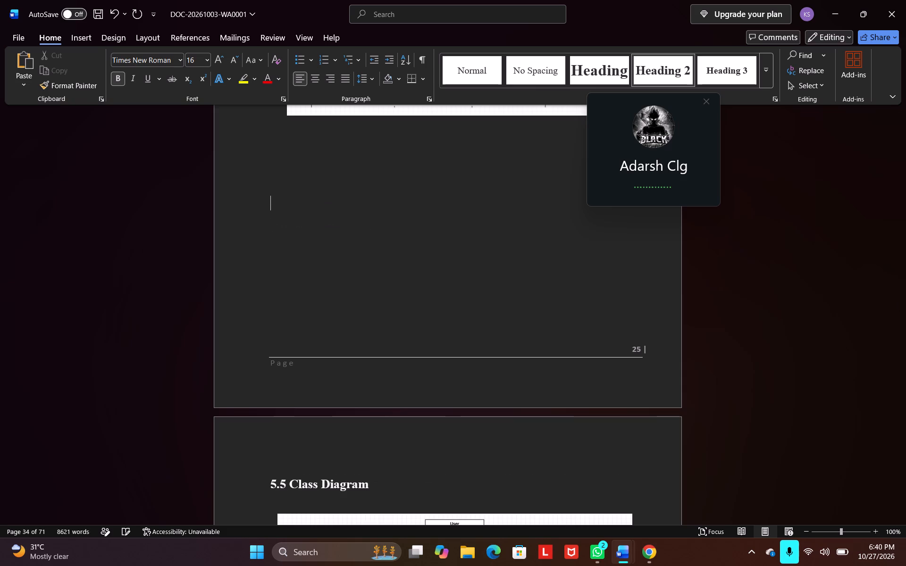
Insert a page break before the "5.6 Grantt Chart" heading so it sits on the same page as its chart.
{"action": "scroll", "coordinate": [272, 202], "scroll_direction": "down", "scroll_amount": 5}
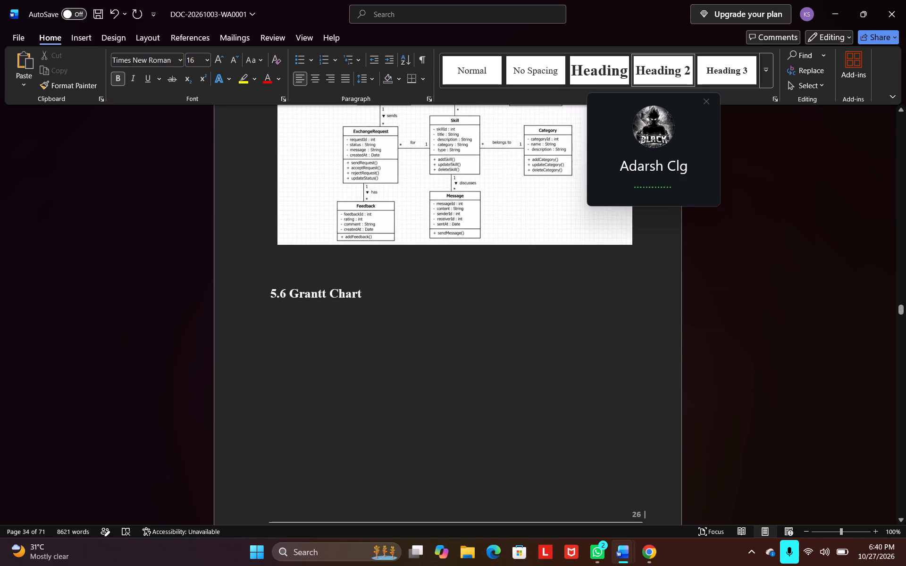
{"action": "left_click", "coordinate": [292, 292]}
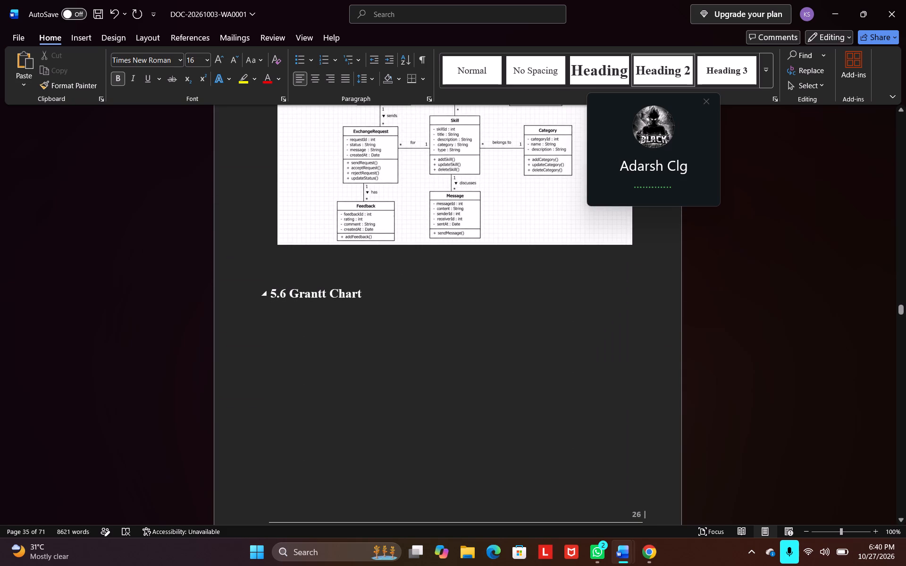
{"action": "left_click", "coordinate": [269, 295]}
{"action": "key", "text": "ctrl+Return"}
Select the Gantt chart picture below the "5.6 Grantt Chart" heading.
{"action": "scroll", "coordinate": [269, 295], "scroll_direction": "down", "scroll_amount": 2}
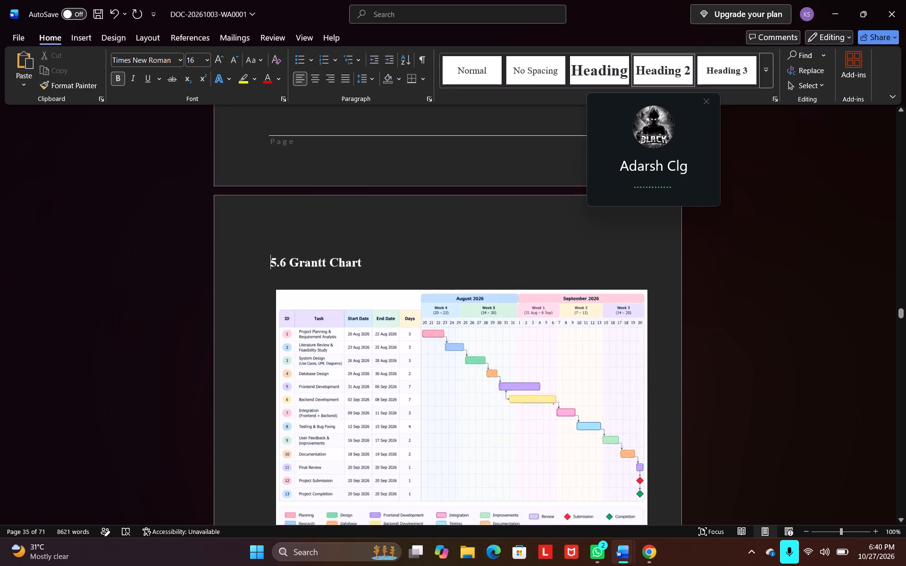
{"action": "scroll", "coordinate": [269, 295], "scroll_direction": "down", "scroll_amount": 1}
{"action": "left_click", "coordinate": [369, 262]}
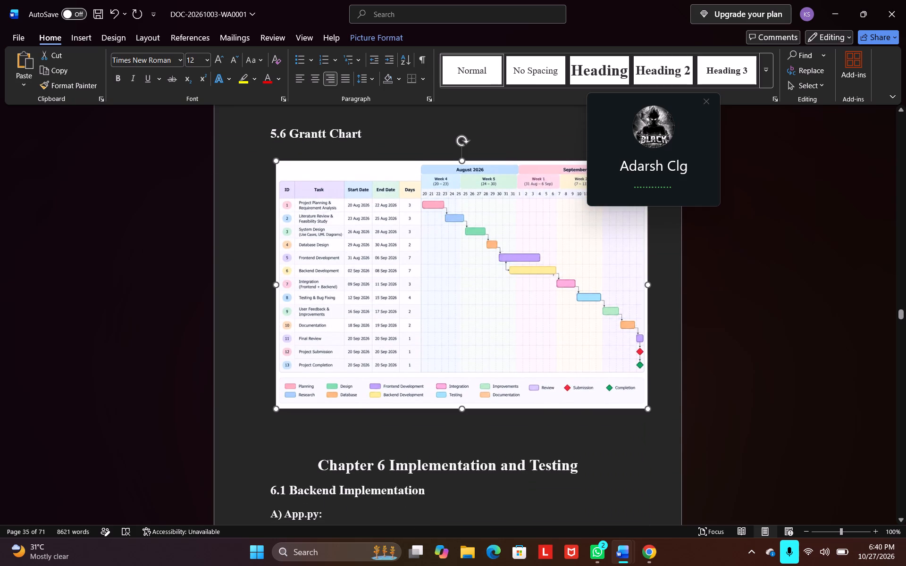
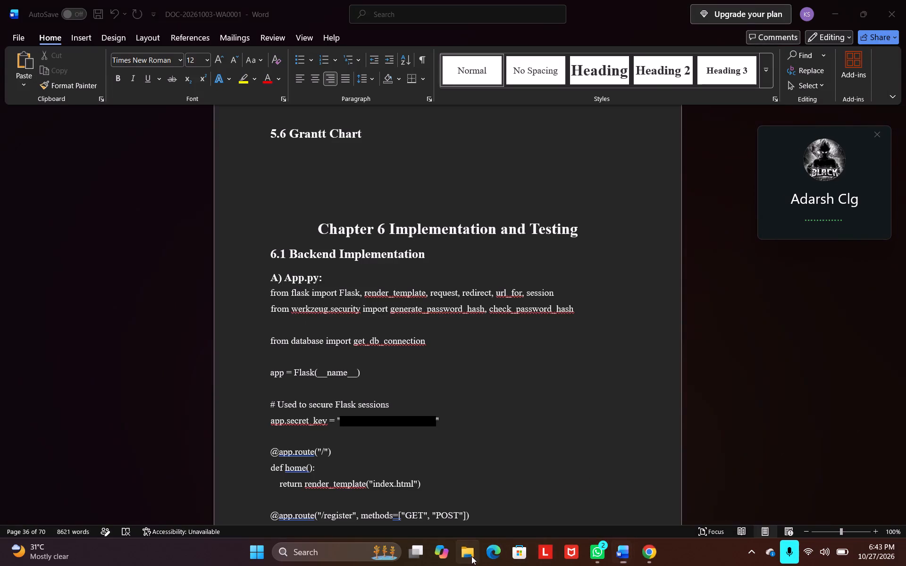
{"action": "left_click", "coordinate": [471, 556]}
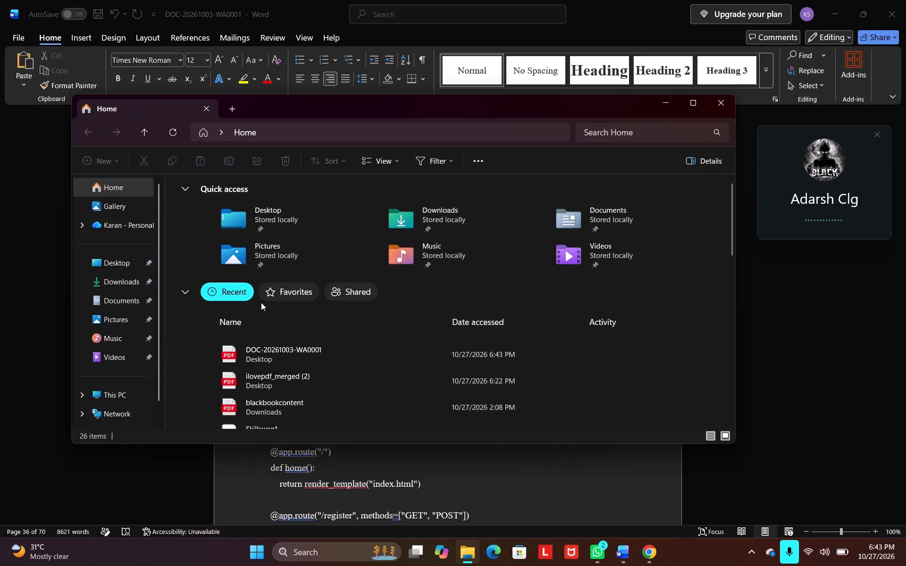
{"action": "left_click", "coordinate": [120, 273]}
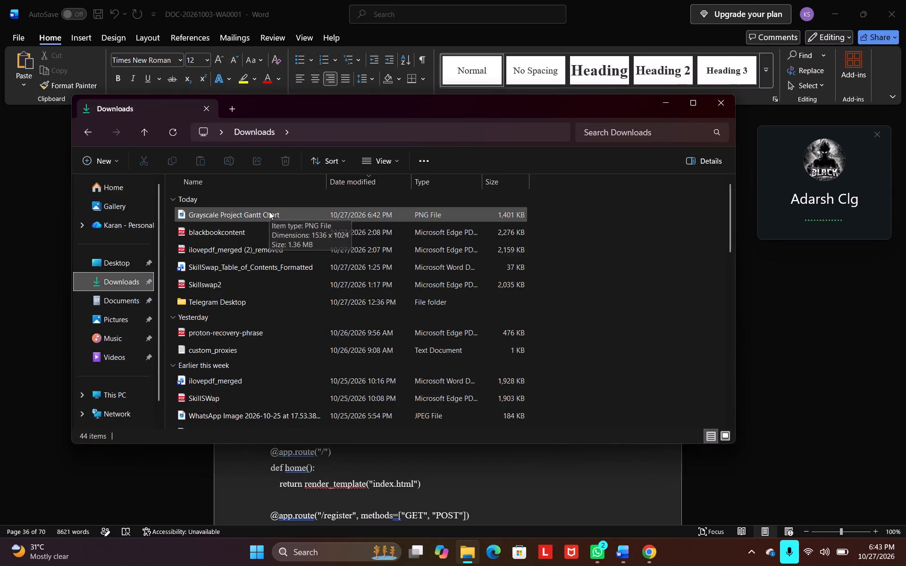
{"action": "right_click", "coordinate": [269, 211]}
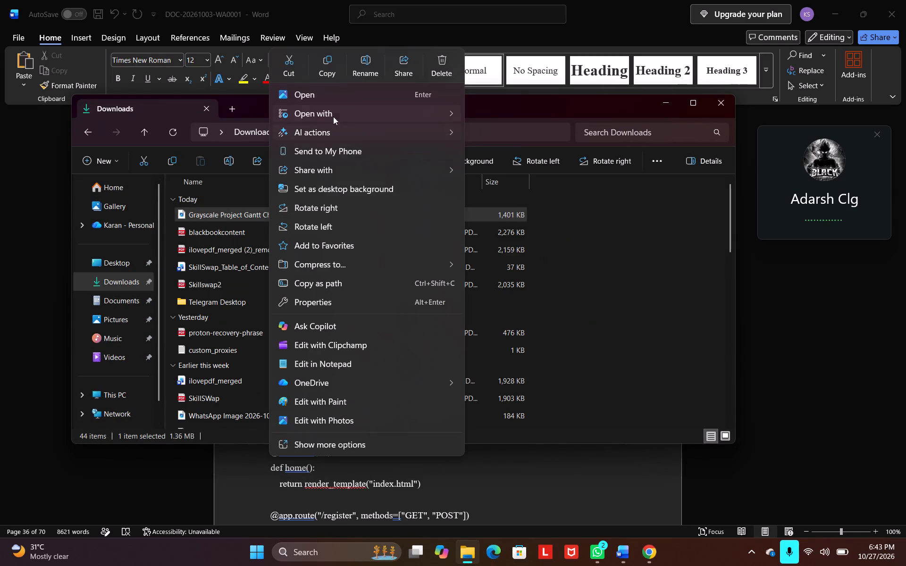
{"action": "left_click", "coordinate": [322, 72]}
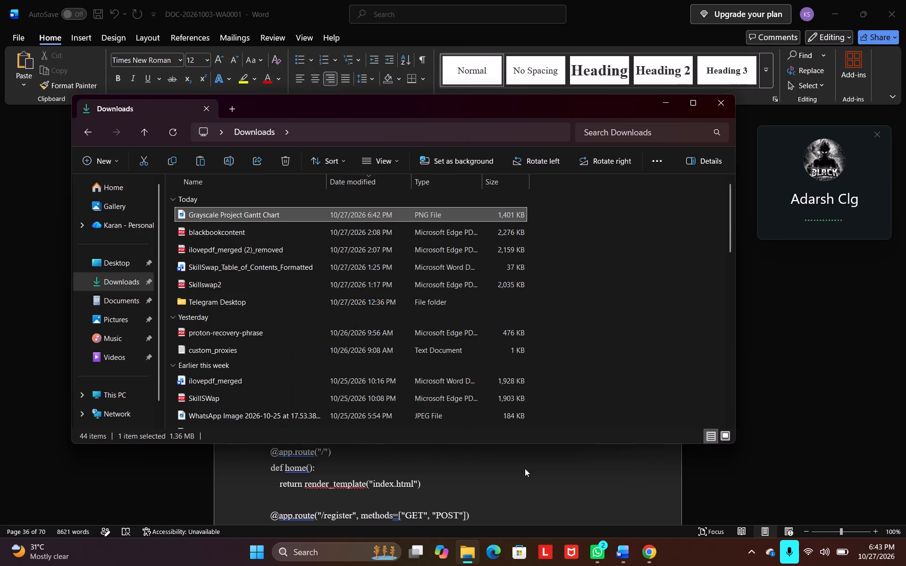
{"action": "left_click", "coordinate": [633, 551]}
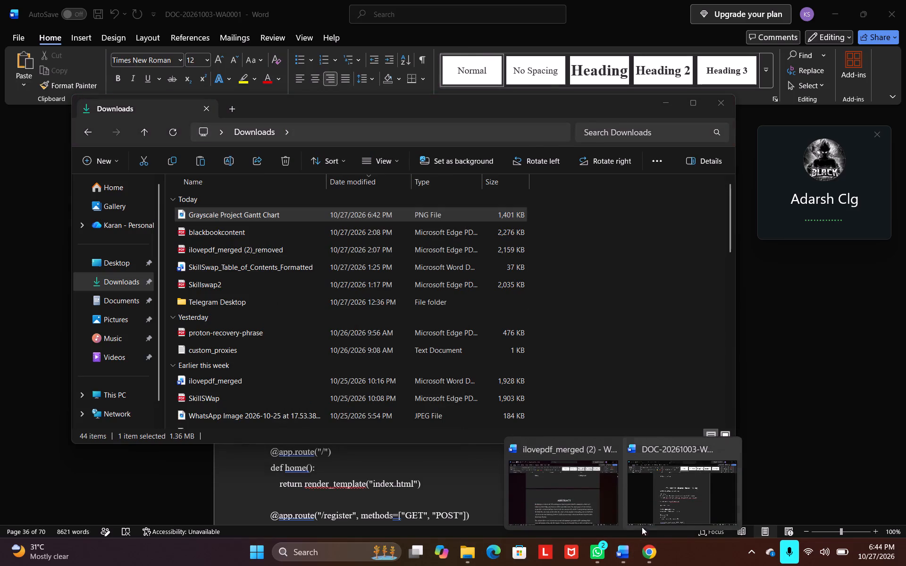
{"action": "left_click", "coordinate": [649, 497]}
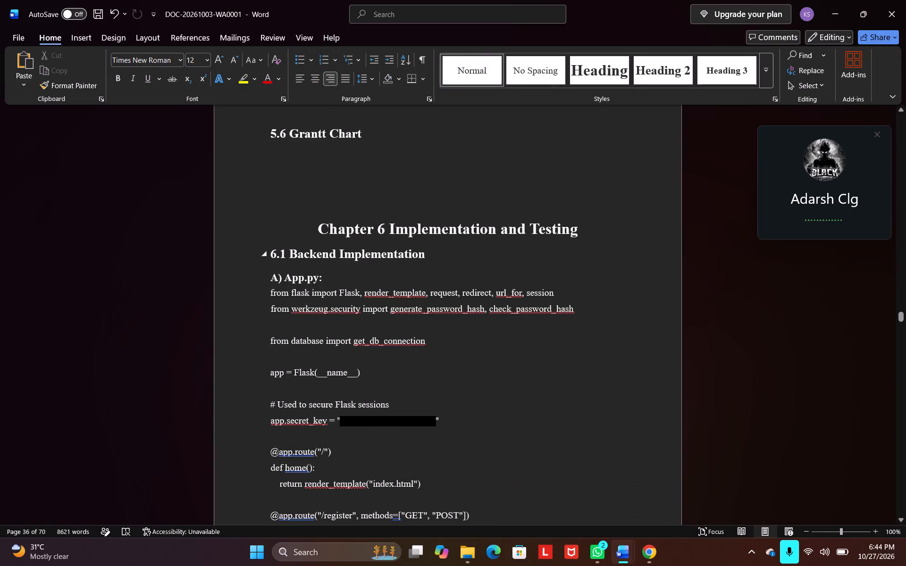
{"action": "key", "text": "ctrl+v"}
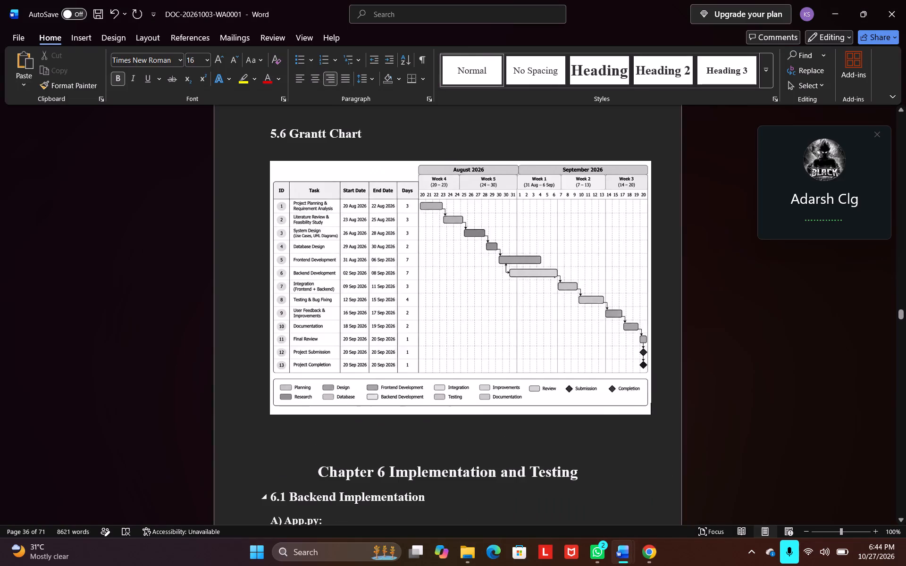
{"action": "scroll", "coordinate": [414, 266], "scroll_direction": "down", "scroll_amount": 1}
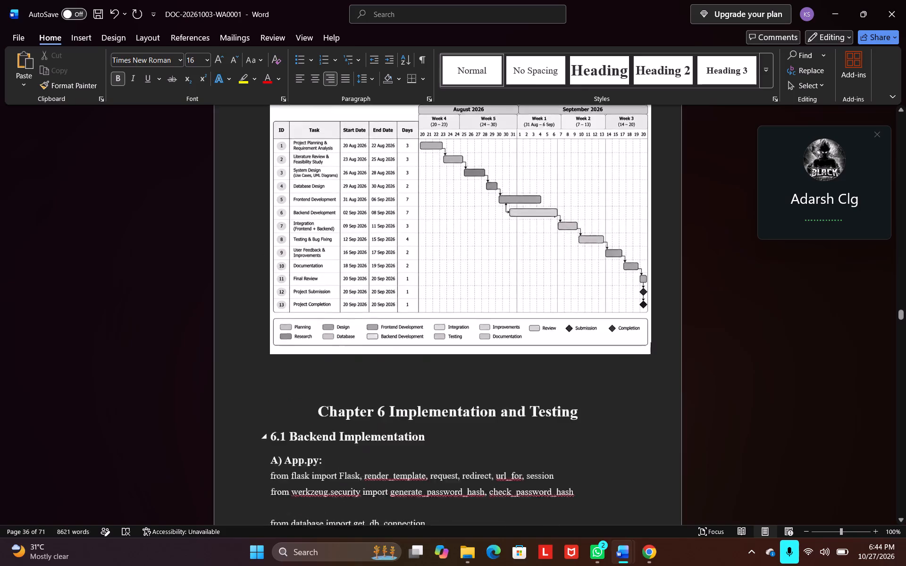
{"action": "scroll", "coordinate": [414, 266], "scroll_direction": "down", "scroll_amount": 1}
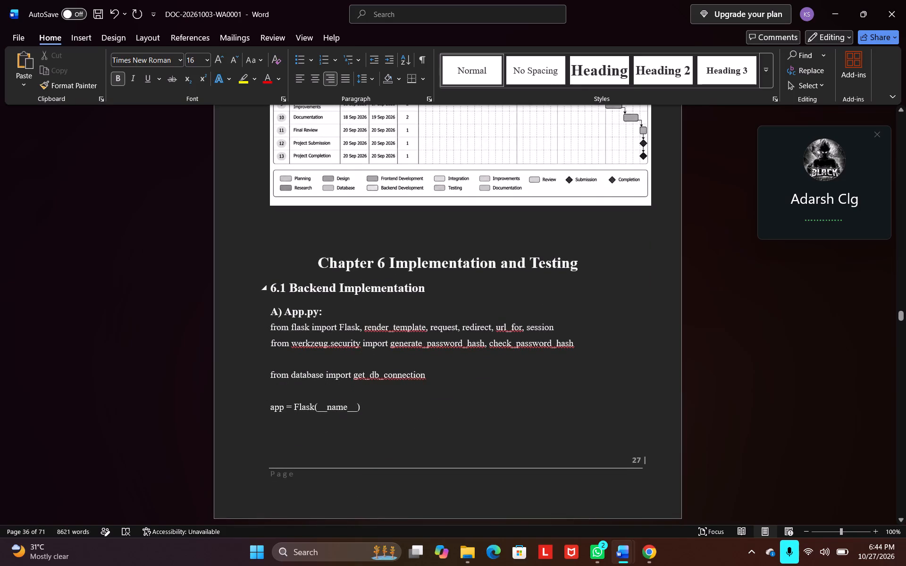
Insert a page break before the Chapter 6 Implementation and Testing heading.
{"action": "left_click", "coordinate": [318, 263]}
{"action": "key", "text": "ctrl+Return"}
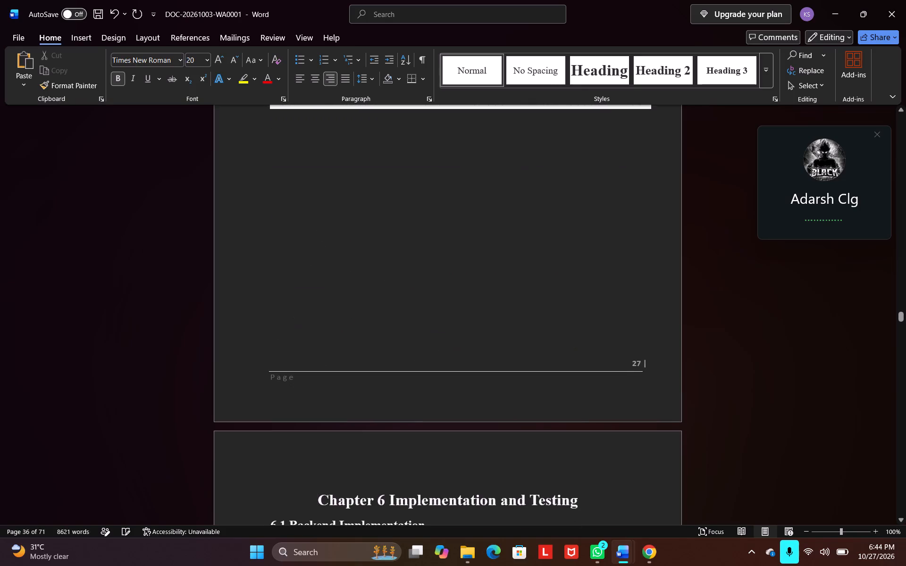
Check the page layout of the Chapter 6 code pages and of the sections from 3.7 Reviews & Ratings through Chapter 5.
{"action": "scroll", "coordinate": [318, 263], "scroll_direction": "down", "scroll_amount": 3}
{"action": "scroll", "coordinate": [318, 263], "scroll_direction": "up", "scroll_amount": 1}
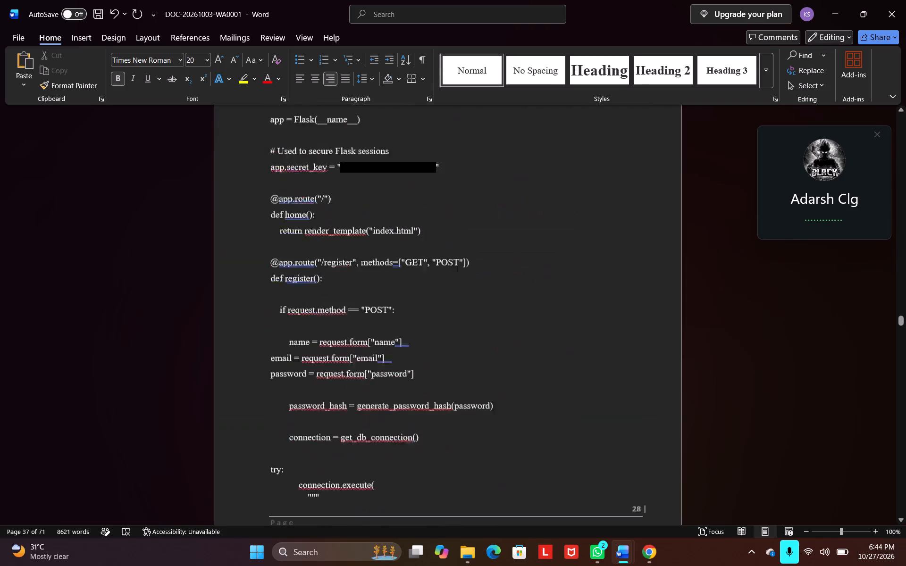
{"action": "scroll", "coordinate": [318, 263], "scroll_direction": "up", "scroll_amount": 1}
{"action": "scroll", "coordinate": [318, 263], "scroll_direction": "down", "scroll_amount": 11}
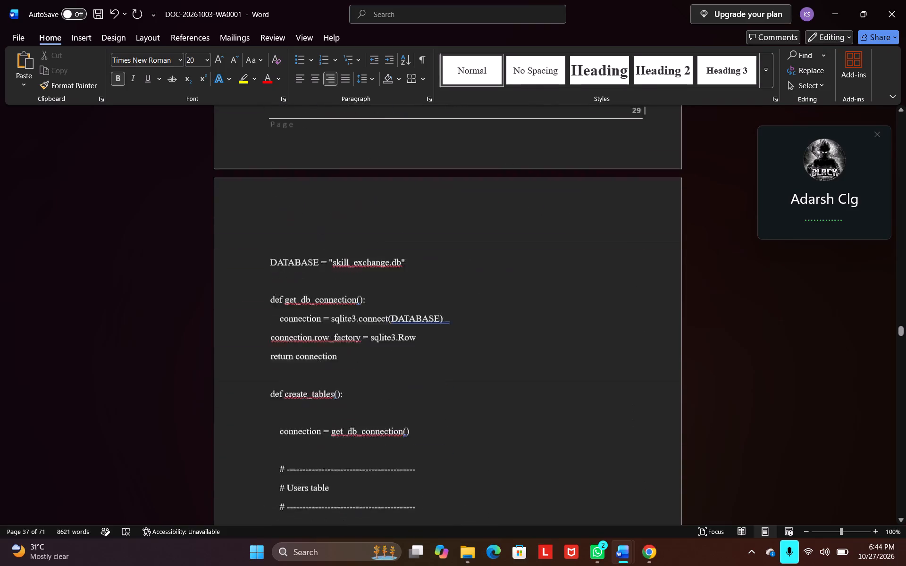
{"action": "scroll", "coordinate": [318, 263], "scroll_direction": "down", "scroll_amount": 9}
{"action": "scroll", "coordinate": [318, 263], "scroll_direction": "down", "scroll_amount": 20}
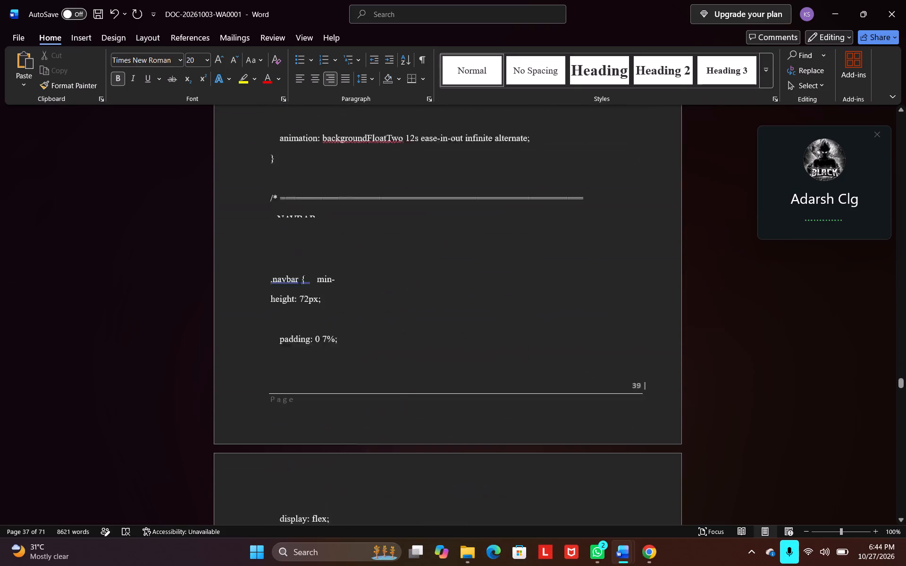
{"action": "scroll", "coordinate": [318, 263], "scroll_direction": "down", "scroll_amount": 1}
{"action": "scroll", "coordinate": [318, 263], "scroll_direction": "up", "scroll_amount": 20}
{"action": "scroll", "coordinate": [318, 263], "scroll_direction": "up", "scroll_amount": 20}
{"action": "scroll", "coordinate": [318, 263], "scroll_direction": "up", "scroll_amount": 20}
{"action": "scroll", "coordinate": [318, 263], "scroll_direction": "down", "scroll_amount": 3}
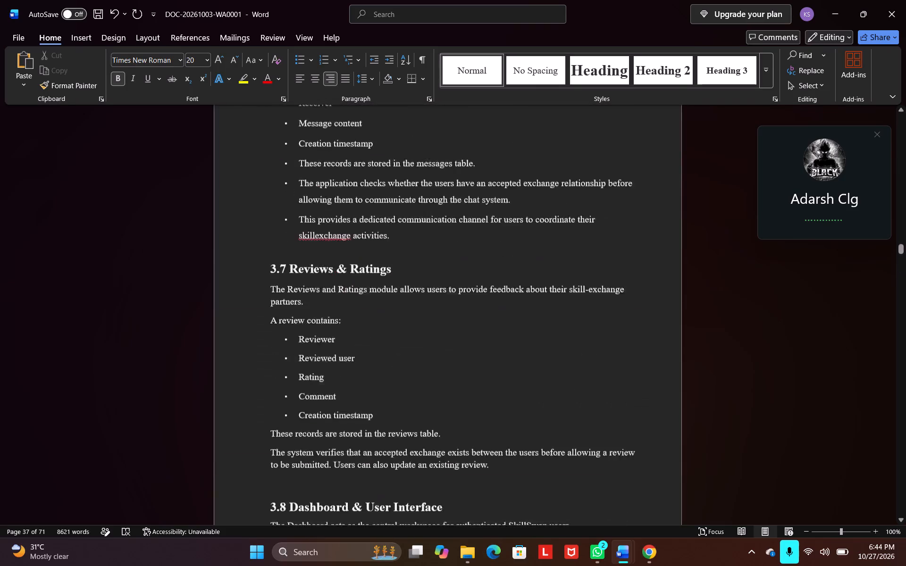
{"action": "scroll", "coordinate": [318, 263], "scroll_direction": "down", "scroll_amount": 17}
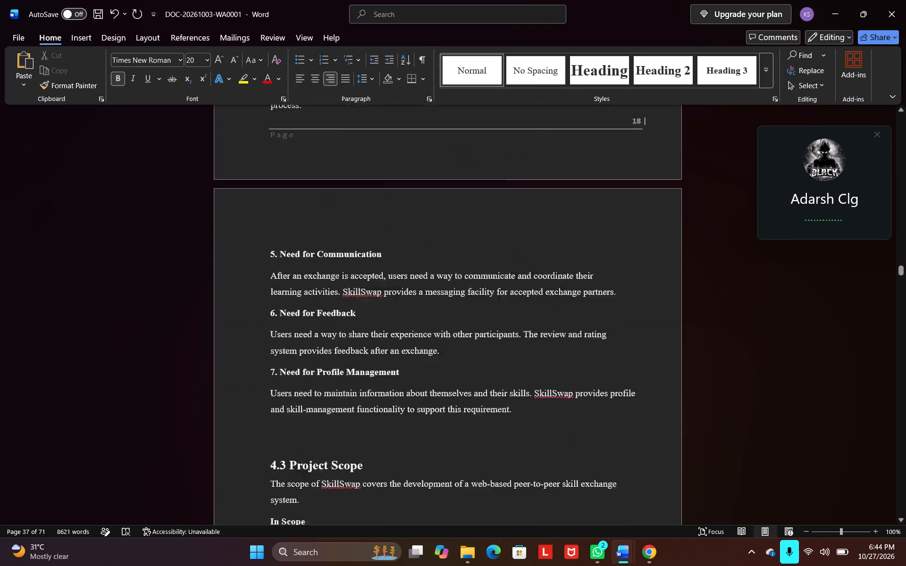
{"action": "scroll", "coordinate": [318, 263], "scroll_direction": "down", "scroll_amount": 10}
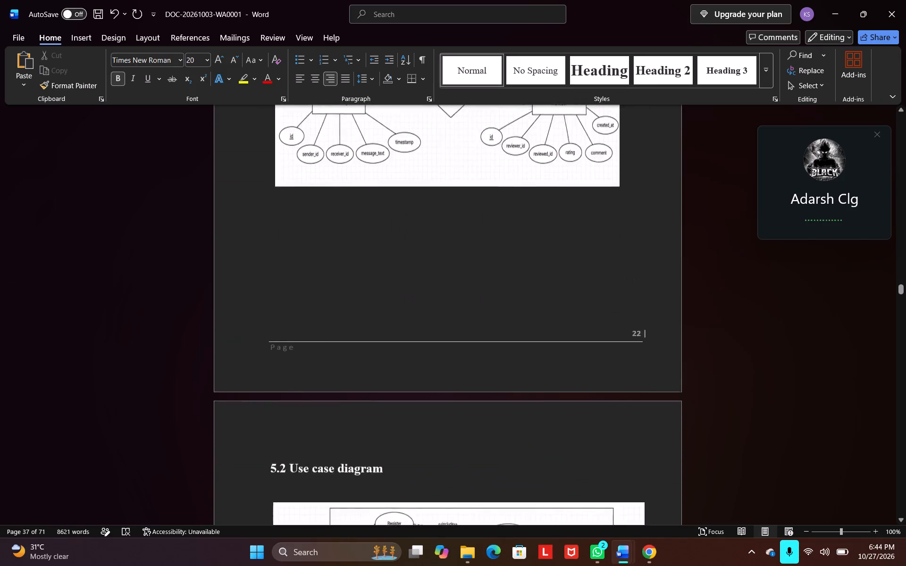
{"action": "scroll", "coordinate": [318, 263], "scroll_direction": "up", "scroll_amount": 6}
{"action": "scroll", "coordinate": [318, 263], "scroll_direction": "down", "scroll_amount": 10}
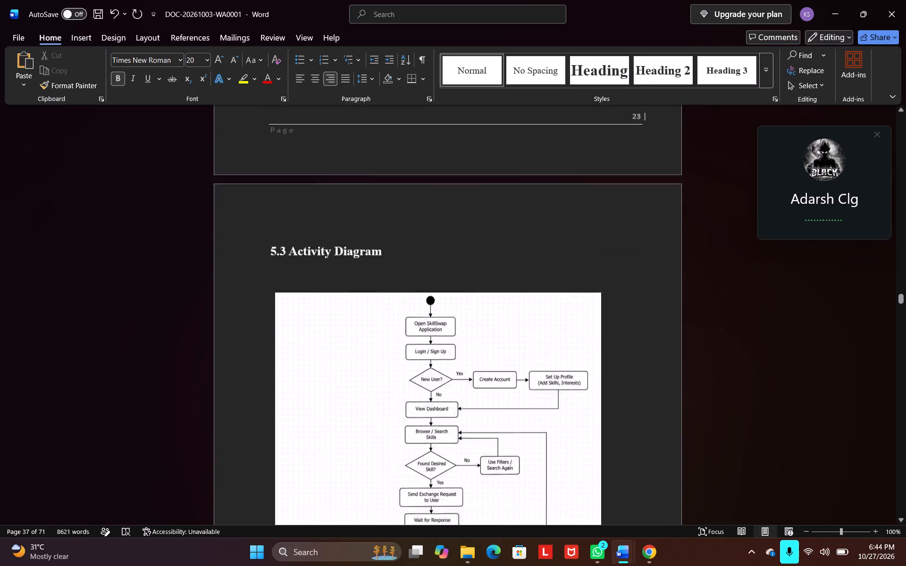
{"action": "scroll", "coordinate": [318, 263], "scroll_direction": "down", "scroll_amount": 4}
Correct the spelling of the 5.6 Grantt Chart heading to 5.6 Gantt Chart.
{"action": "scroll", "coordinate": [318, 263], "scroll_direction": "up", "scroll_amount": 2}
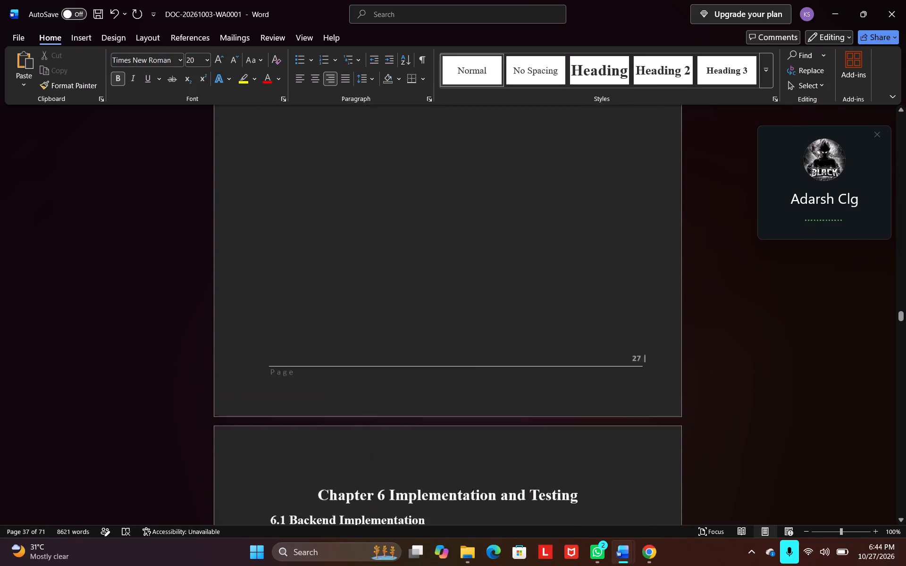
{"action": "scroll", "coordinate": [318, 263], "scroll_direction": "up", "scroll_amount": 3}
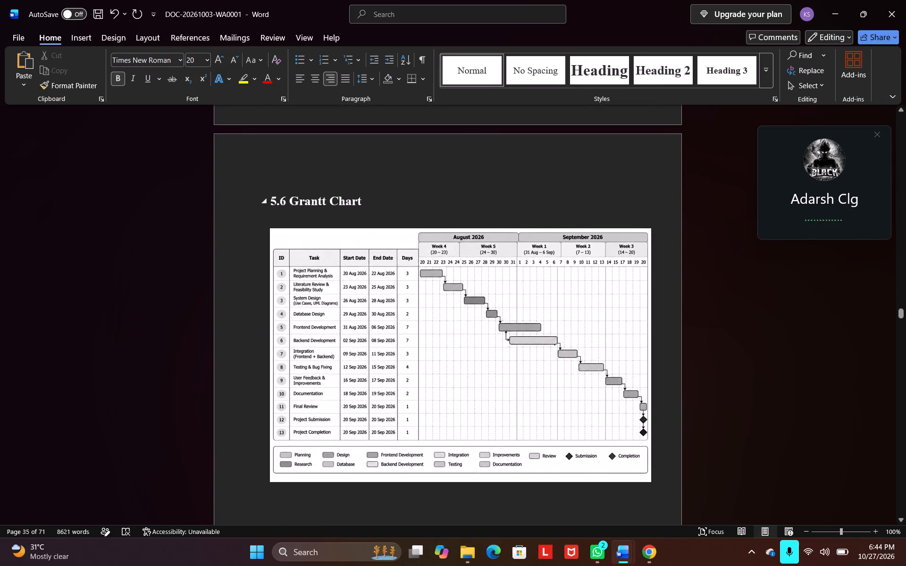
{"action": "left_click", "coordinate": [302, 200]}
{"action": "key", "text": "BackSpace"}
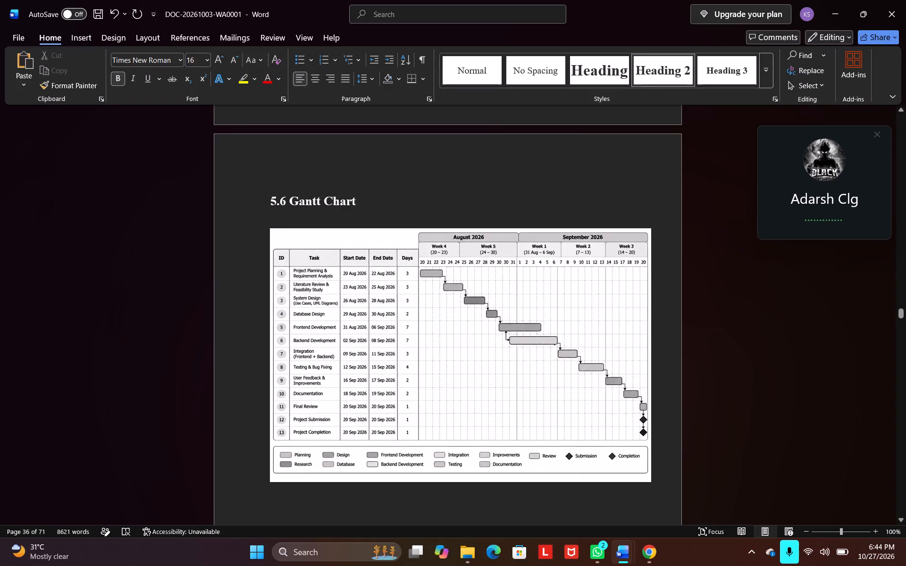
Examine the page layout of Chapter 6, from the backend code through 6.3 Testing Strategy to the 6.4 test case tables.
{"action": "scroll", "coordinate": [332, 245], "scroll_direction": "down", "scroll_amount": 10}
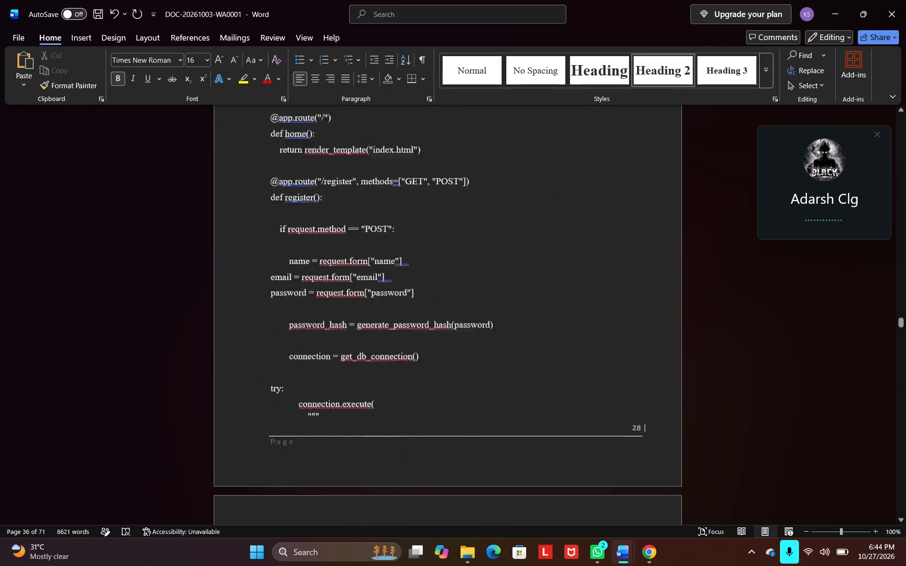
{"action": "scroll", "coordinate": [332, 245], "scroll_direction": "down", "scroll_amount": 14}
{"action": "scroll", "coordinate": [332, 245], "scroll_direction": "down", "scroll_amount": 9}
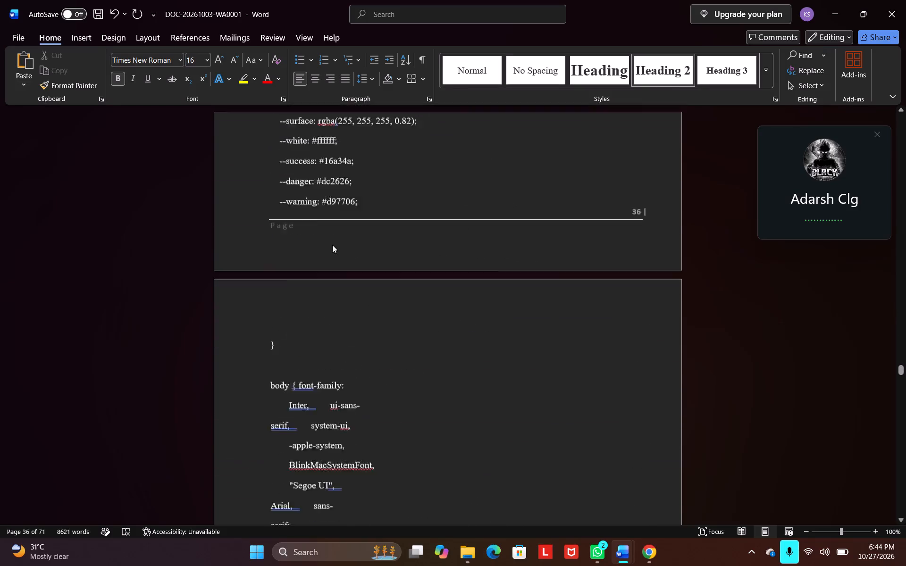
{"action": "scroll", "coordinate": [332, 245], "scroll_direction": "down", "scroll_amount": 16}
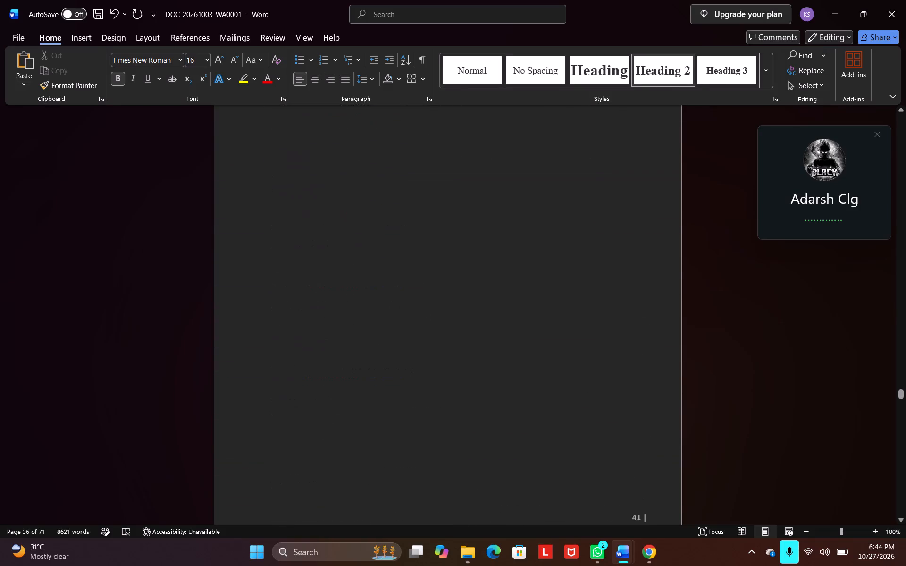
{"action": "scroll", "coordinate": [332, 245], "scroll_direction": "down", "scroll_amount": 2}
{"action": "scroll", "coordinate": [332, 245], "scroll_direction": "up", "scroll_amount": 2}
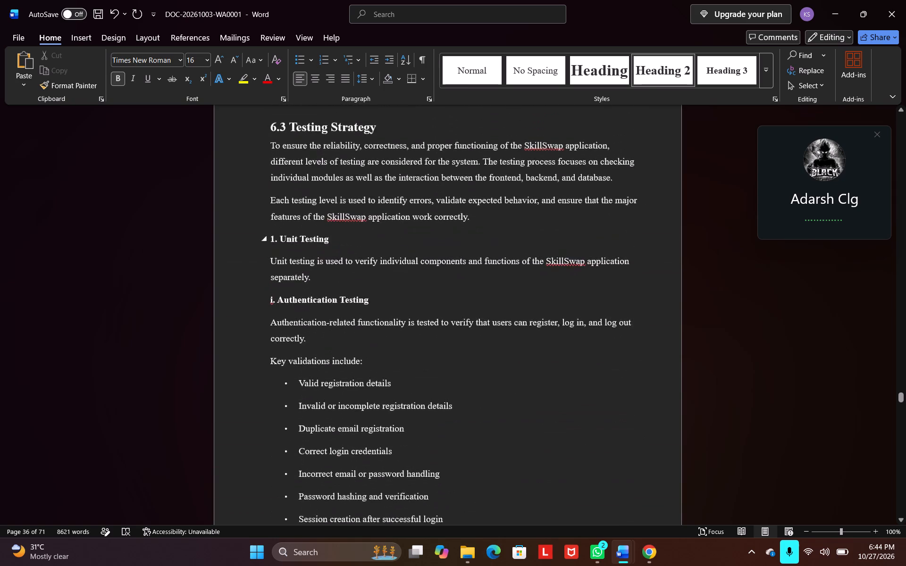
{"action": "scroll", "coordinate": [332, 245], "scroll_direction": "up", "scroll_amount": 1}
{"action": "scroll", "coordinate": [332, 245], "scroll_direction": "down", "scroll_amount": 12}
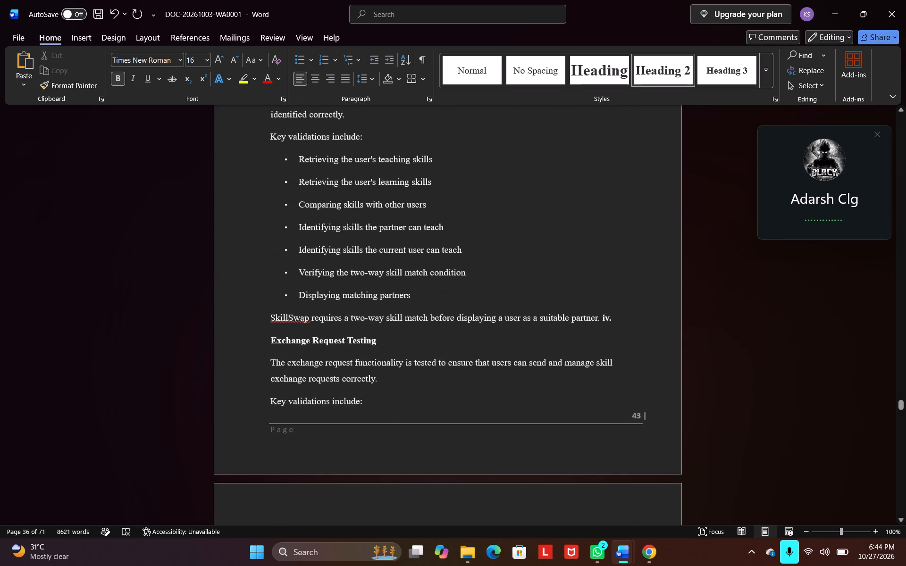
{"action": "scroll", "coordinate": [332, 245], "scroll_direction": "down", "scroll_amount": 3}
{"action": "scroll", "coordinate": [332, 245], "scroll_direction": "up", "scroll_amount": 4}
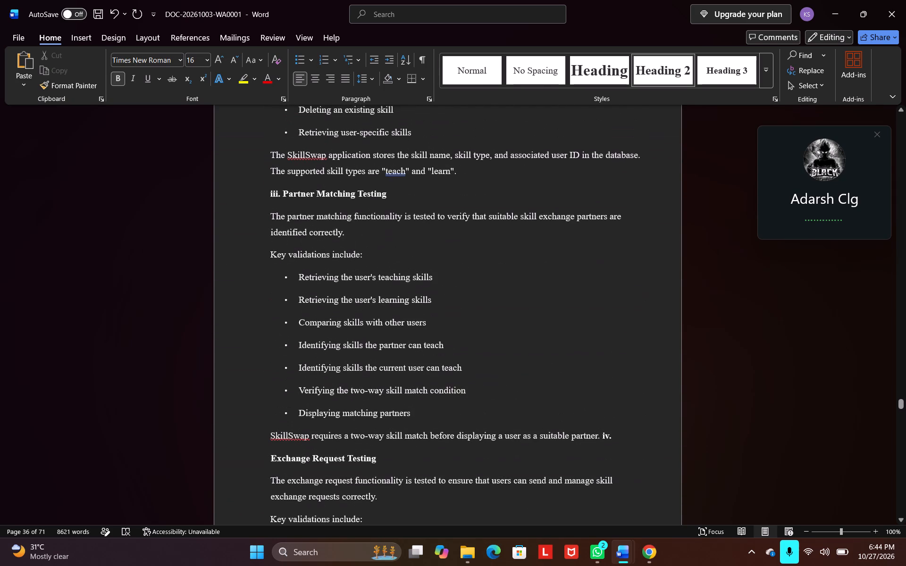
{"action": "scroll", "coordinate": [332, 245], "scroll_direction": "right", "scroll_amount": 1}
{"action": "scroll", "coordinate": [332, 245], "scroll_direction": "down", "scroll_amount": 5}
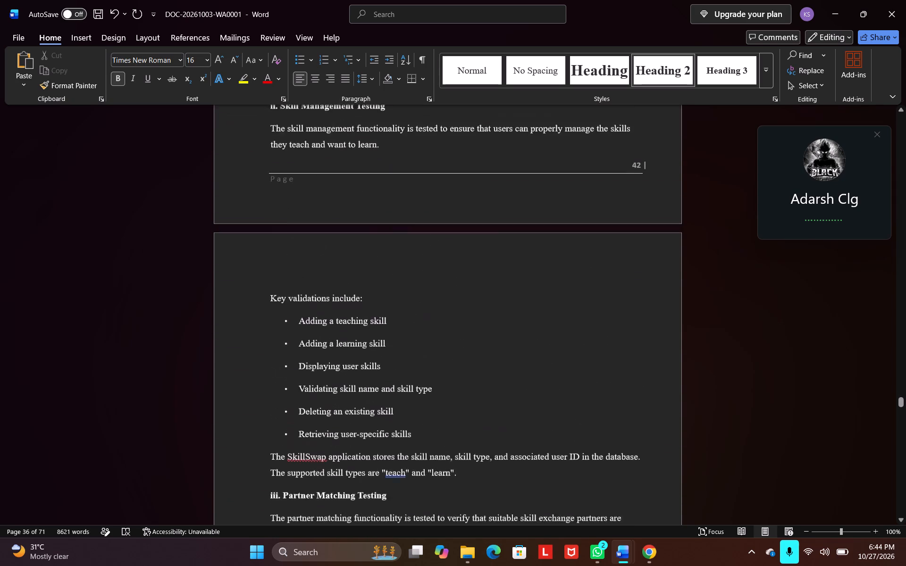
{"action": "scroll", "coordinate": [332, 245], "scroll_direction": "down", "scroll_amount": 9}
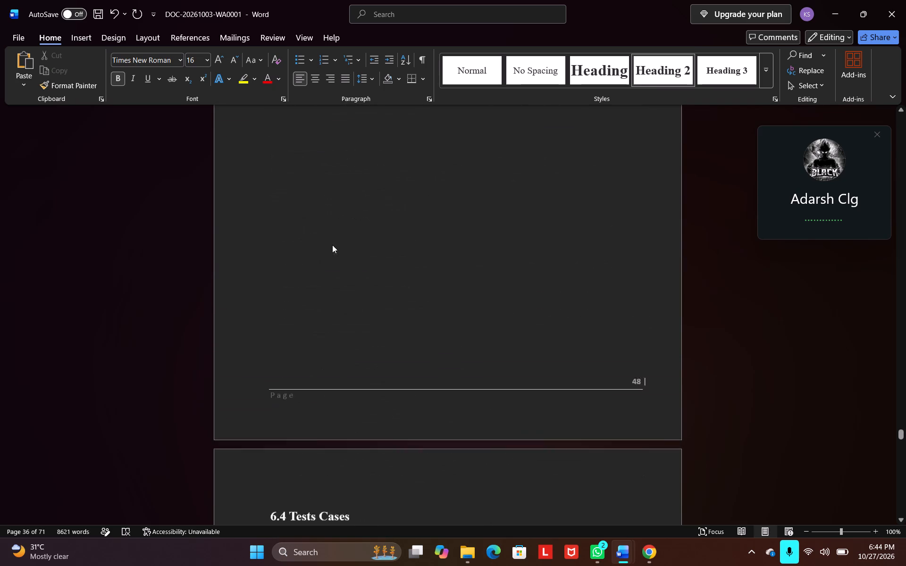
{"action": "scroll", "coordinate": [332, 245], "scroll_direction": "up", "scroll_amount": 4}
{"action": "scroll", "coordinate": [332, 245], "scroll_direction": "down", "scroll_amount": 2}
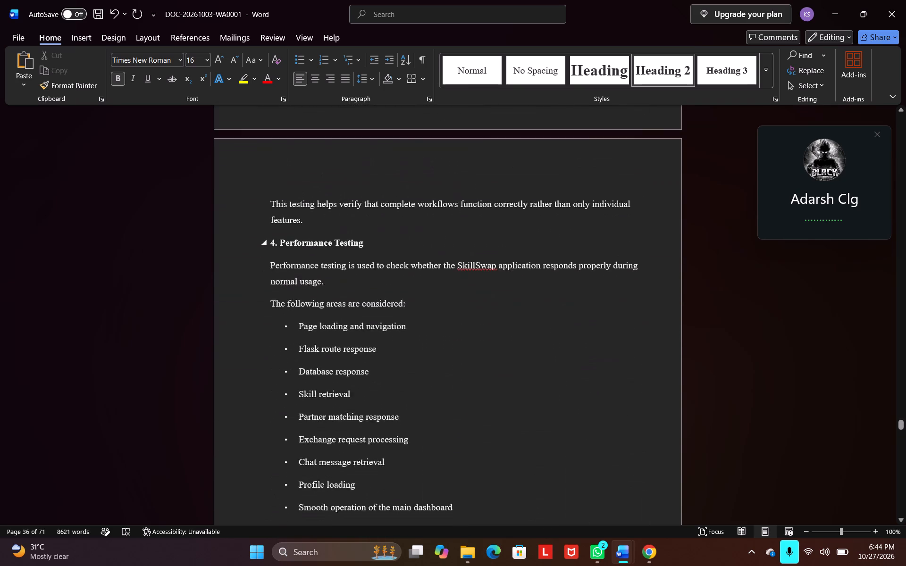
{"action": "scroll", "coordinate": [332, 245], "scroll_direction": "down", "scroll_amount": 8}
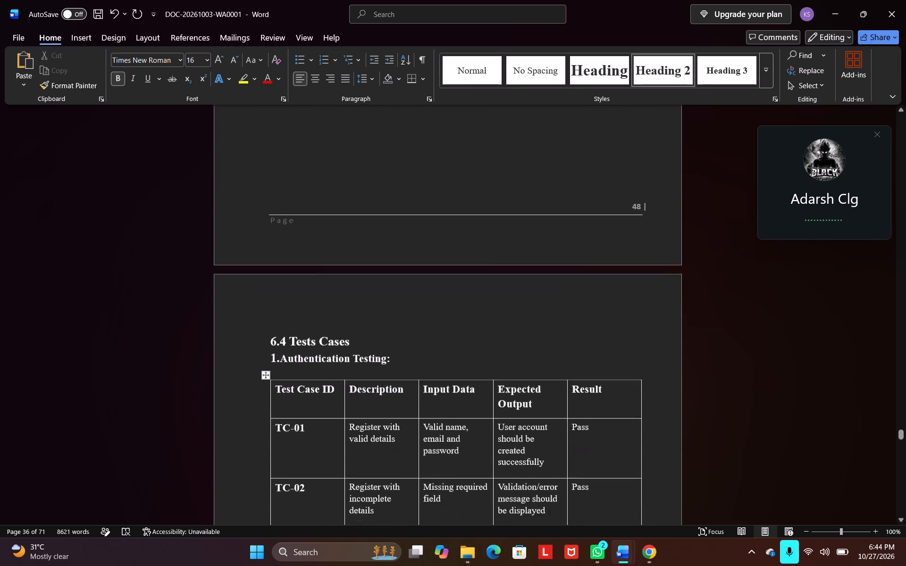
{"action": "scroll", "coordinate": [332, 245], "scroll_direction": "down", "scroll_amount": 7}
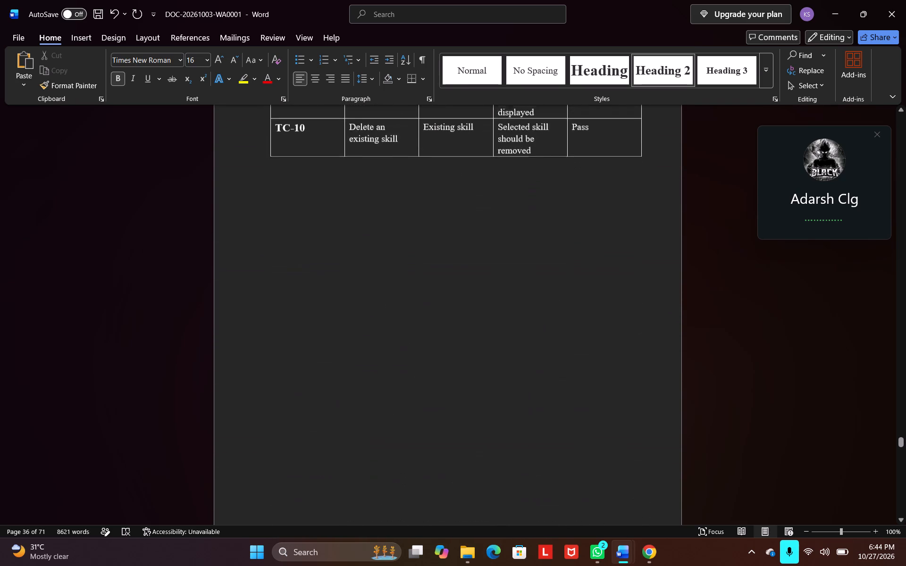
{"action": "scroll", "coordinate": [332, 245], "scroll_direction": "down", "scroll_amount": 4}
{"action": "scroll", "coordinate": [332, 245], "scroll_direction": "up", "scroll_amount": 1}
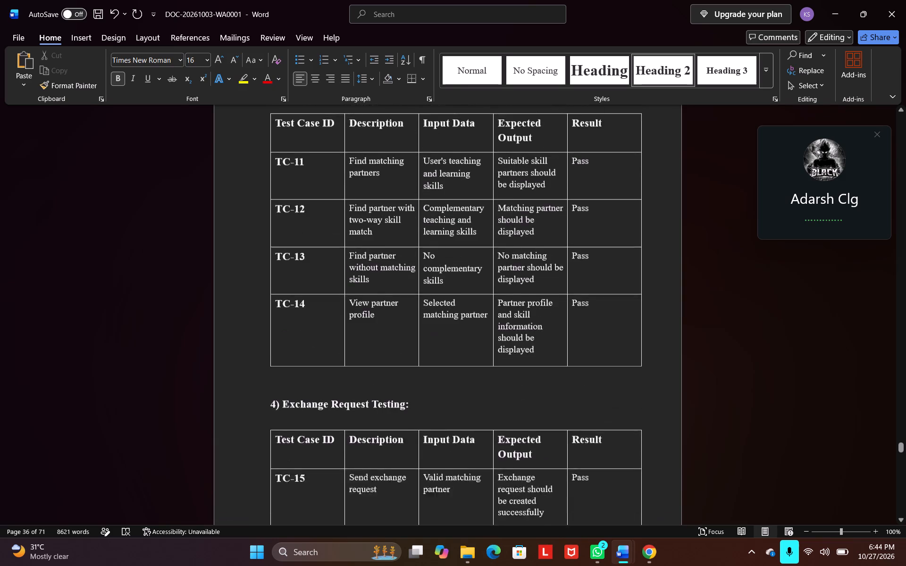
{"action": "scroll", "coordinate": [332, 245], "scroll_direction": "down", "scroll_amount": 10}
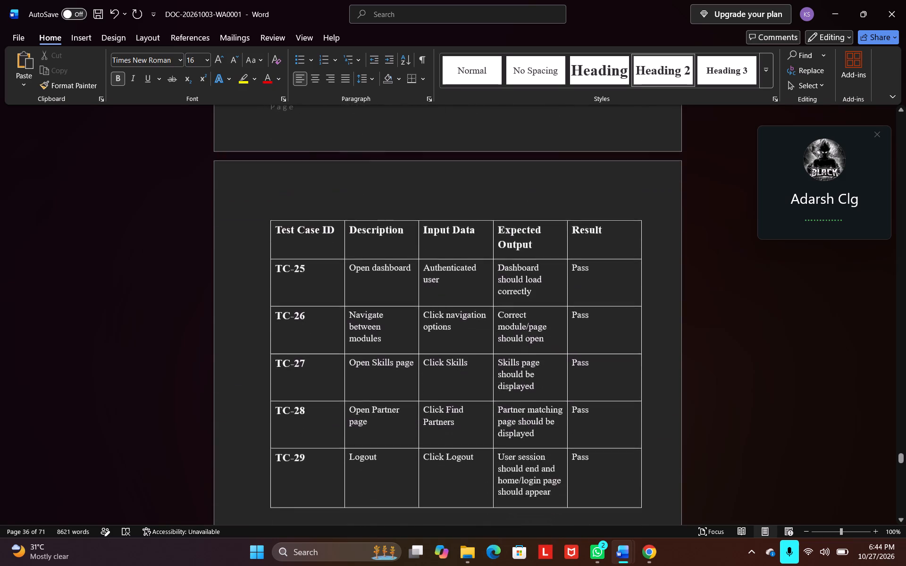
Insert a page break before the 6.5 Output heading that follows the TC-29 test case table.
{"action": "scroll", "coordinate": [332, 245], "scroll_direction": "down", "scroll_amount": 1}
{"action": "scroll", "coordinate": [332, 245], "scroll_direction": "up", "scroll_amount": 1}
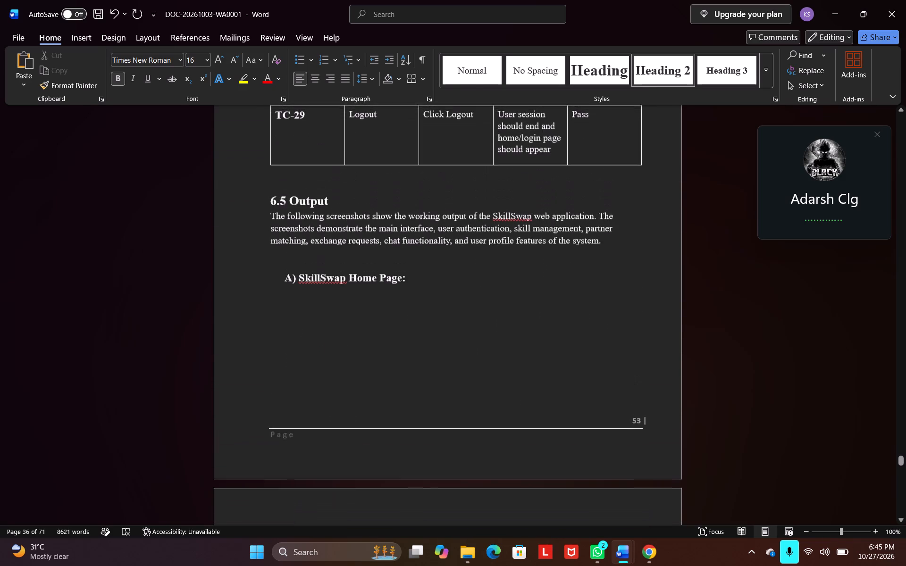
{"action": "scroll", "coordinate": [332, 245], "scroll_direction": "up", "scroll_amount": 1}
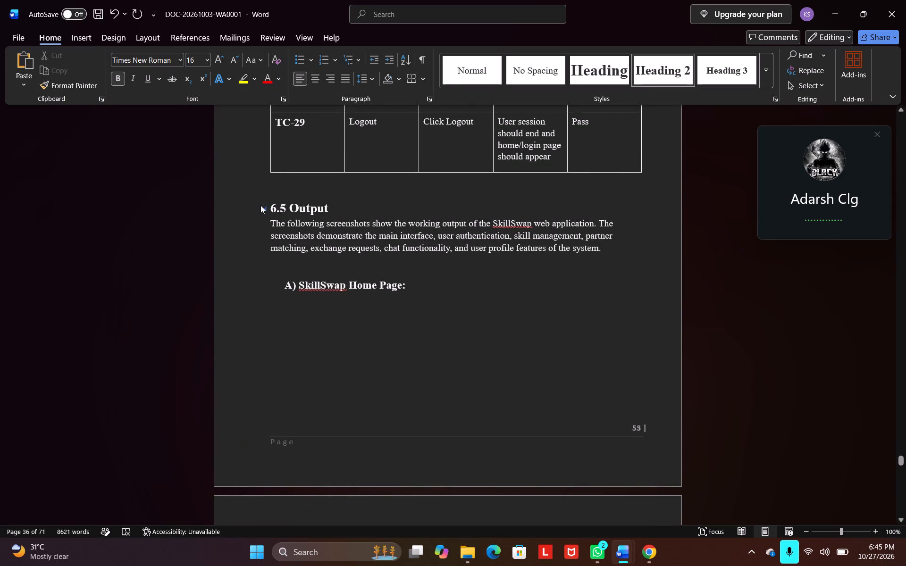
{"action": "left_click", "coordinate": [270, 209]}
{"action": "key", "text": "ctrl+Return"}
Check how the 6.5 Output section and its application screenshots are laid out across the pages.
{"action": "scroll", "coordinate": [324, 265], "scroll_direction": "up", "scroll_amount": 2}
{"action": "scroll", "coordinate": [324, 265], "scroll_direction": "down", "scroll_amount": 1}
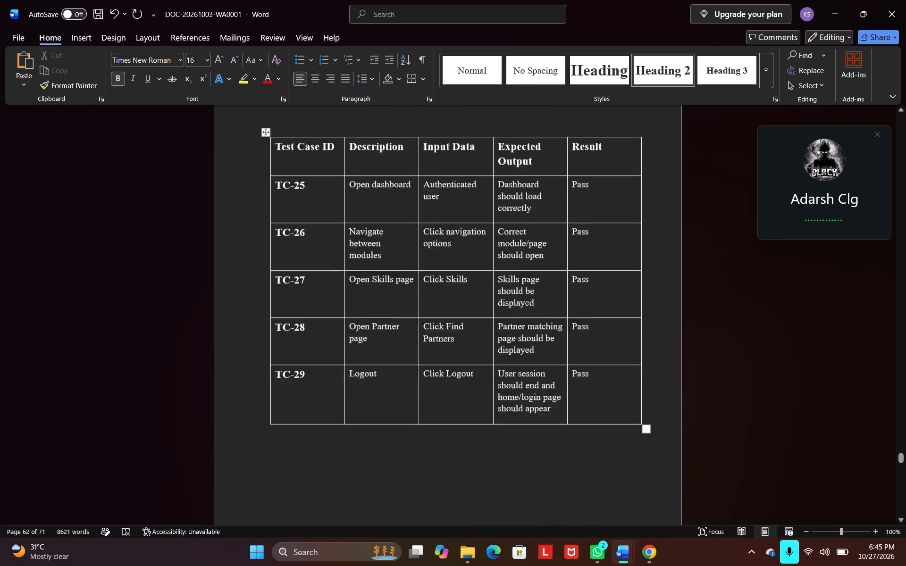
{"action": "scroll", "coordinate": [324, 265], "scroll_direction": "down", "scroll_amount": 4}
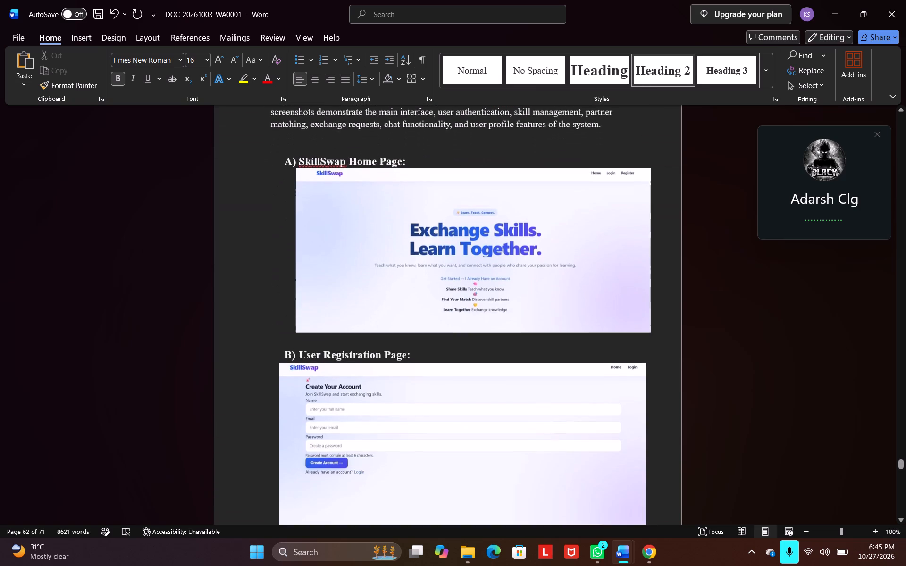
{"action": "scroll", "coordinate": [324, 265], "scroll_direction": "up", "scroll_amount": 1}
{"action": "scroll", "coordinate": [324, 265], "scroll_direction": "down", "scroll_amount": 1}
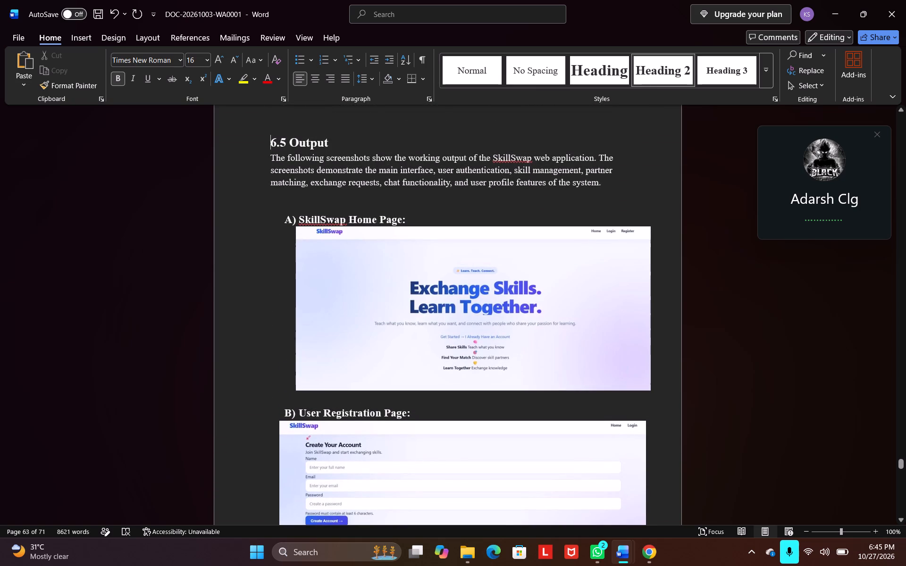
{"action": "scroll", "coordinate": [324, 265], "scroll_direction": "down", "scroll_amount": 2}
{"action": "scroll", "coordinate": [324, 265], "scroll_direction": "up", "scroll_amount": 1}
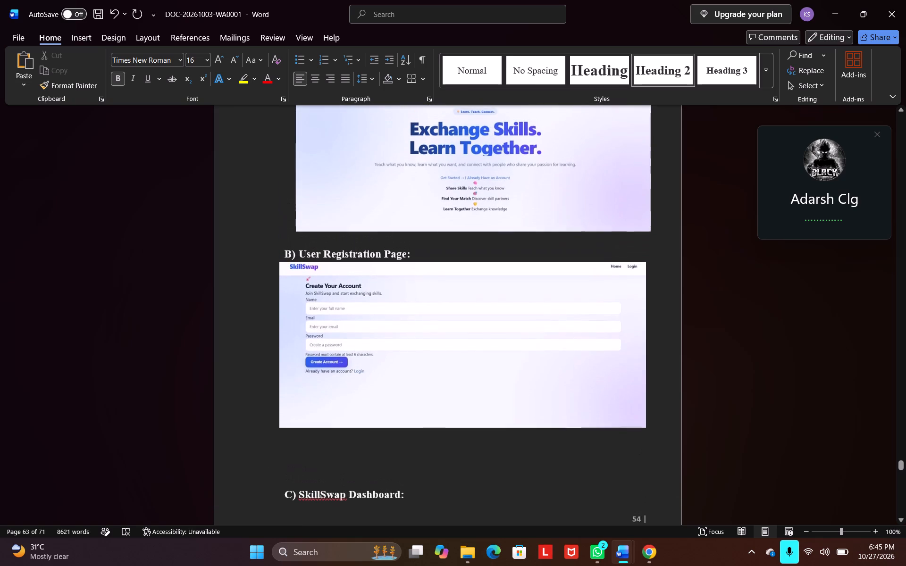
Remove the automatic A) list letter from the SkillSwap Home Page caption under 6.5 Output.
{"action": "scroll", "coordinate": [324, 265], "scroll_direction": "up", "scroll_amount": 1}
{"action": "left_click", "coordinate": [276, 143]}
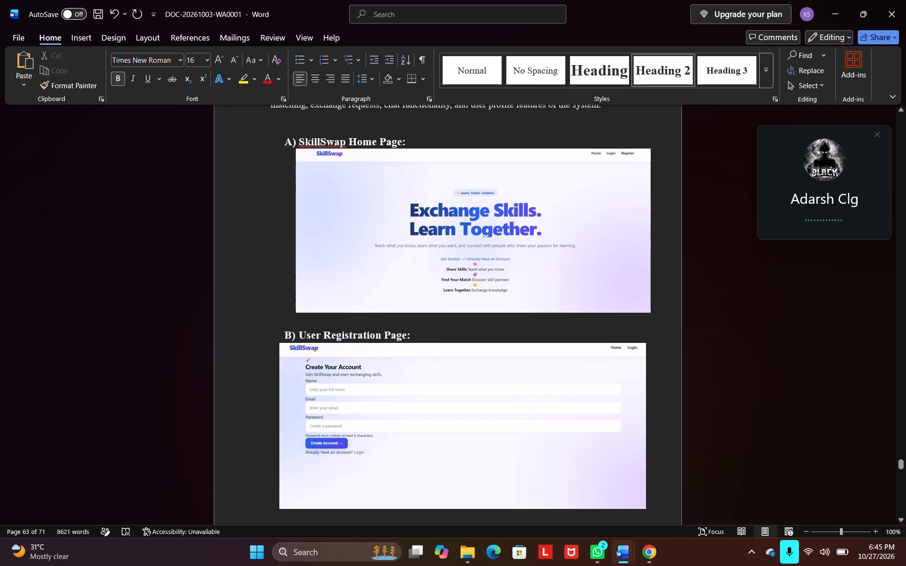
{"action": "left_click", "coordinate": [281, 142]}
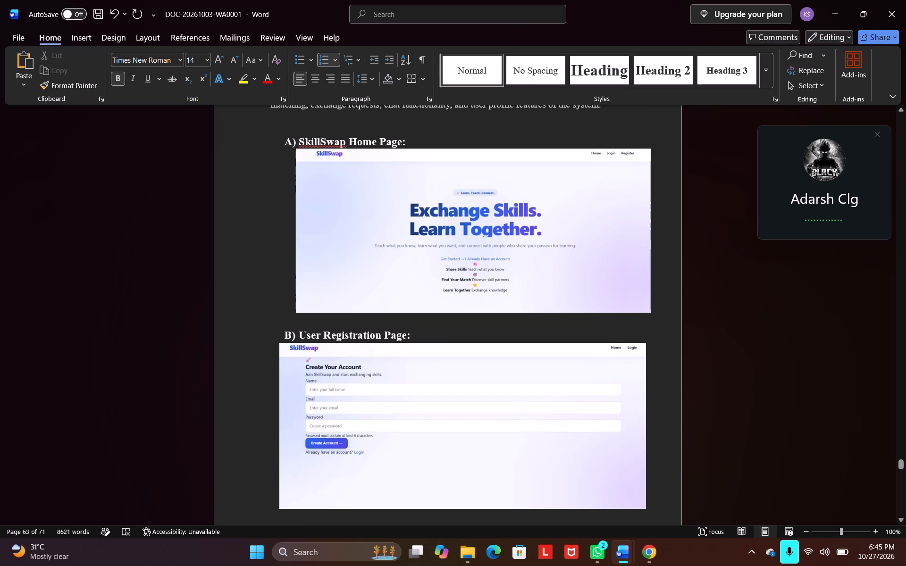
{"action": "key", "text": "BackSpace"}
Undo the removal of the list letter from the SkillSwap Home Page caption.
{"action": "key", "text": "ctrl+z"}
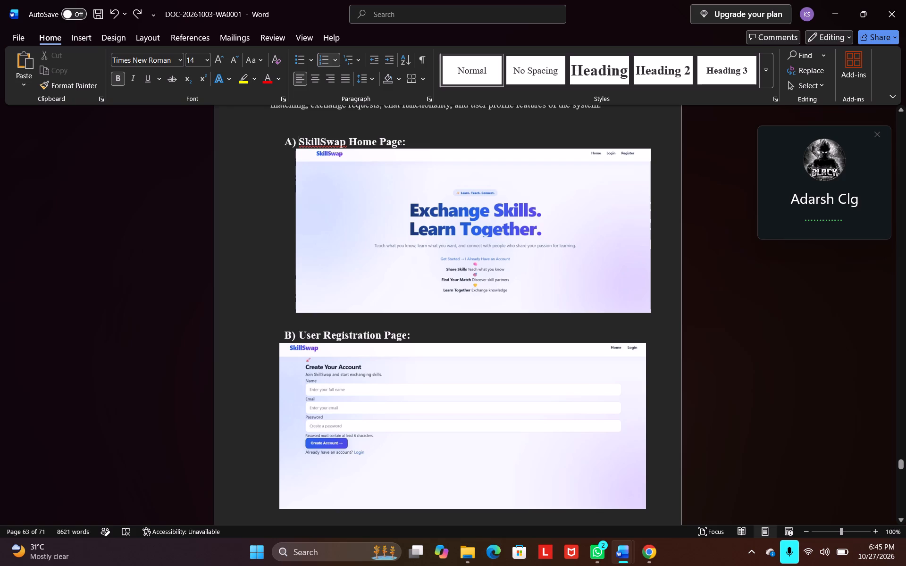
Widen the SkillSwap Home Page screenshot horizontally to roughly match the width of the User Registration Page screenshot below it.
{"action": "left_click_drag", "start_coordinate": [447, 228], "coordinate": [415, 227]}
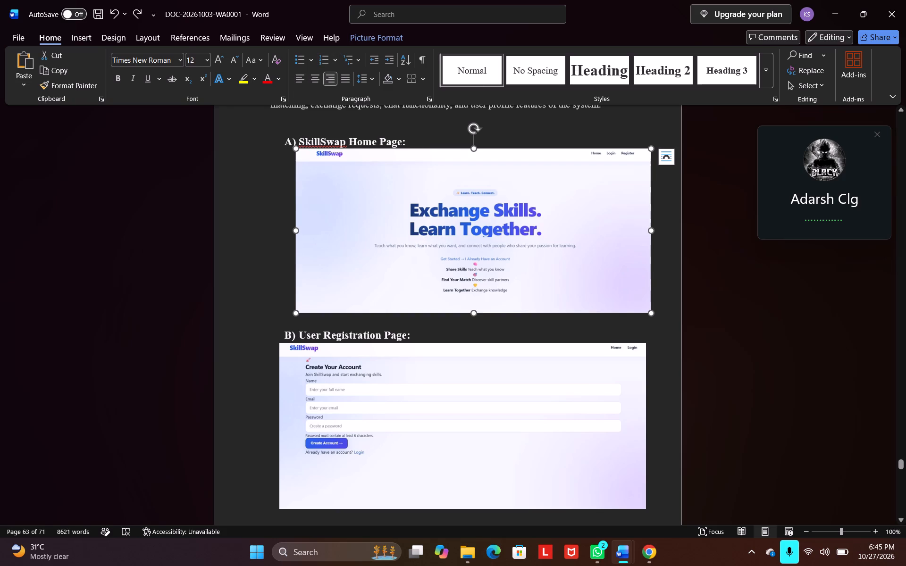
{"action": "left_click", "coordinate": [472, 131]}
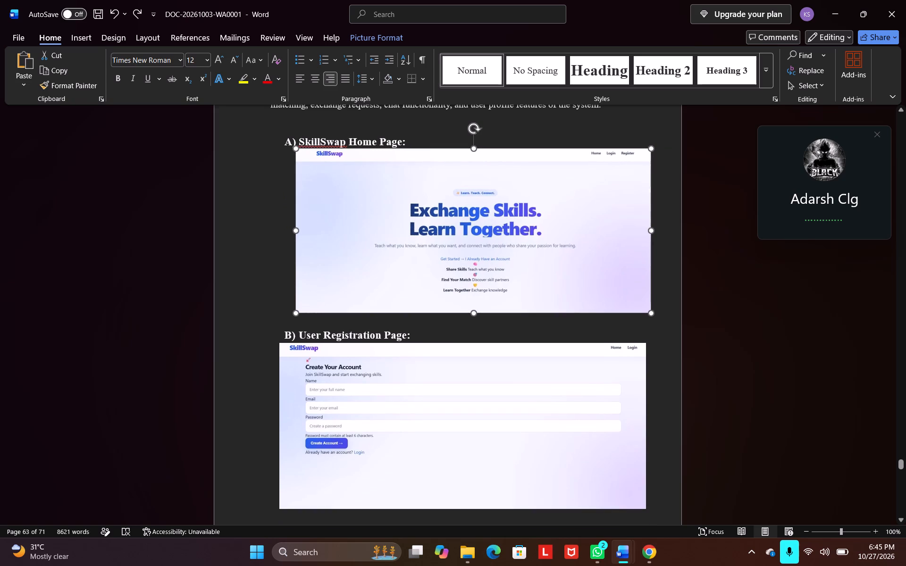
{"action": "left_click_drag", "start_coordinate": [452, 177], "coordinate": [433, 178]}
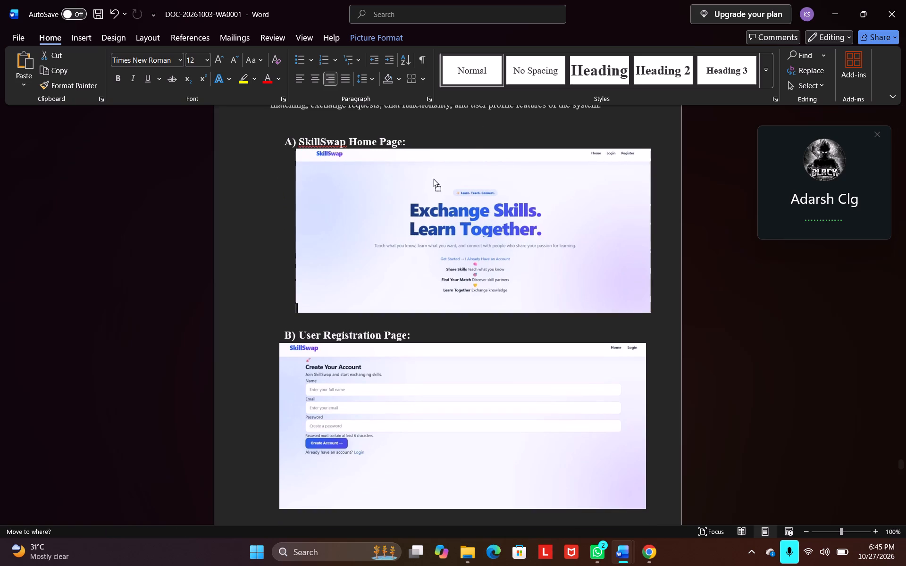
{"action": "left_click_drag", "start_coordinate": [433, 178], "coordinate": [434, 178]}
{"action": "left_click_drag", "start_coordinate": [295, 232], "coordinate": [284, 234]}
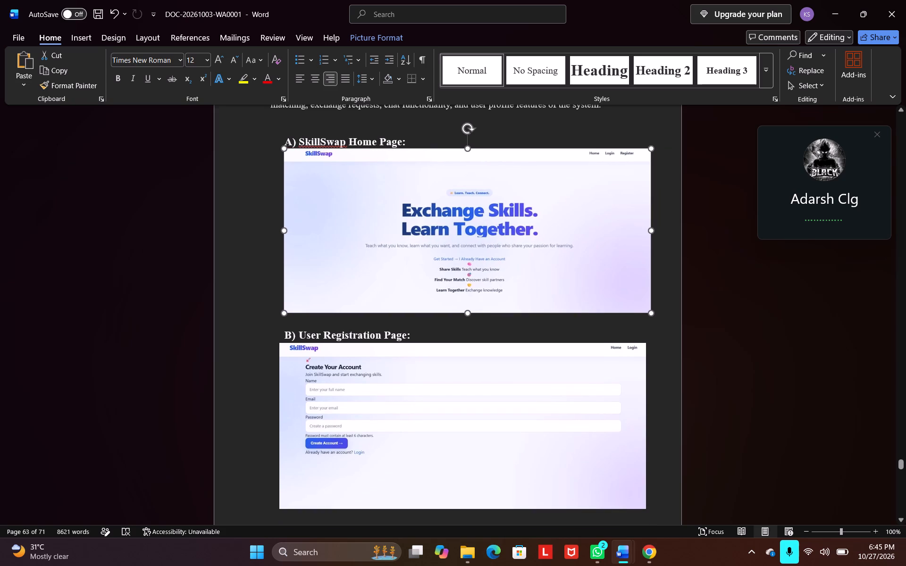
{"action": "left_click_drag", "start_coordinate": [284, 234], "coordinate": [280, 236]}
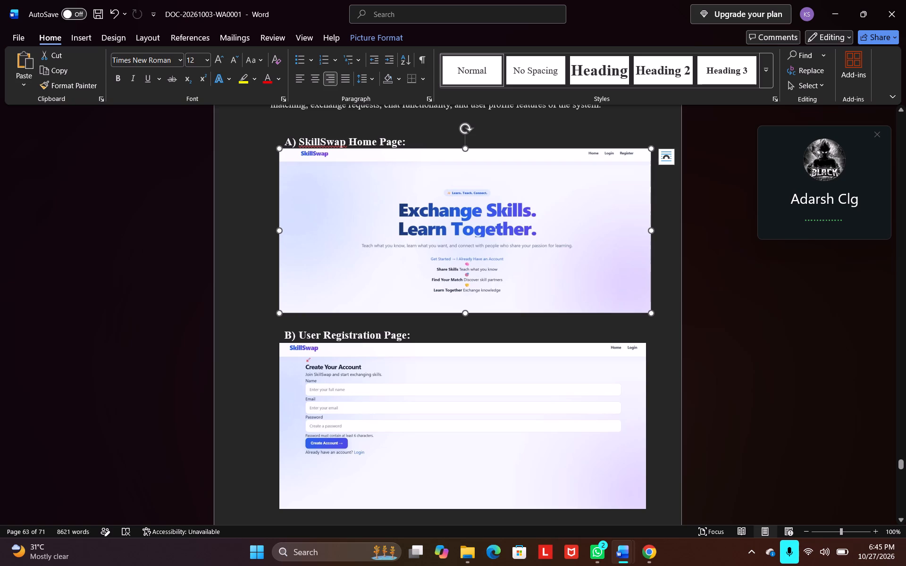
{"action": "left_click_drag", "start_coordinate": [651, 229], "coordinate": [646, 230]}
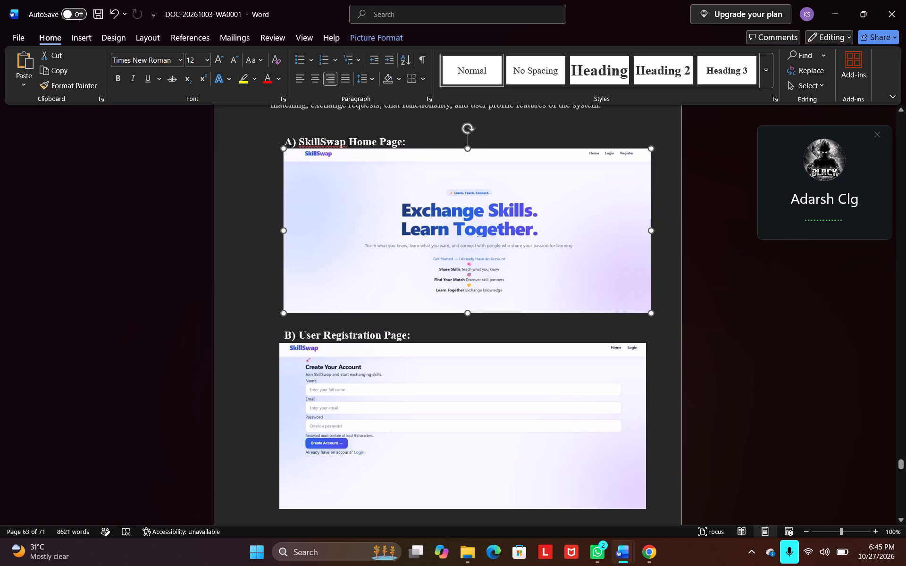
{"action": "left_click_drag", "start_coordinate": [646, 230], "coordinate": [666, 229]}
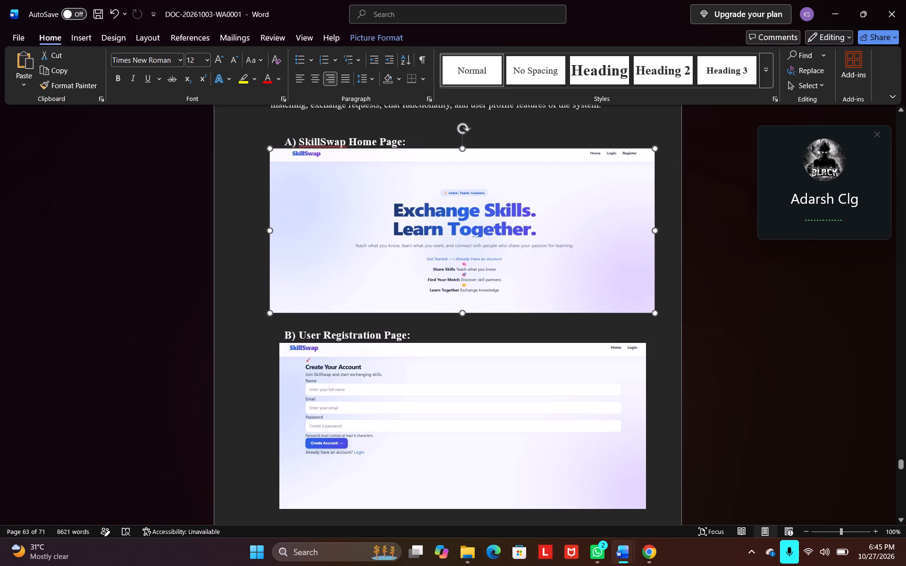
{"action": "left_click_drag", "start_coordinate": [666, 229], "coordinate": [658, 232]}
{"action": "left_click", "coordinate": [266, 366]}
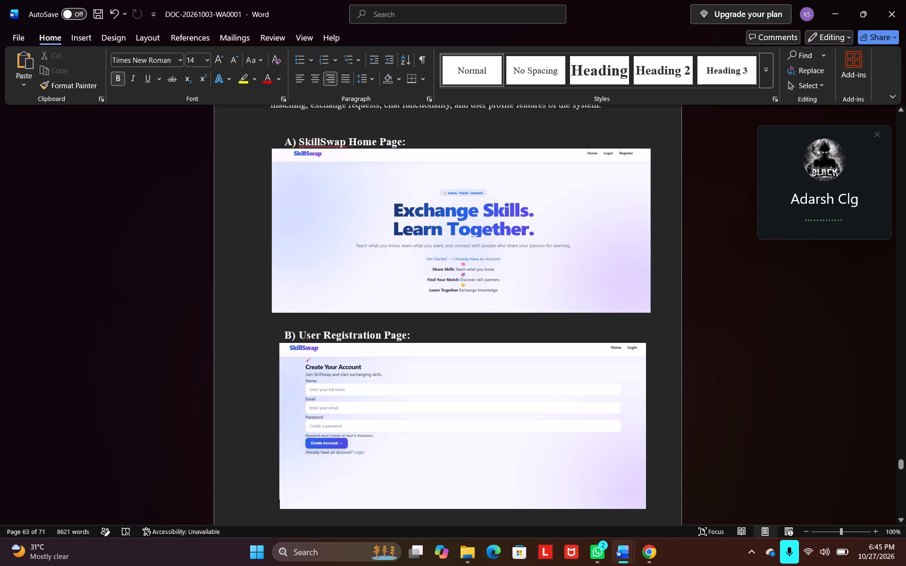
Insert a page break before the C) SkillSwap Dashboard caption so it sits with its screenshot.
{"action": "scroll", "coordinate": [463, 341], "scroll_direction": "down", "scroll_amount": 2}
{"action": "scroll", "coordinate": [463, 341], "scroll_direction": "up", "scroll_amount": 1}
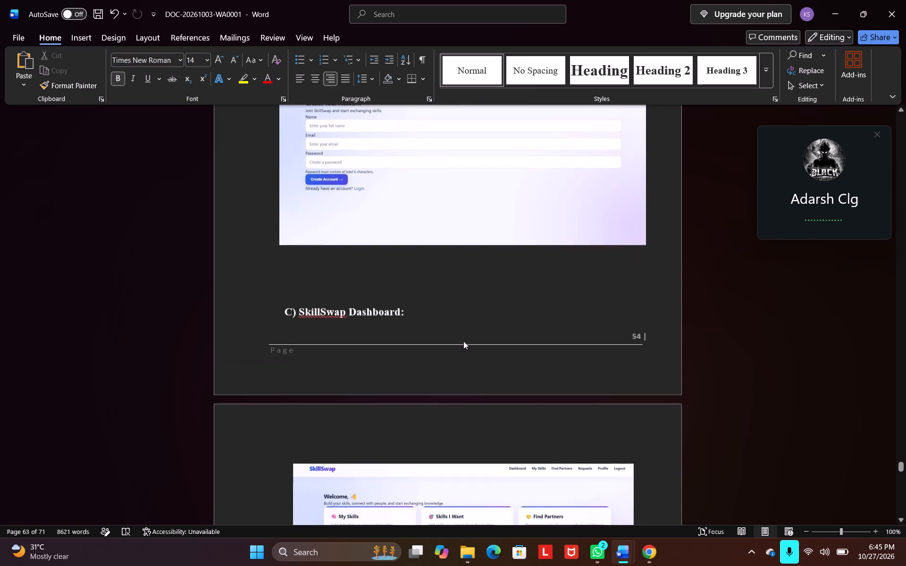
{"action": "left_click", "coordinate": [284, 315]}
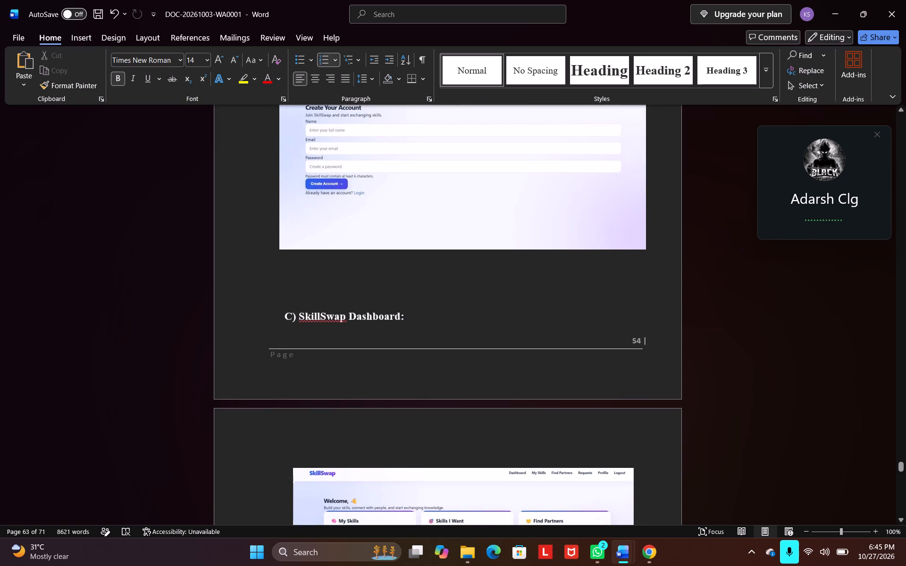
{"action": "key", "text": "ctrl+Return"}
Insert a page break before the Chapter 7 Challenges and Future Scope heading.
{"action": "scroll", "coordinate": [284, 315], "scroll_direction": "down", "scroll_amount": 2}
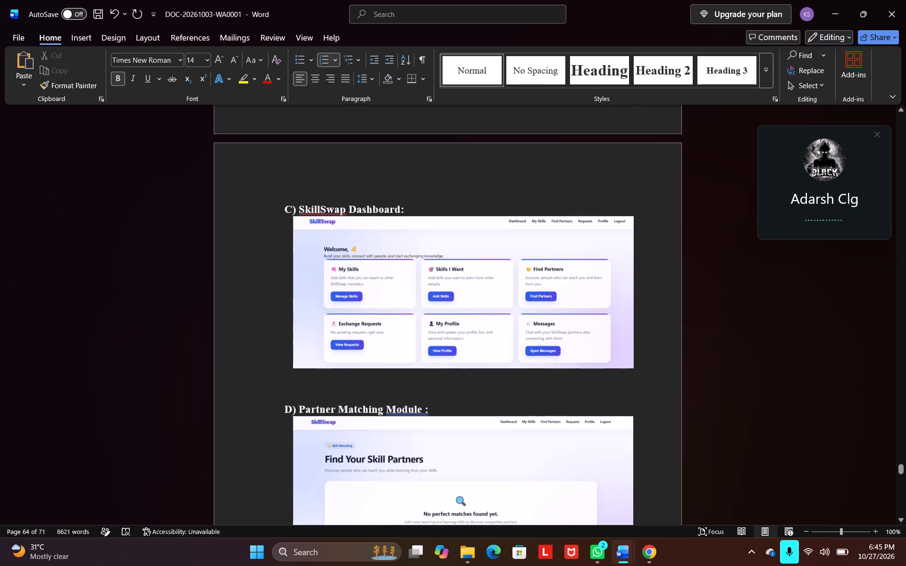
{"action": "scroll", "coordinate": [284, 315], "scroll_direction": "down", "scroll_amount": 2}
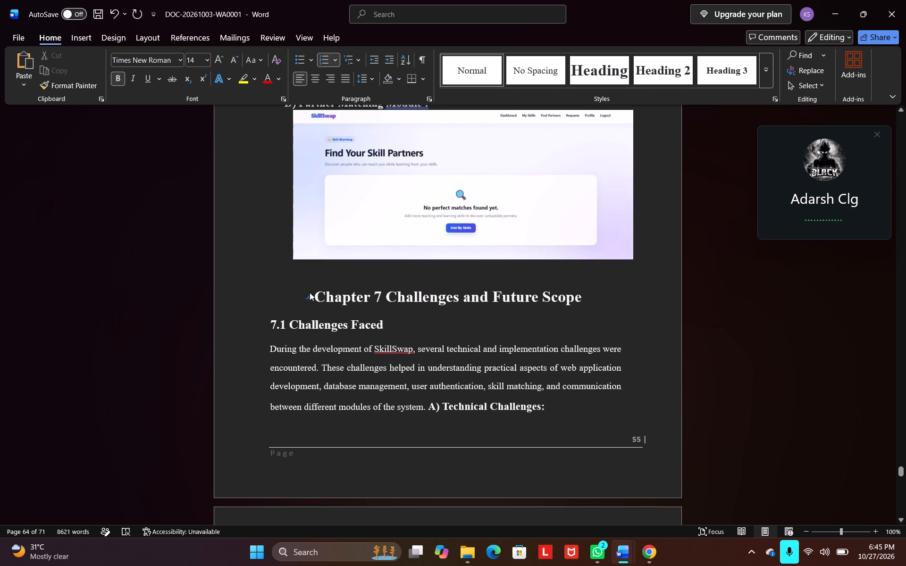
{"action": "left_click", "coordinate": [312, 295]}
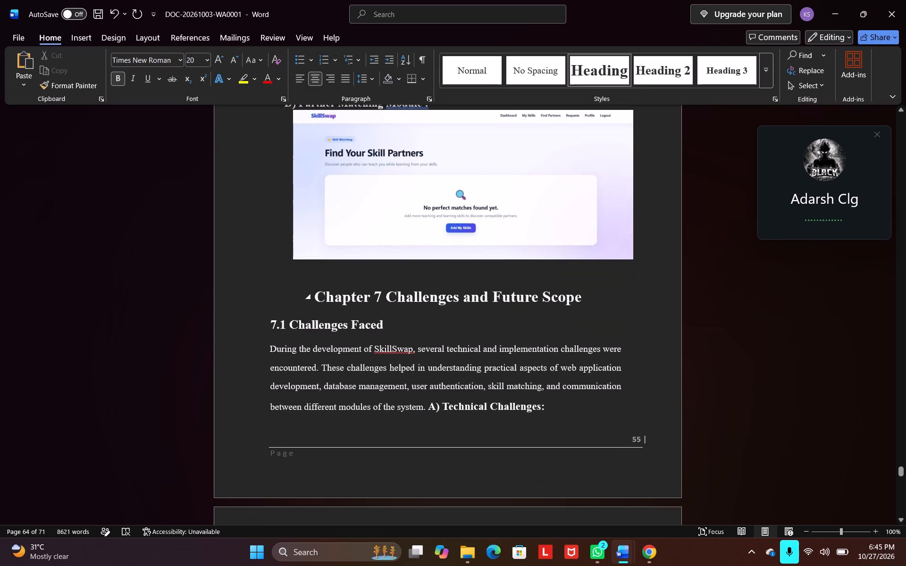
{"action": "key", "text": "ctrl+Return"}
Insert a page break before the Chapter 8 Conclusion heading that follows the Future Roadmap phases.
{"action": "scroll", "coordinate": [312, 295], "scroll_direction": "down", "scroll_amount": 4}
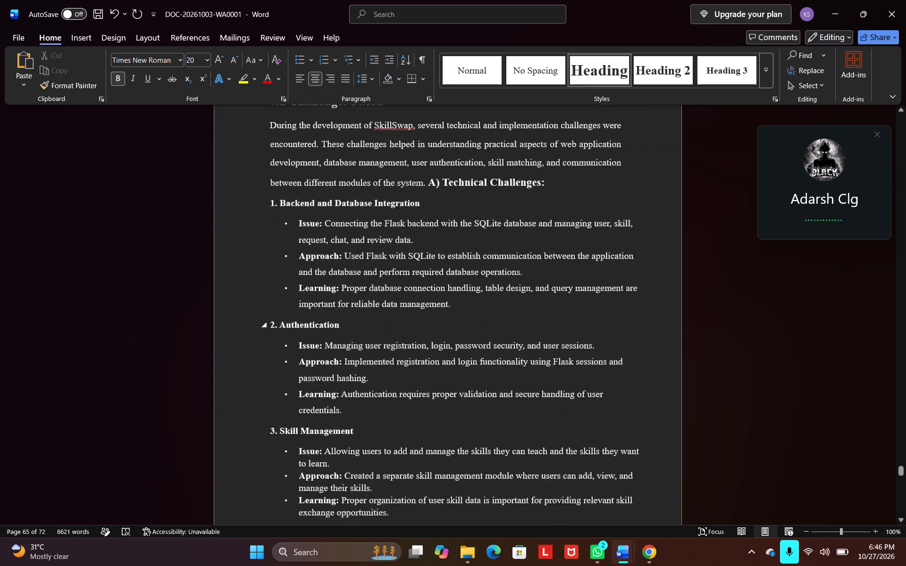
{"action": "scroll", "coordinate": [312, 295], "scroll_direction": "down", "scroll_amount": 7}
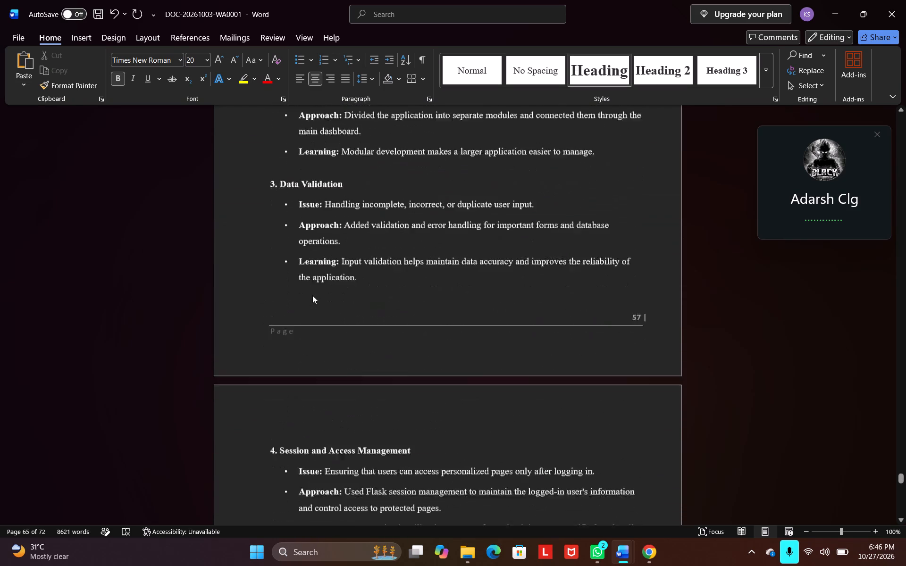
{"action": "scroll", "coordinate": [312, 295], "scroll_direction": "down", "scroll_amount": 9}
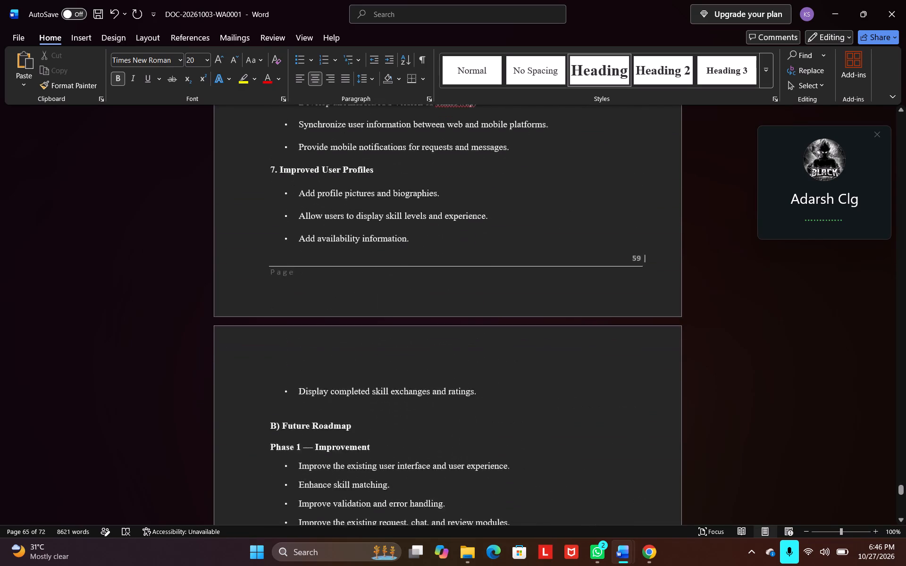
{"action": "scroll", "coordinate": [312, 295], "scroll_direction": "down", "scroll_amount": 6}
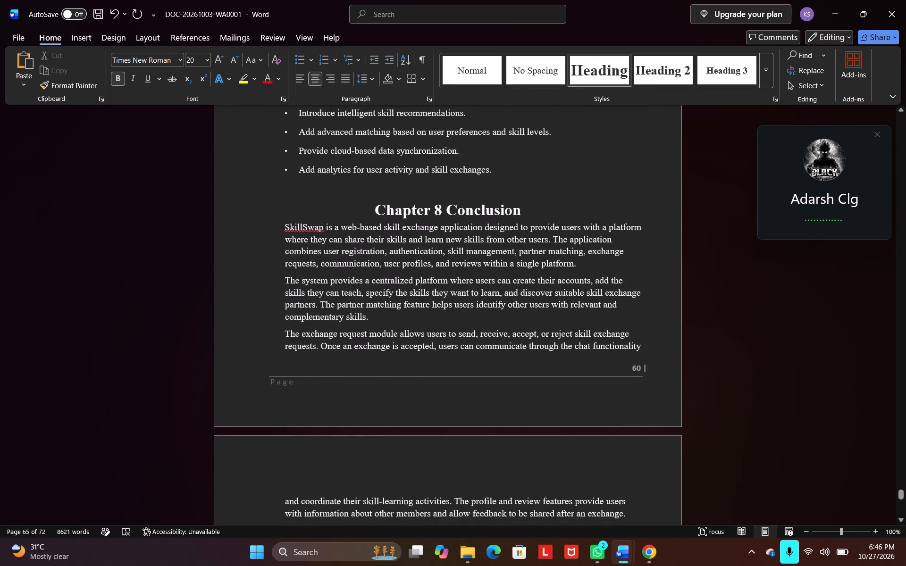
{"action": "left_click", "coordinate": [375, 209]}
{"action": "key", "text": "ctrl+Return"}
Insert a page break before the Chapter 9 GITHUB REPOSITORY heading that follows the references.
{"action": "scroll", "coordinate": [375, 209], "scroll_direction": "down", "scroll_amount": 5}
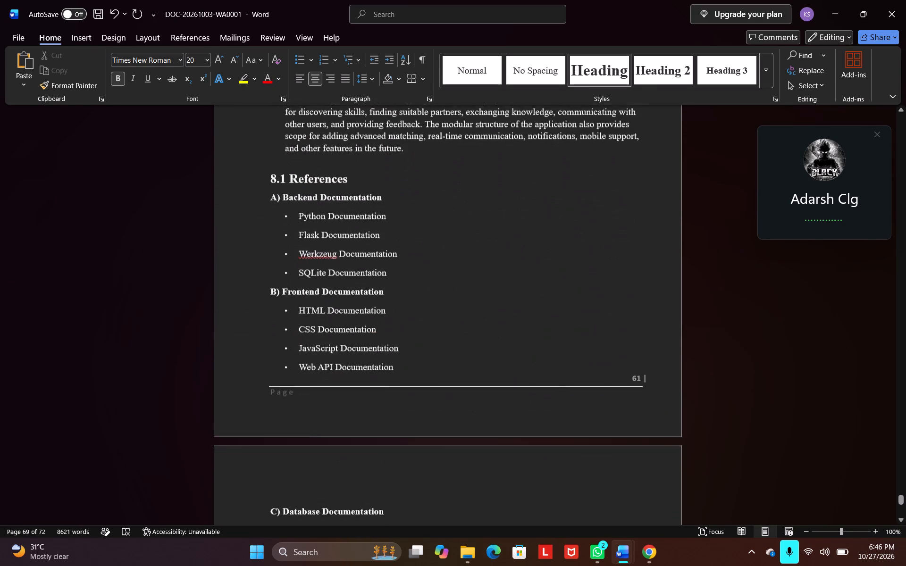
{"action": "scroll", "coordinate": [375, 209], "scroll_direction": "down", "scroll_amount": 4}
{"action": "scroll", "coordinate": [375, 209], "scroll_direction": "up", "scroll_amount": 3}
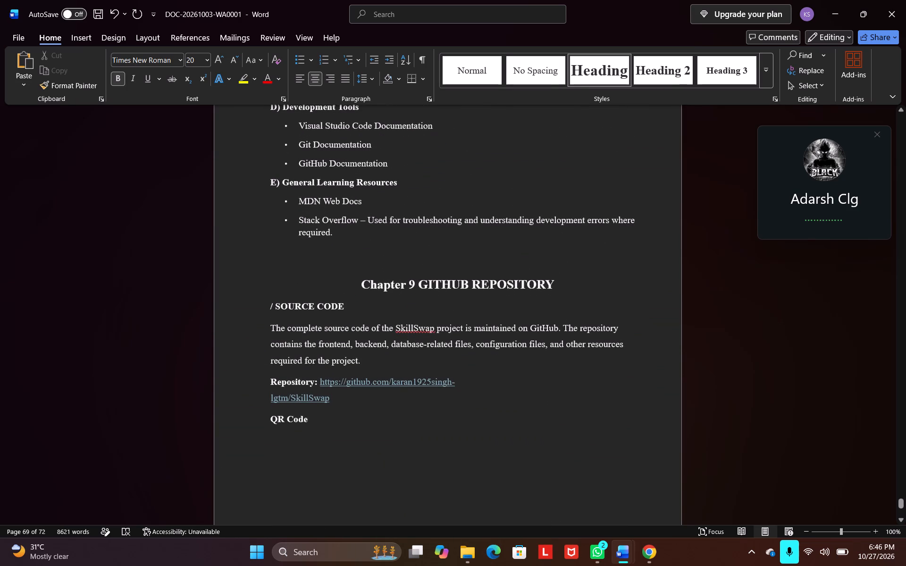
{"action": "left_click", "coordinate": [362, 289]}
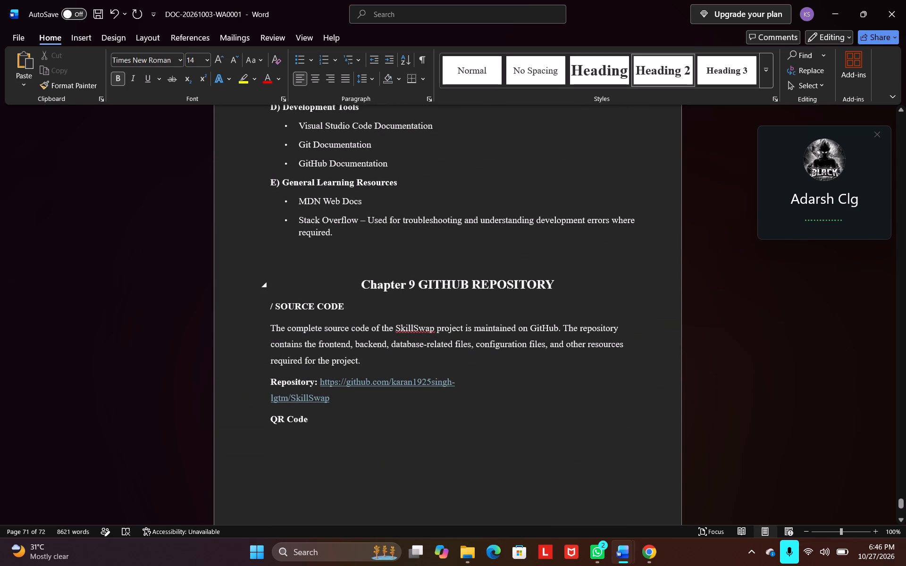
{"action": "key", "text": "ctrl+Return"}
Open the Save As locations for the edited report.
{"action": "scroll", "coordinate": [362, 289], "scroll_direction": "down", "scroll_amount": 6}
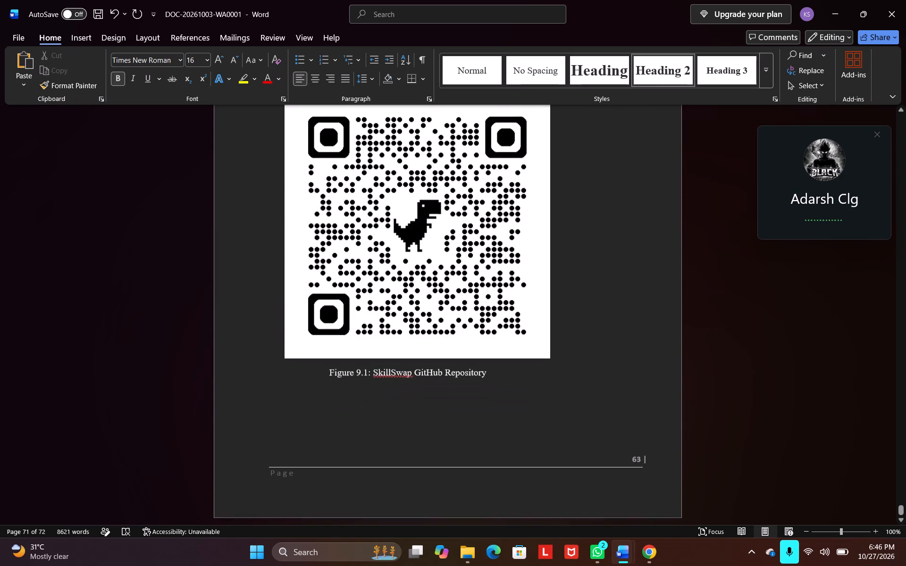
{"action": "scroll", "coordinate": [362, 289], "scroll_direction": "down", "scroll_amount": 3}
{"action": "scroll", "coordinate": [362, 289], "scroll_direction": "up", "scroll_amount": 1}
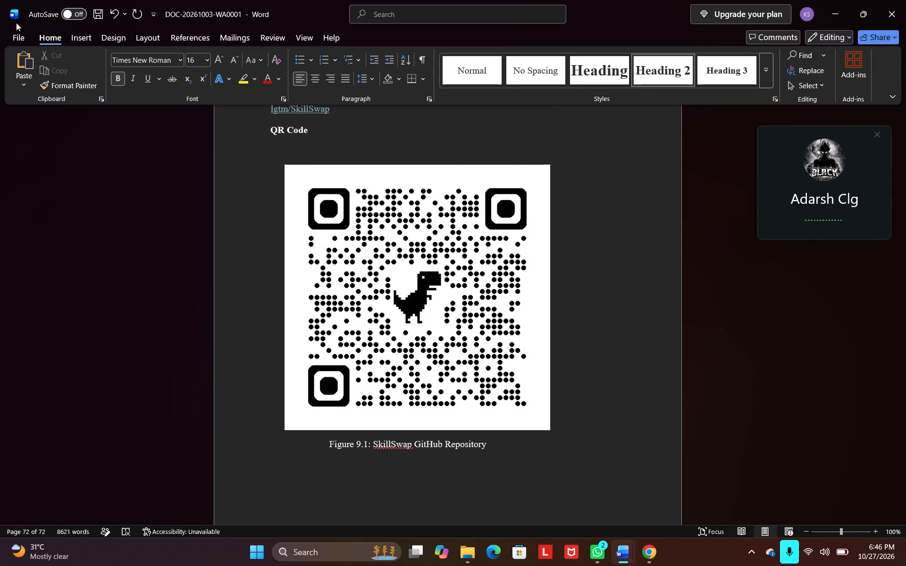
{"action": "left_click", "coordinate": [25, 37]}
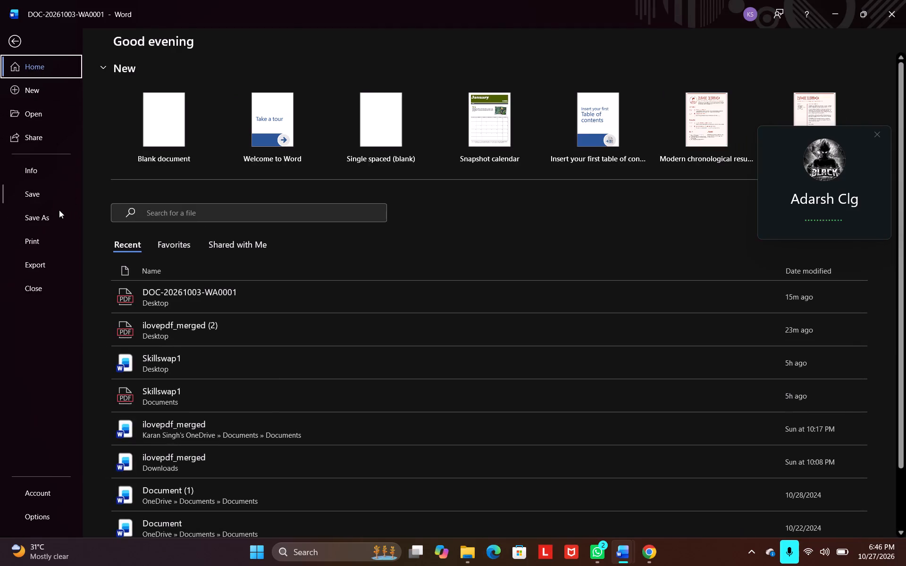
{"action": "left_click", "coordinate": [59, 210]}
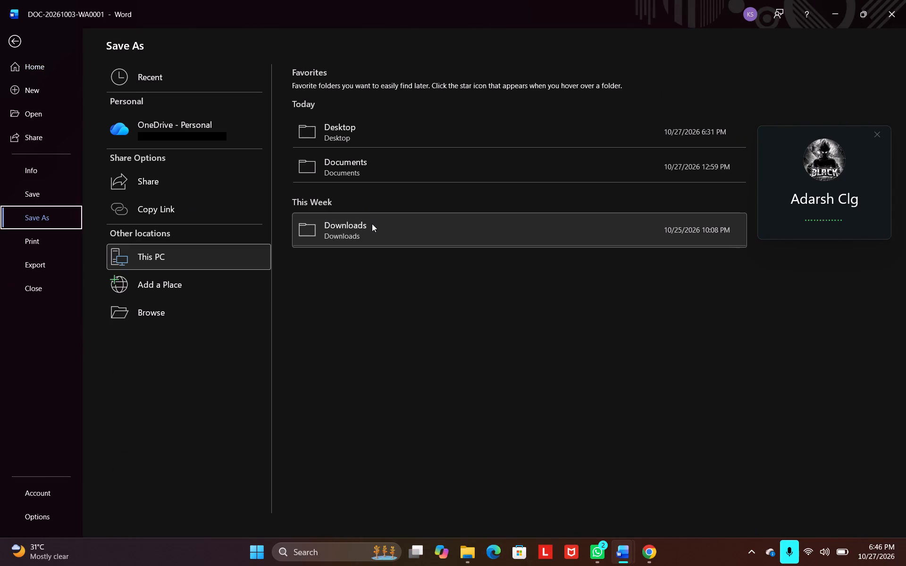
Save the report as a PDF named sk in the Downloads folder.
{"action": "left_click", "coordinate": [372, 224]}
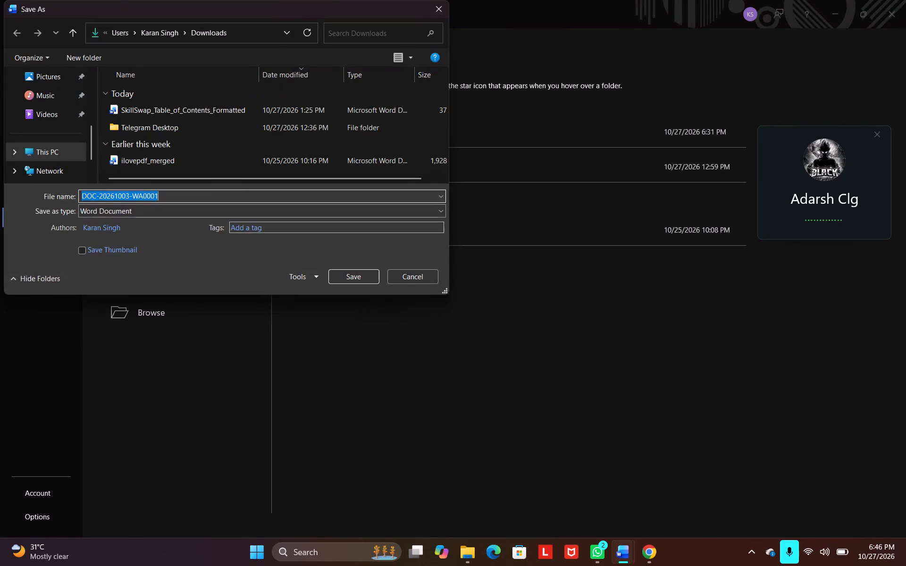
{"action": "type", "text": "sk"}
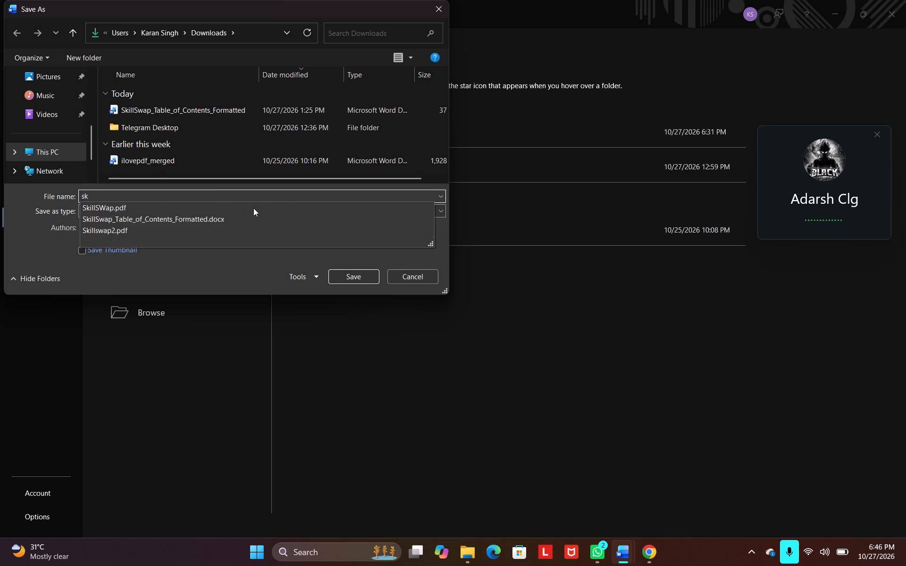
{"action": "left_click", "coordinate": [429, 192]}
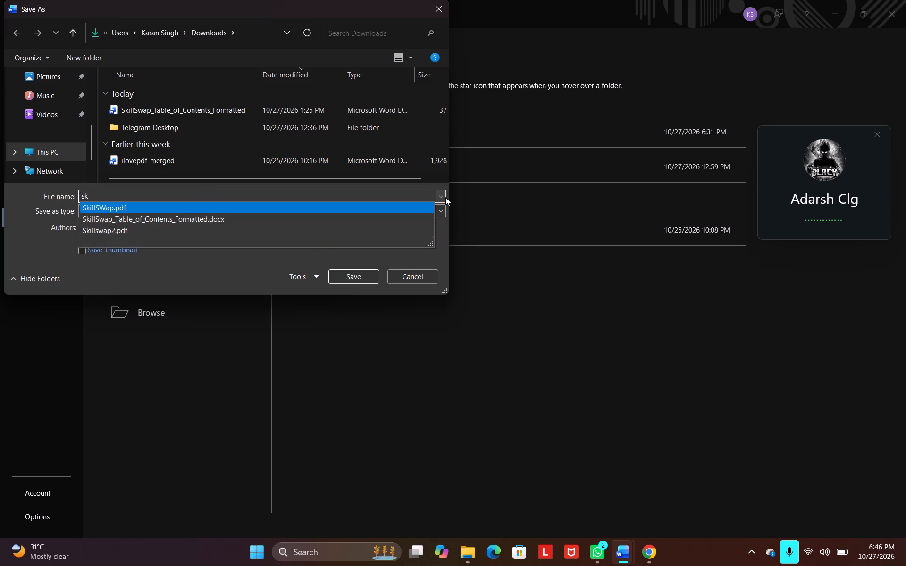
{"action": "left_click", "coordinate": [444, 197]}
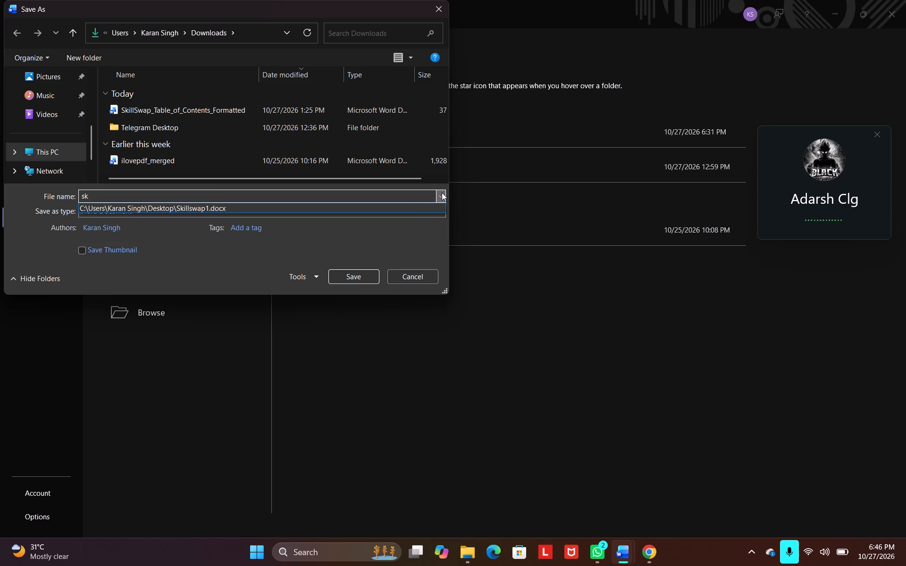
{"action": "left_click", "coordinate": [442, 192]}
{"action": "left_click", "coordinate": [436, 208]}
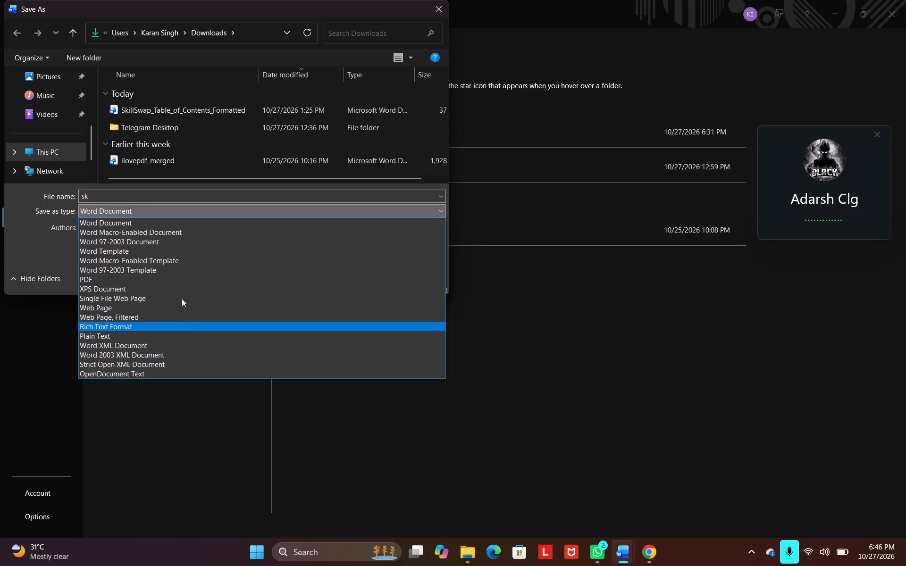
{"action": "left_click", "coordinate": [181, 279]}
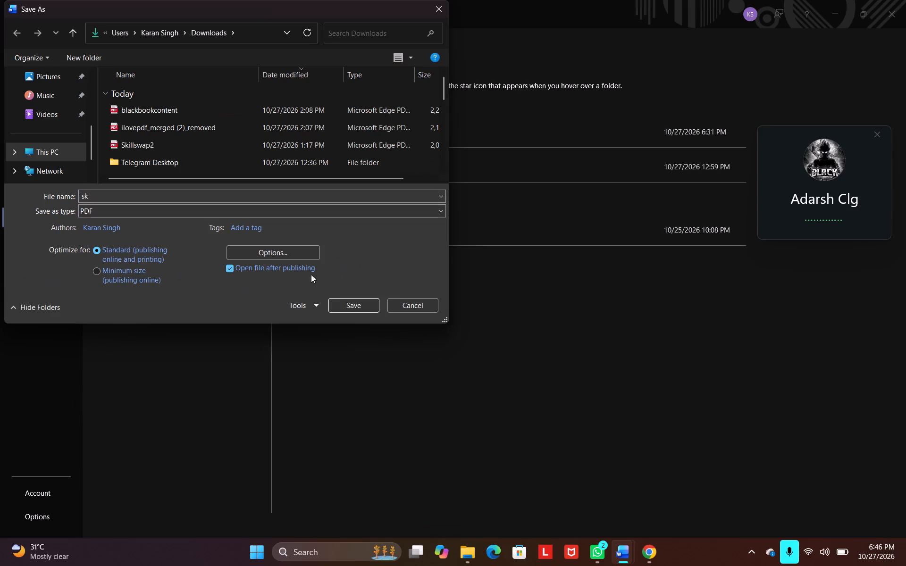
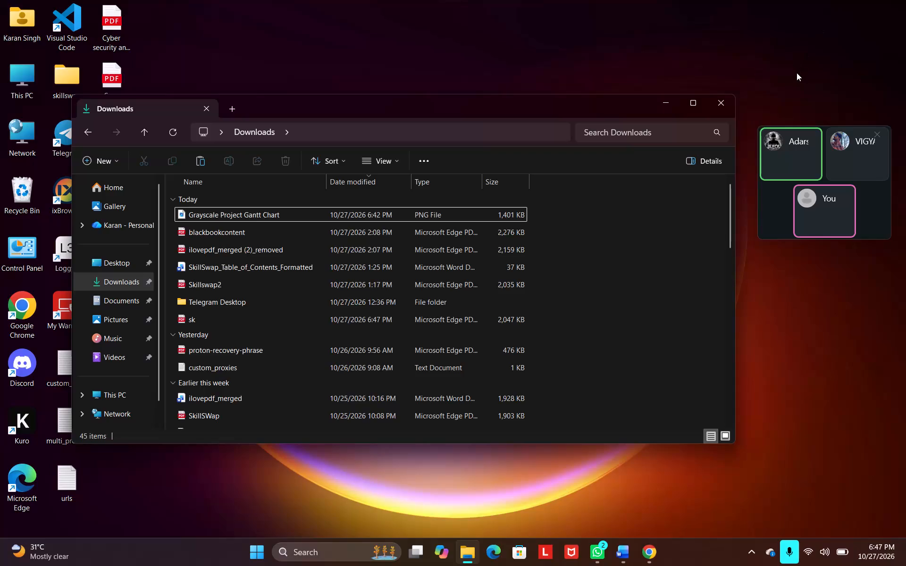
{"action": "right_click", "coordinate": [797, 73]}
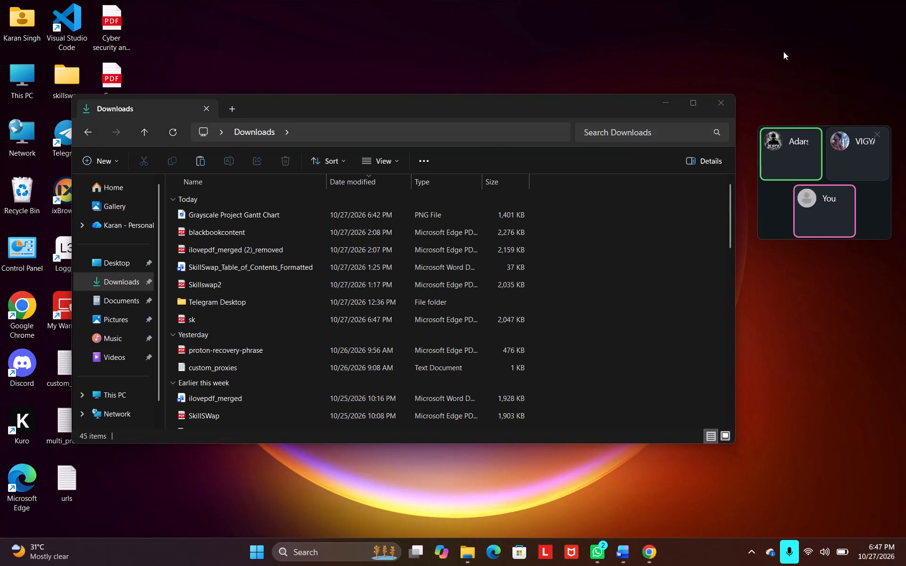
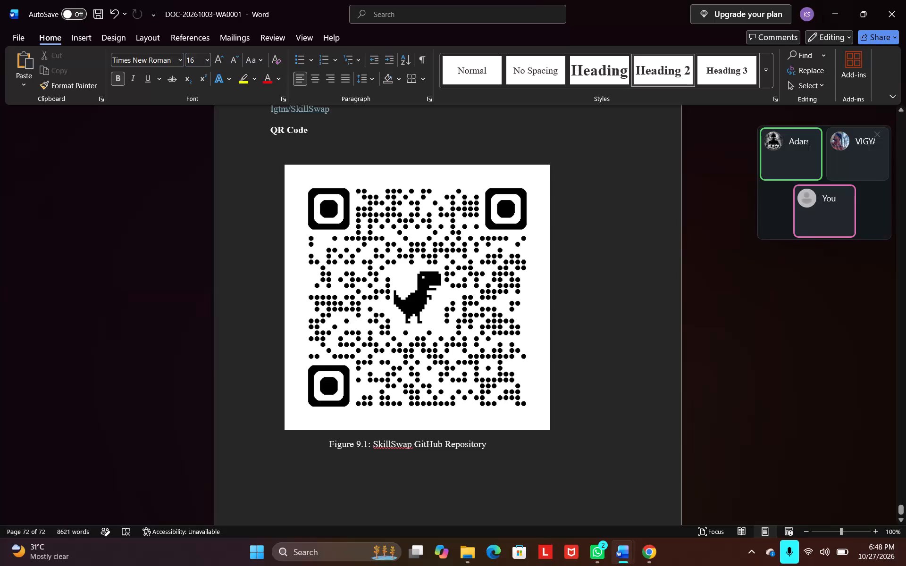
Review the report's front matter from the title page through the certificate, acknowledgement and declaration to the plagiarism check certificate.
{"action": "scroll", "coordinate": [524, 344], "scroll_direction": "up", "scroll_amount": 8}
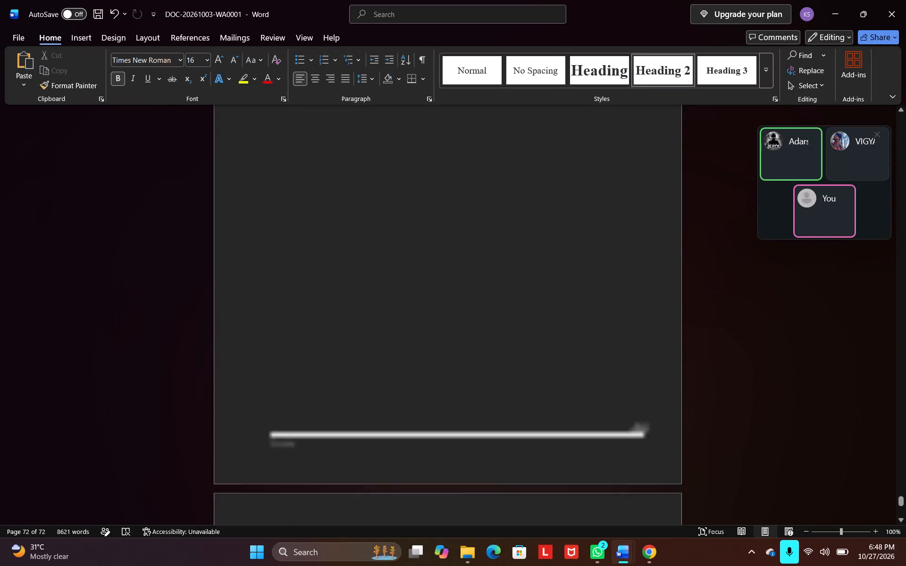
{"action": "scroll", "coordinate": [524, 344], "scroll_direction": "up", "scroll_amount": 20}
{"action": "scroll", "coordinate": [524, 344], "scroll_direction": "up", "scroll_amount": 20}
{"action": "scroll", "coordinate": [524, 344], "scroll_direction": "up", "scroll_amount": 8}
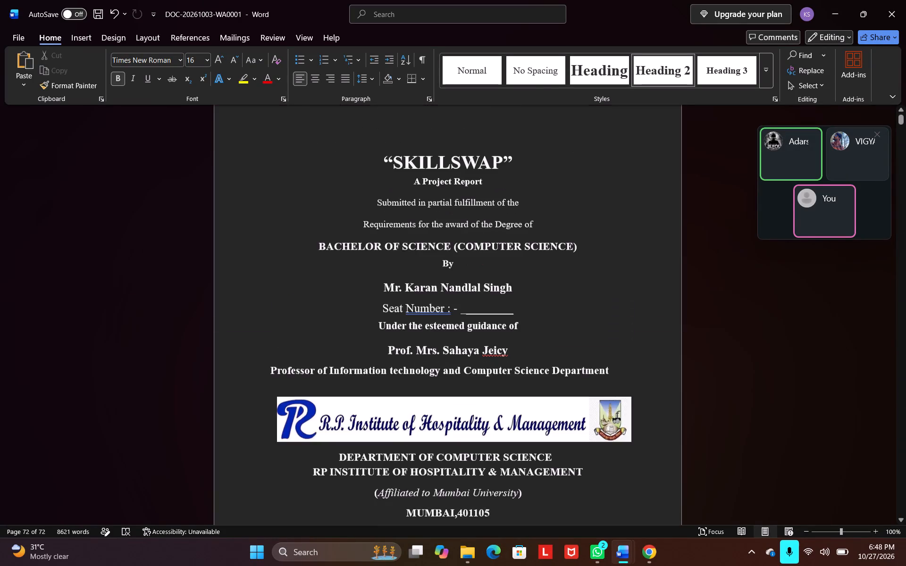
{"action": "scroll", "coordinate": [524, 344], "scroll_direction": "down", "scroll_amount": 10}
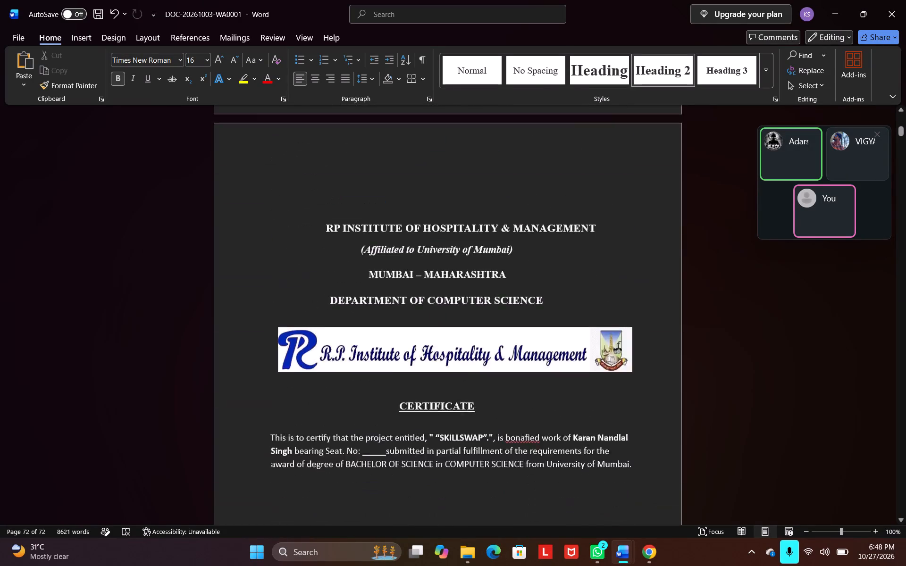
{"action": "scroll", "coordinate": [524, 344], "scroll_direction": "down", "scroll_amount": 4}
{"action": "scroll", "coordinate": [524, 344], "scroll_direction": "up", "scroll_amount": 1}
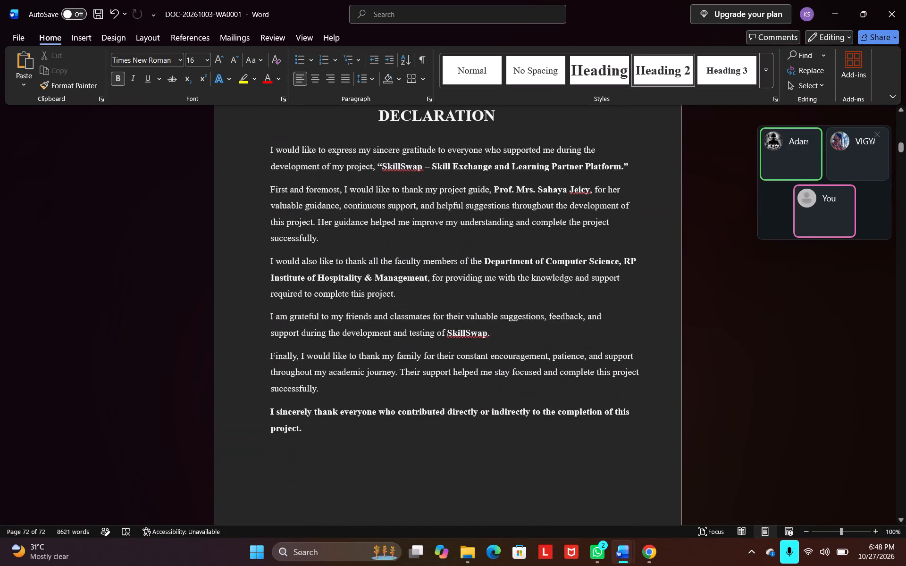
{"action": "scroll", "coordinate": [524, 344], "scroll_direction": "up", "scroll_amount": 15}
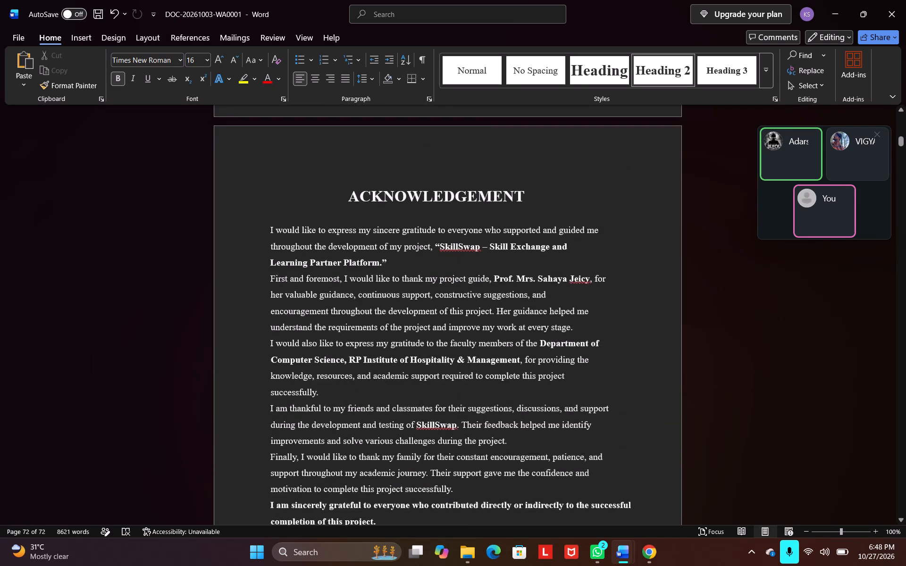
{"action": "scroll", "coordinate": [524, 344], "scroll_direction": "down", "scroll_amount": 9}
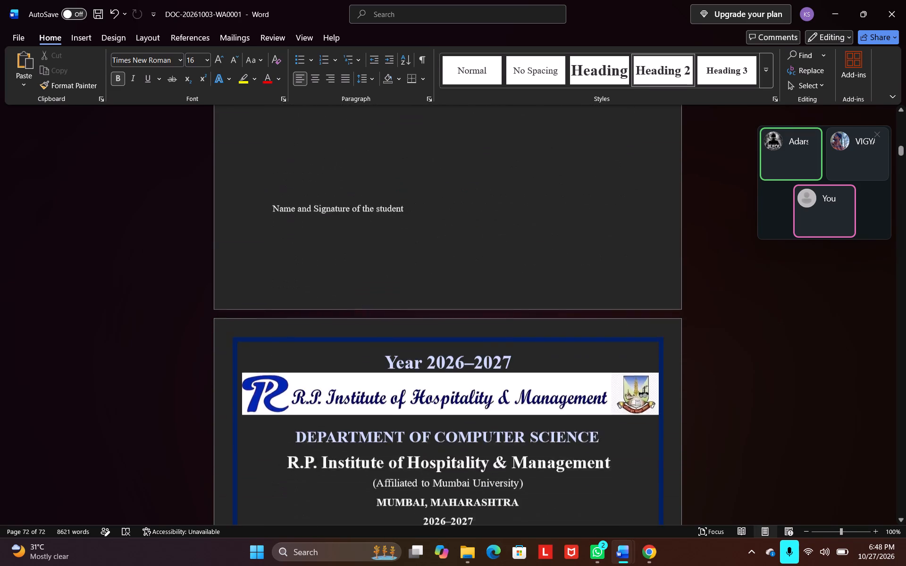
{"action": "scroll", "coordinate": [524, 344], "scroll_direction": "down", "scroll_amount": 3}
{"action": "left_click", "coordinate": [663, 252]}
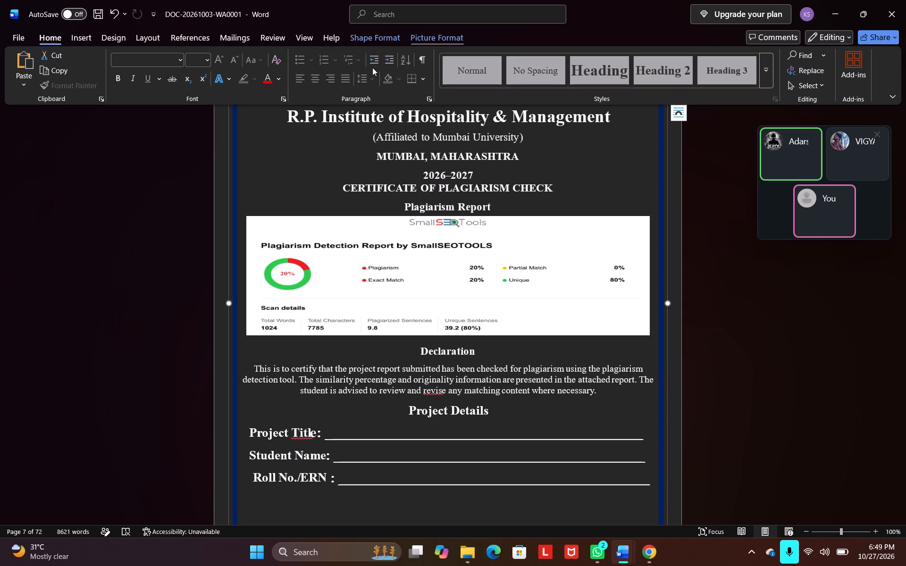
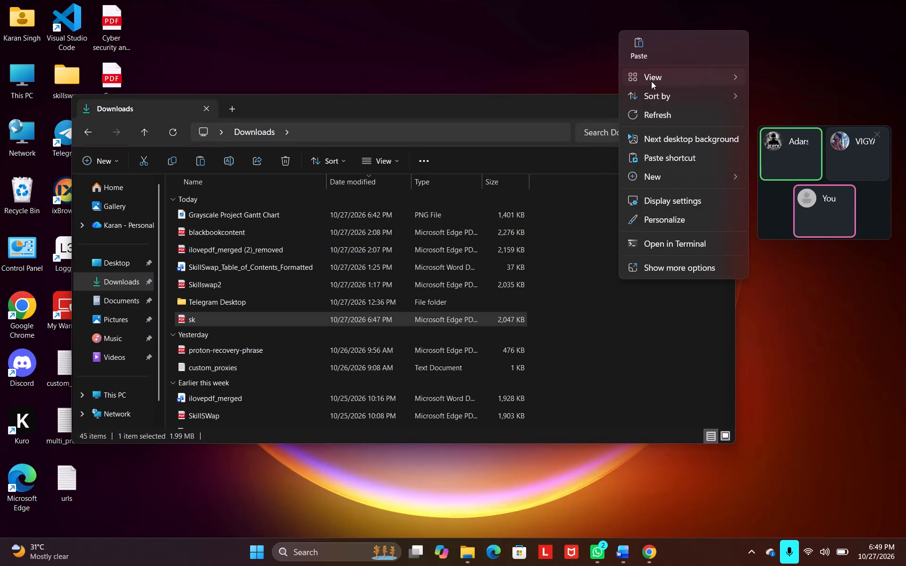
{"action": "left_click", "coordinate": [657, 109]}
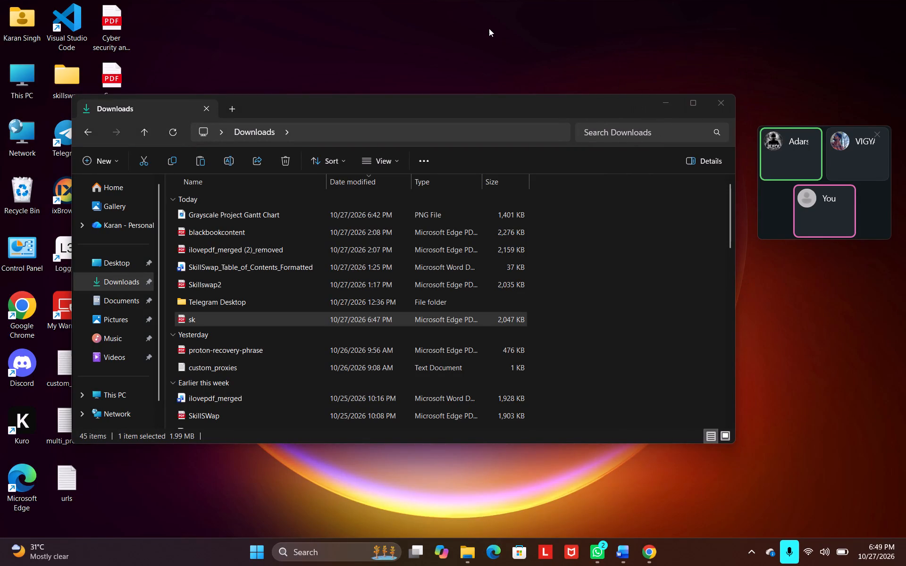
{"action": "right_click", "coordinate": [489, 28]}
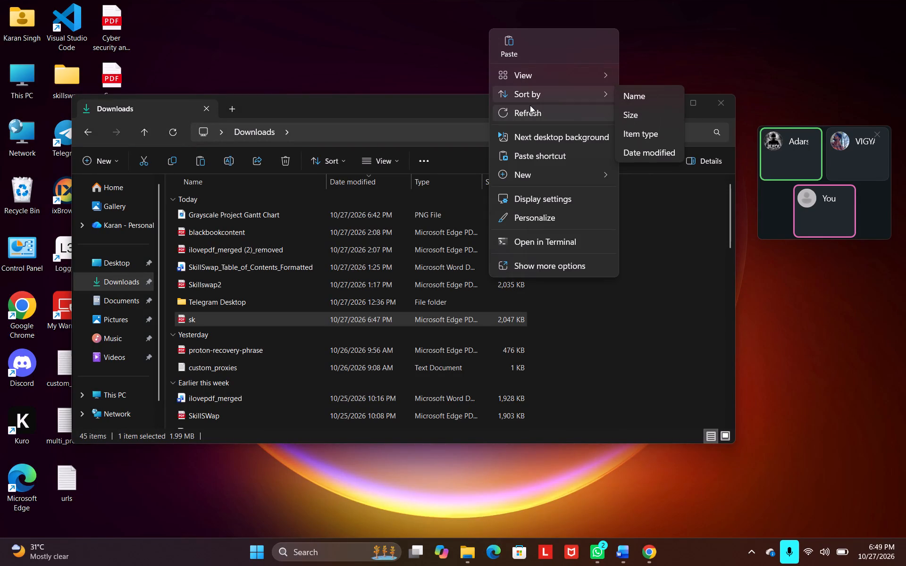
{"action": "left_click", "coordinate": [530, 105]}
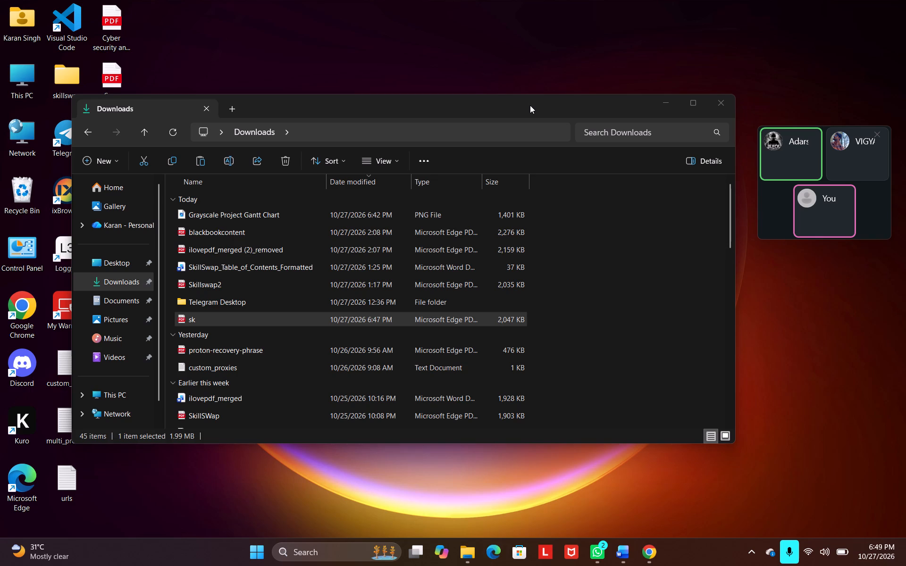
Switch to WhatsApp.
{"action": "left_click", "coordinate": [600, 554]}
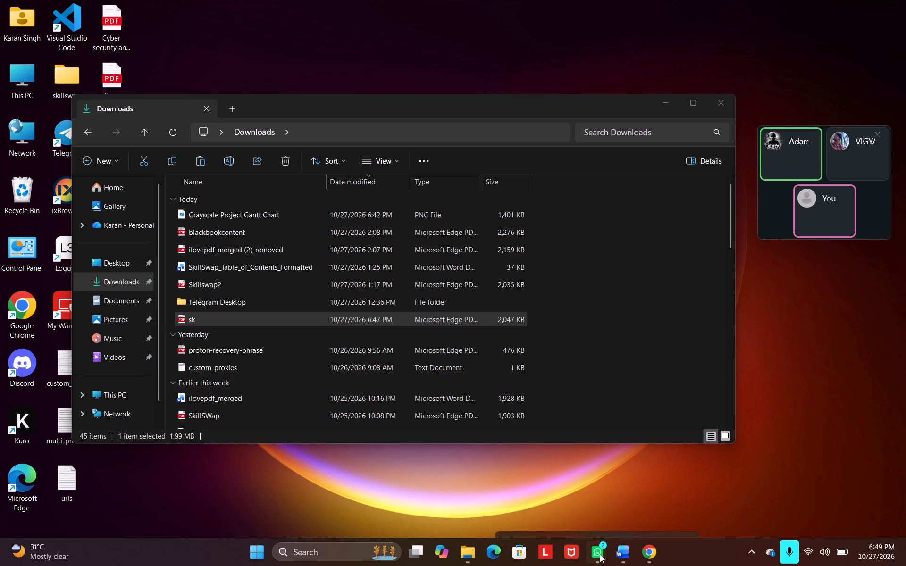
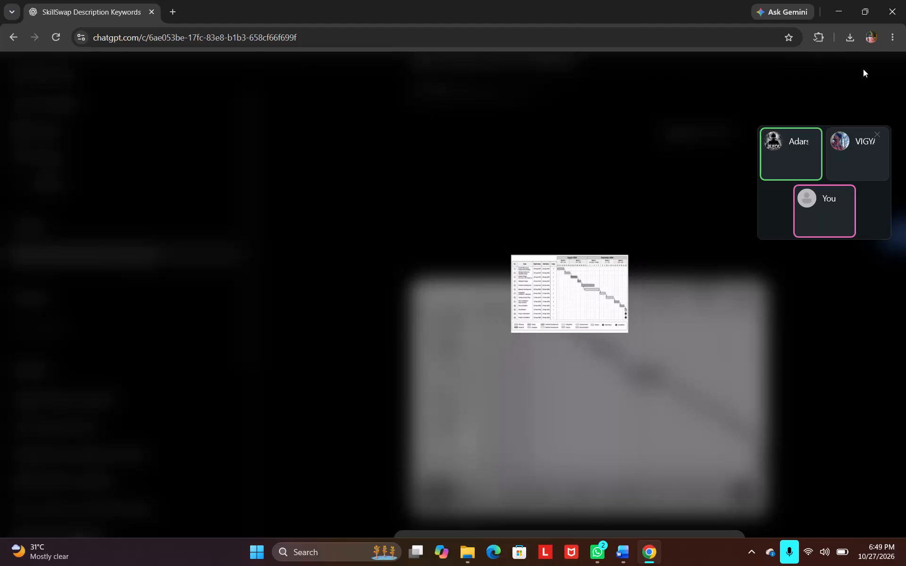
Close the enlarged Gantt chart image and bring up the open WhatsApp windows to switch to.
{"action": "left_click", "coordinate": [905, 78]}
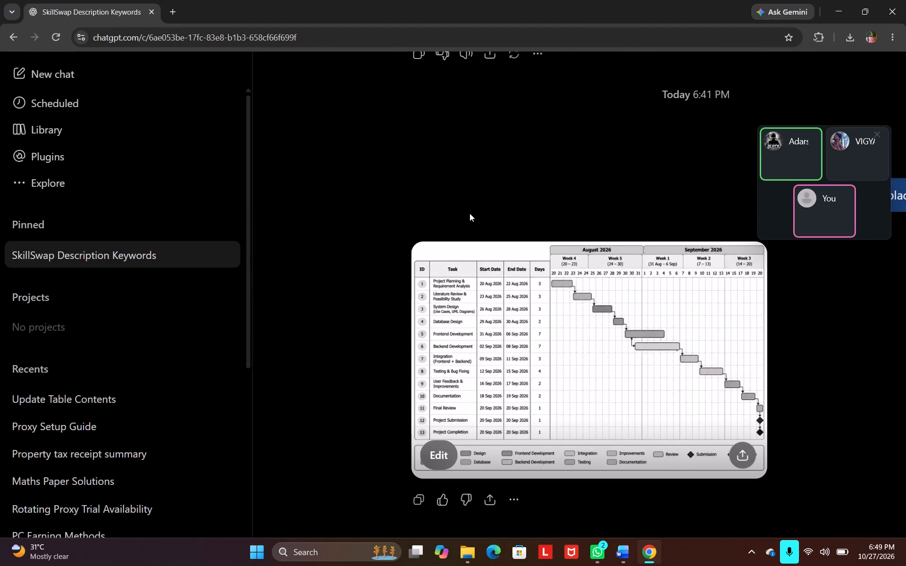
{"action": "left_click", "coordinate": [594, 562]}
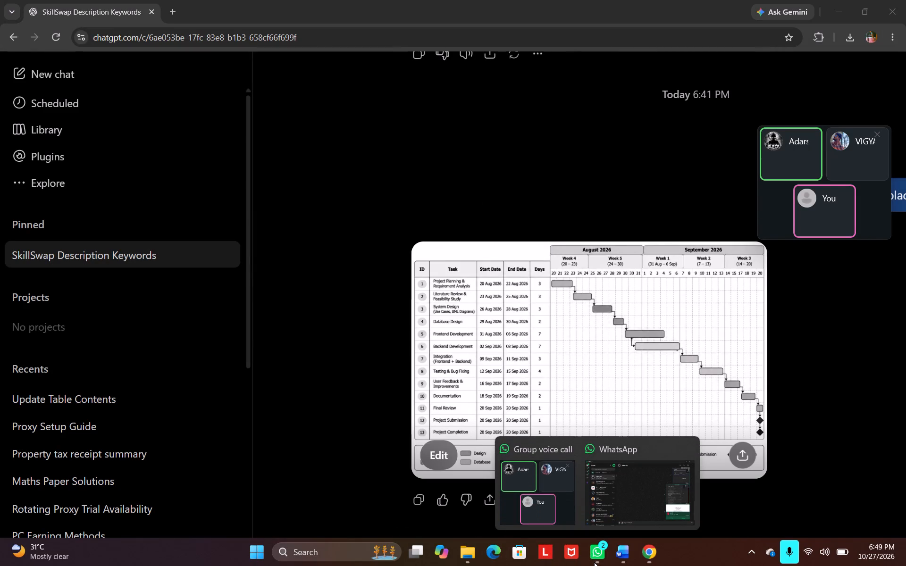
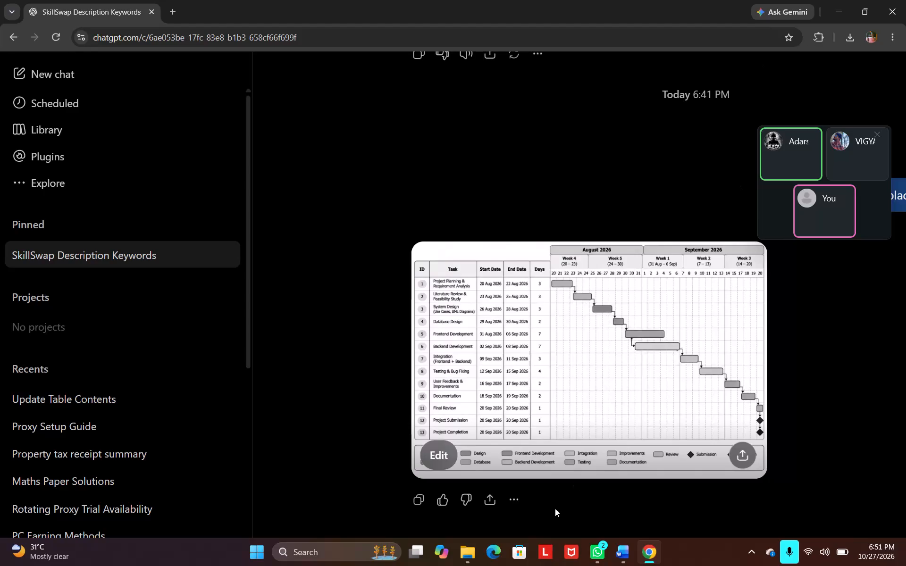
Switch from the browser to the ilovepdf_merged (2) report in Word.
{"action": "left_click", "coordinate": [622, 543]}
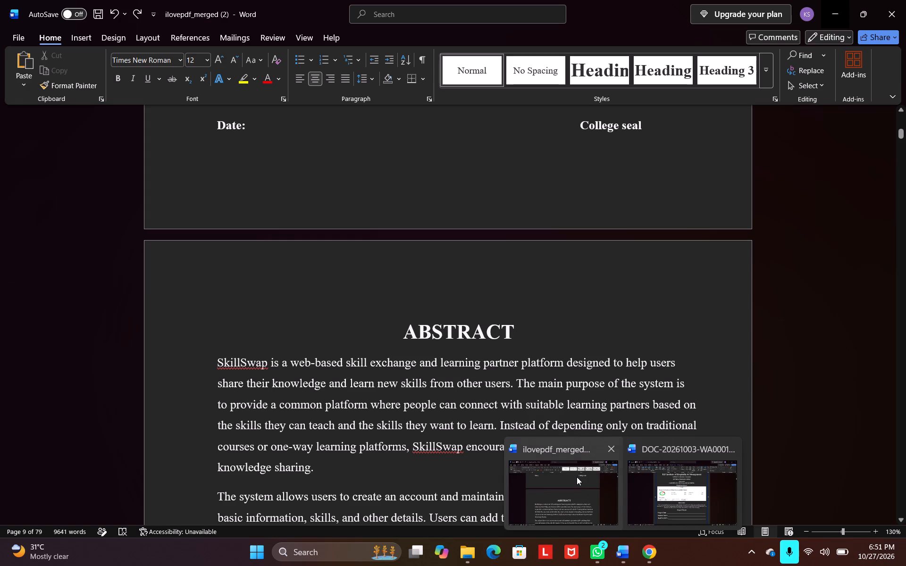
Switch to the ilovepdf_merged (2) document and review its pages from the Abstract through the closing Chapter 9 GITHUB REPOSITORY section.
{"action": "left_click", "coordinate": [577, 477]}
{"action": "scroll", "coordinate": [577, 477], "scroll_direction": "down", "scroll_amount": 7}
{"action": "scroll", "coordinate": [577, 477], "scroll_direction": "down", "scroll_amount": 20}
{"action": "scroll", "coordinate": [577, 477], "scroll_direction": "down", "scroll_amount": 20}
{"action": "scroll", "coordinate": [577, 477], "scroll_direction": "down", "scroll_amount": 20}
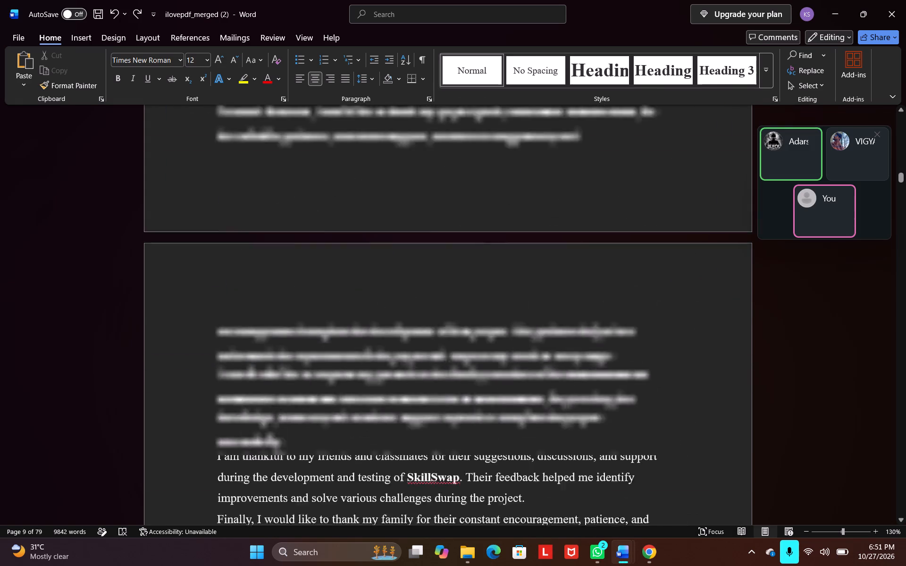
{"action": "scroll", "coordinate": [577, 477], "scroll_direction": "down", "scroll_amount": 20}
{"action": "scroll", "coordinate": [577, 477], "scroll_direction": "down", "scroll_amount": 16}
{"action": "scroll", "coordinate": [577, 477], "scroll_direction": "down", "scroll_amount": 10}
{"action": "scroll", "coordinate": [577, 477], "scroll_direction": "down", "scroll_amount": 11}
{"action": "scroll", "coordinate": [577, 477], "scroll_direction": "down", "scroll_amount": 11}
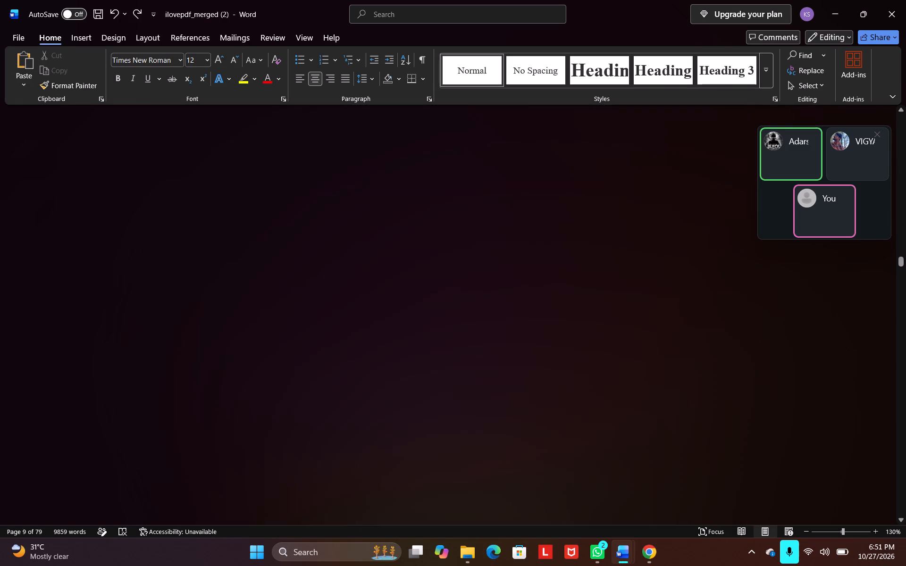
{"action": "scroll", "coordinate": [577, 477], "scroll_direction": "down", "scroll_amount": 19}
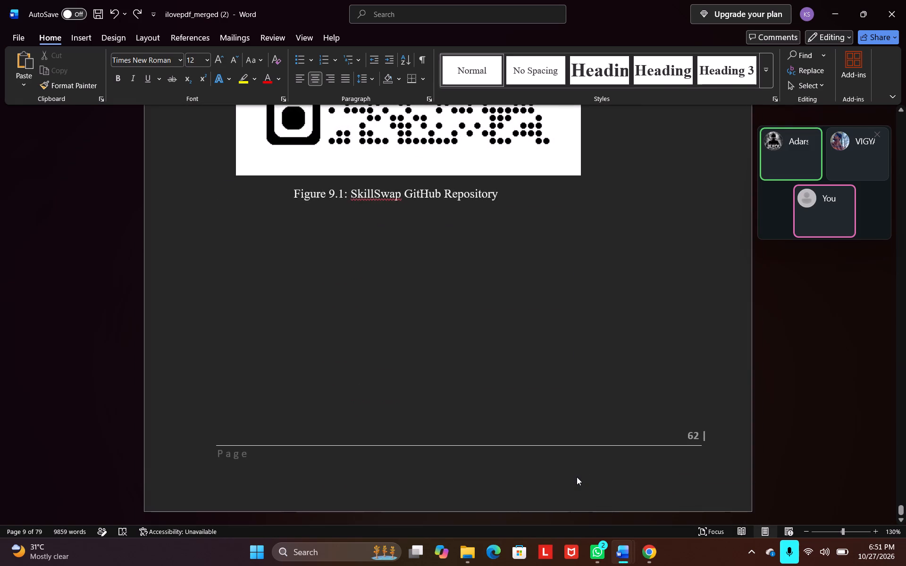
{"action": "scroll", "coordinate": [577, 477], "scroll_direction": "up", "scroll_amount": 8}
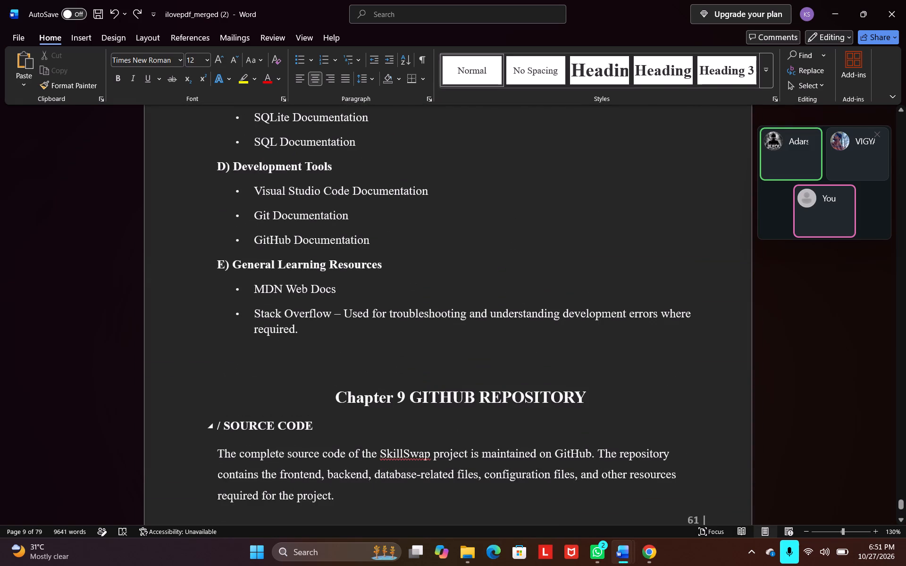
Minimize the ilovepdf_merged (2) document and the Chrome window to get to the Downloads folder in File Explorer.
{"action": "left_click", "coordinate": [832, 8]}
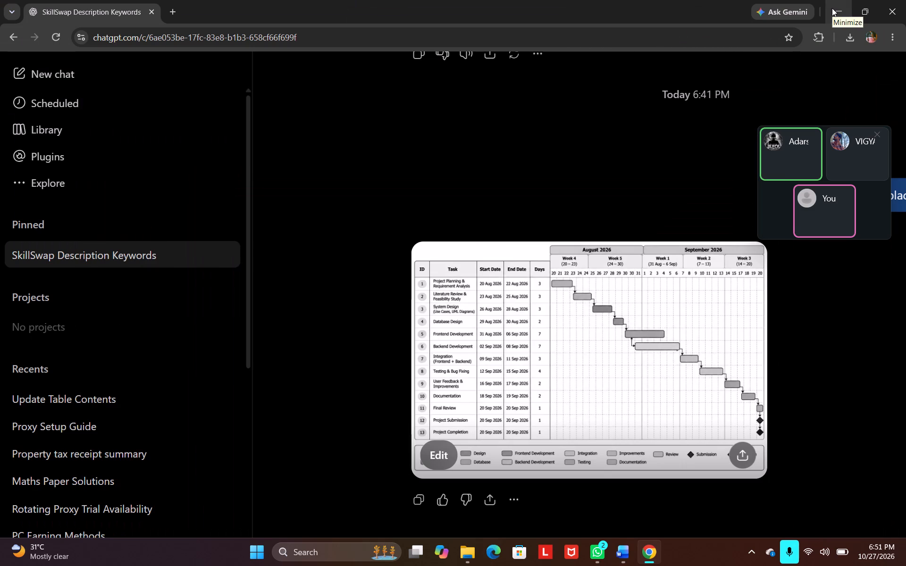
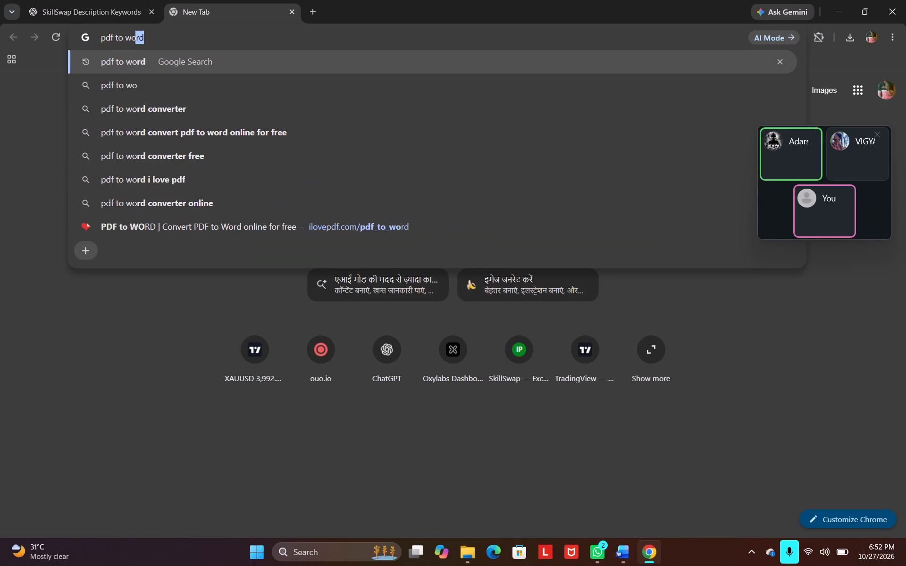
Search the web for "pdf to word" and open the file selection of iLovePDF's PDF to WORD Converter.
{"action": "left_click", "coordinate": [143, 66]}
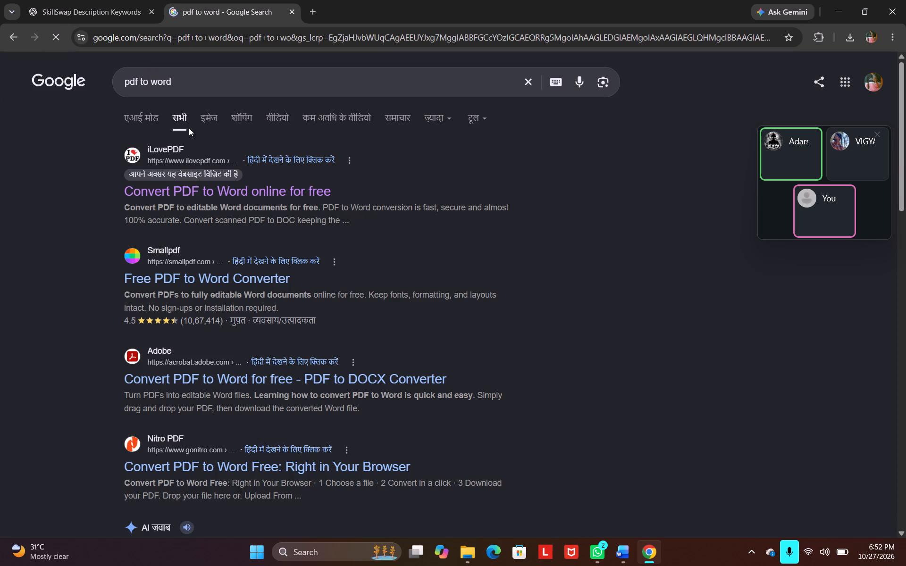
{"action": "left_click", "coordinate": [193, 194]}
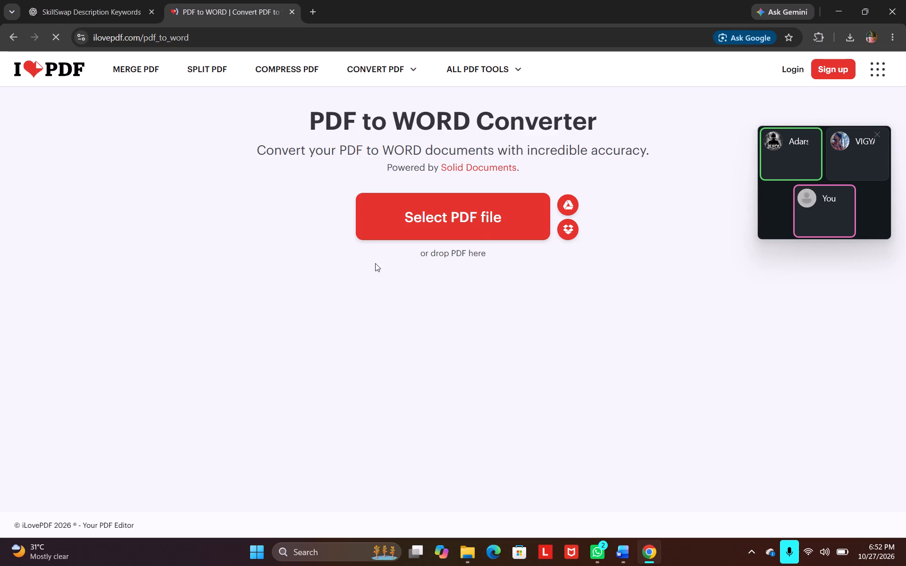
{"action": "left_click", "coordinate": [488, 235]}
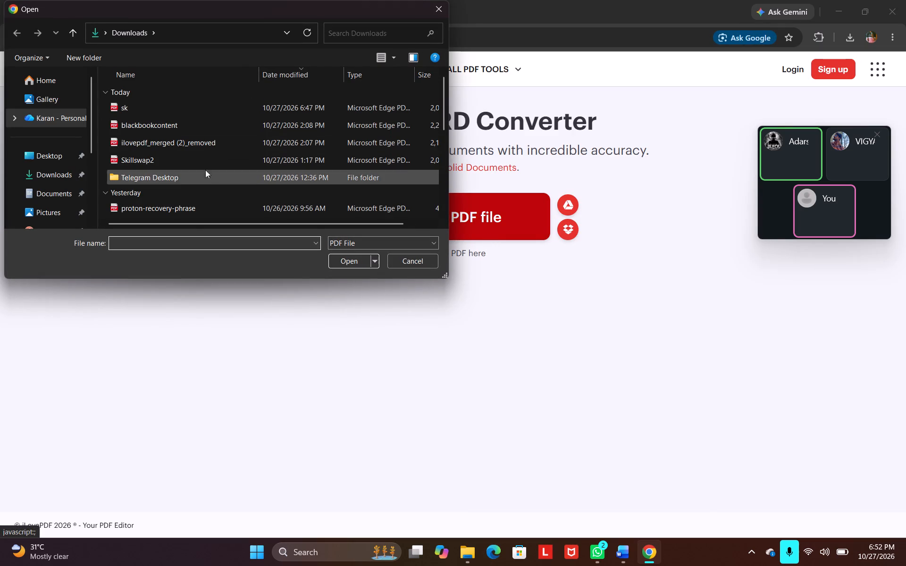
Convert the ilovepdf_merged (2)_removed PDF to an editable Word document with No OCR and download the result.
{"action": "left_click", "coordinate": [223, 142]}
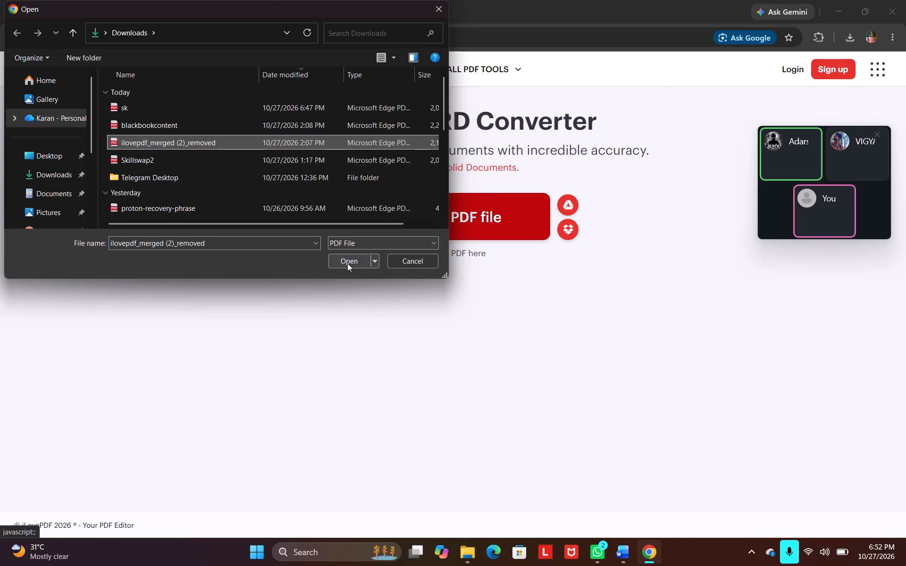
{"action": "left_click", "coordinate": [347, 263]}
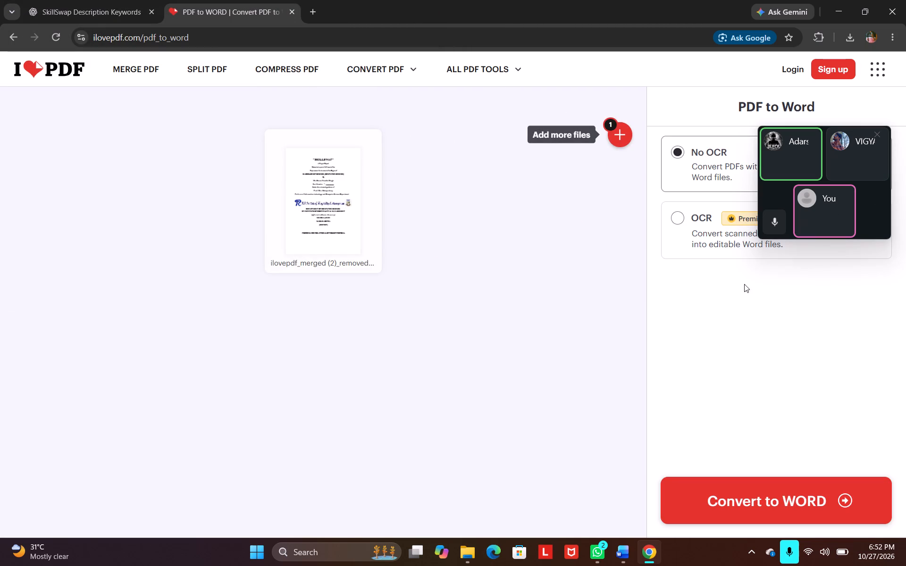
{"action": "left_click", "coordinate": [723, 508]}
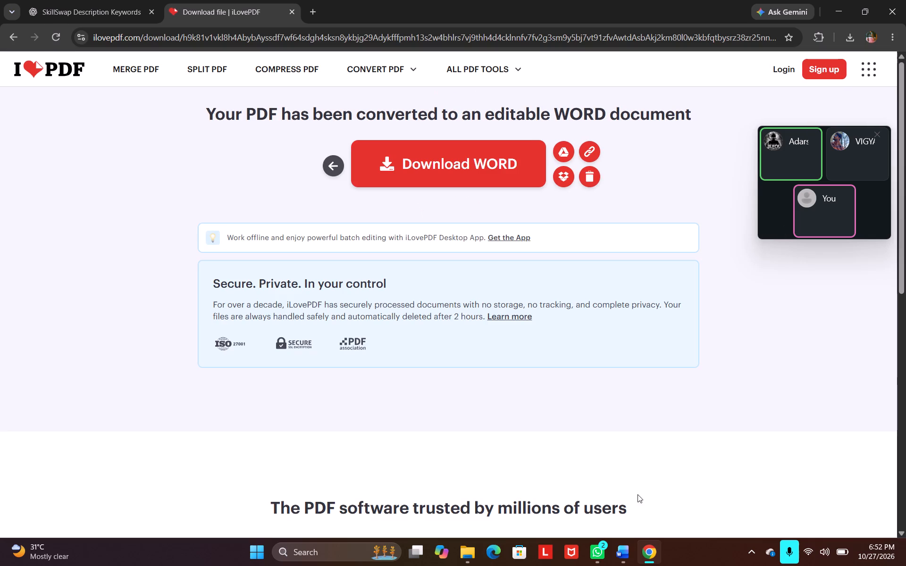
{"action": "left_click", "coordinate": [470, 152]}
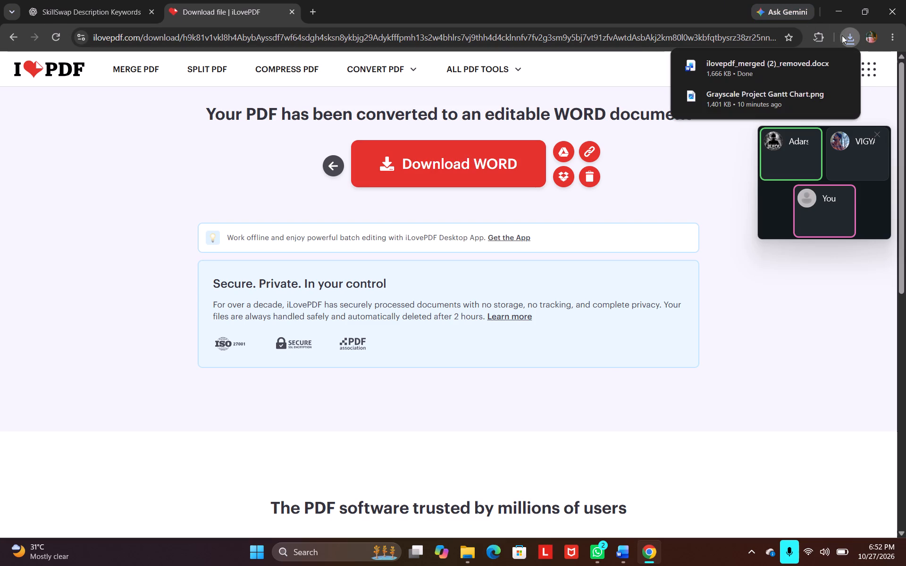
Open the downloaded ilovepdf_merged (2)_removed document in Word and enable editing.
{"action": "left_click", "coordinate": [792, 66]}
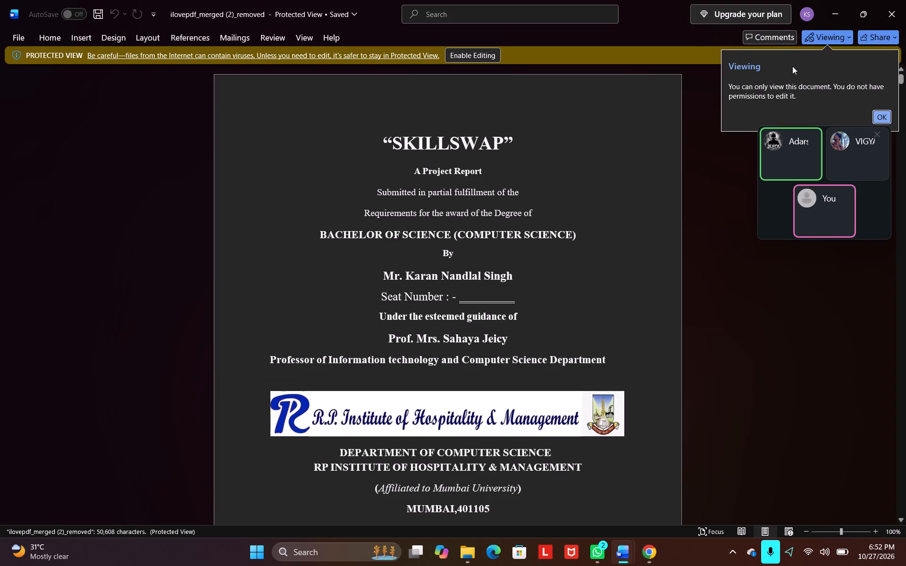
{"action": "left_click", "coordinate": [489, 61]}
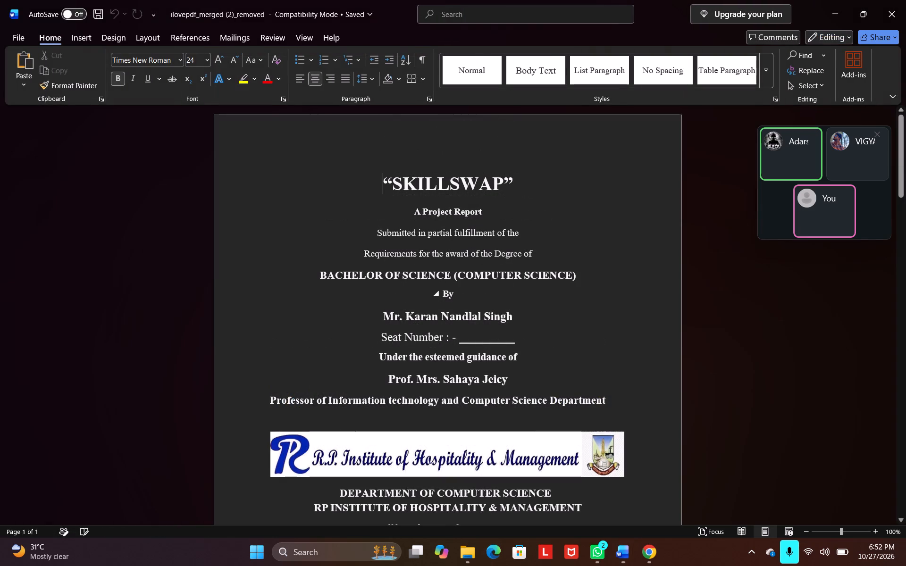
Review the converted report's pages from the title page through the 1.3 CORE FEATURES & CAPABILITIES section, checking the layout.
{"action": "scroll", "coordinate": [468, 297], "scroll_direction": "down", "scroll_amount": 4}
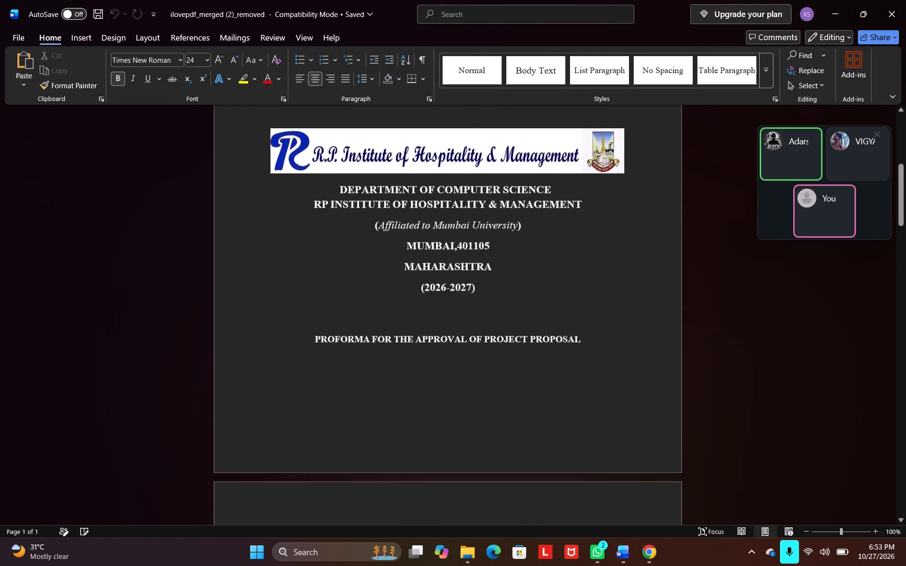
{"action": "scroll", "coordinate": [468, 297], "scroll_direction": "down", "scroll_amount": 8}
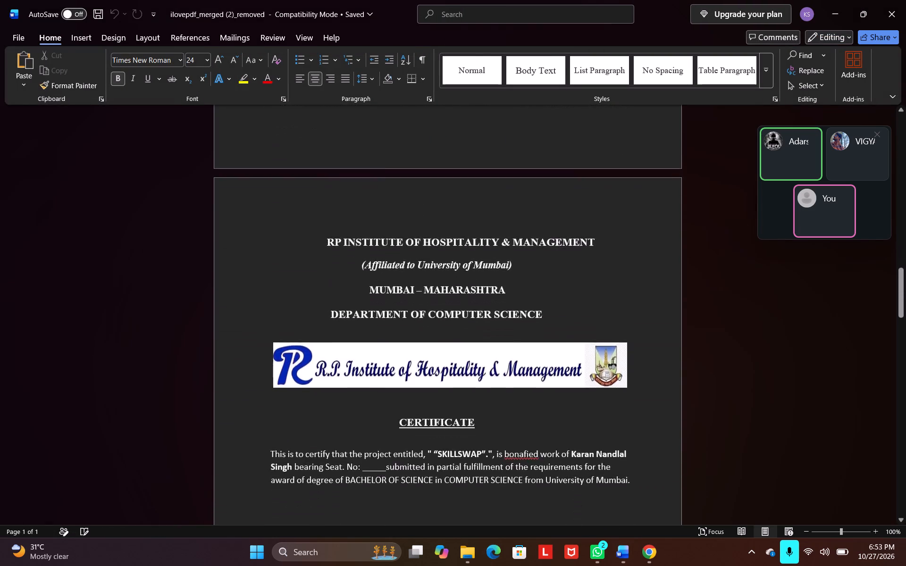
{"action": "scroll", "coordinate": [468, 297], "scroll_direction": "down", "scroll_amount": 4}
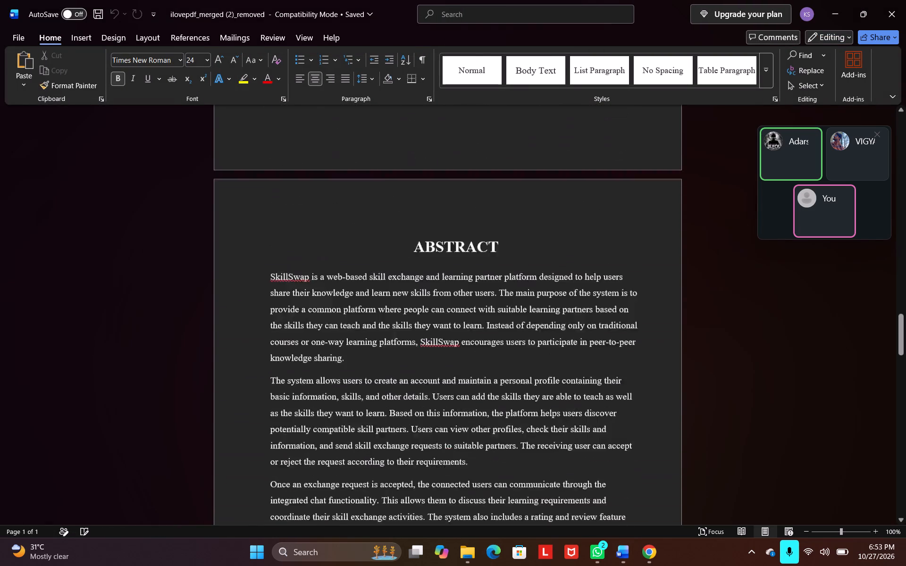
{"action": "scroll", "coordinate": [468, 297], "scroll_direction": "down", "scroll_amount": 8}
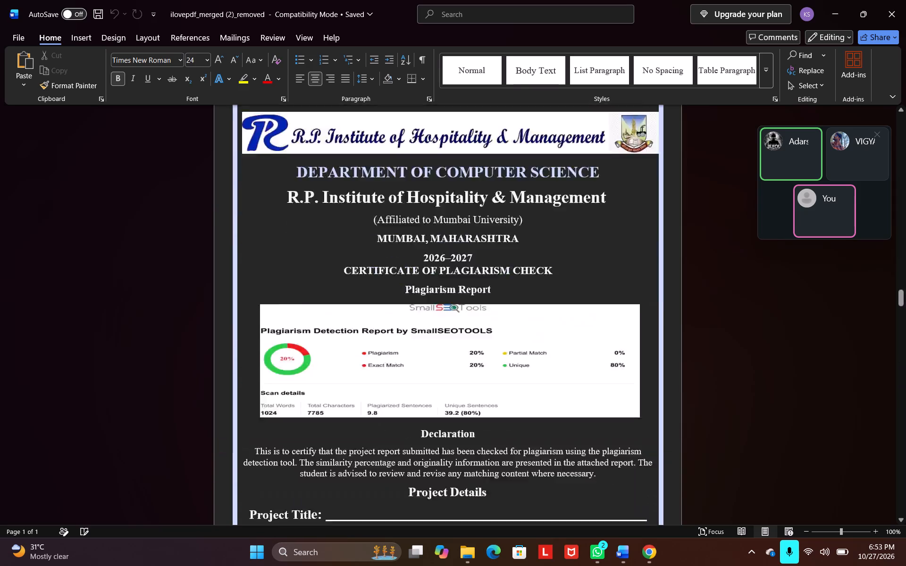
{"action": "scroll", "coordinate": [468, 297], "scroll_direction": "down", "scroll_amount": 2}
{"action": "scroll", "coordinate": [468, 297], "scroll_direction": "up", "scroll_amount": 3}
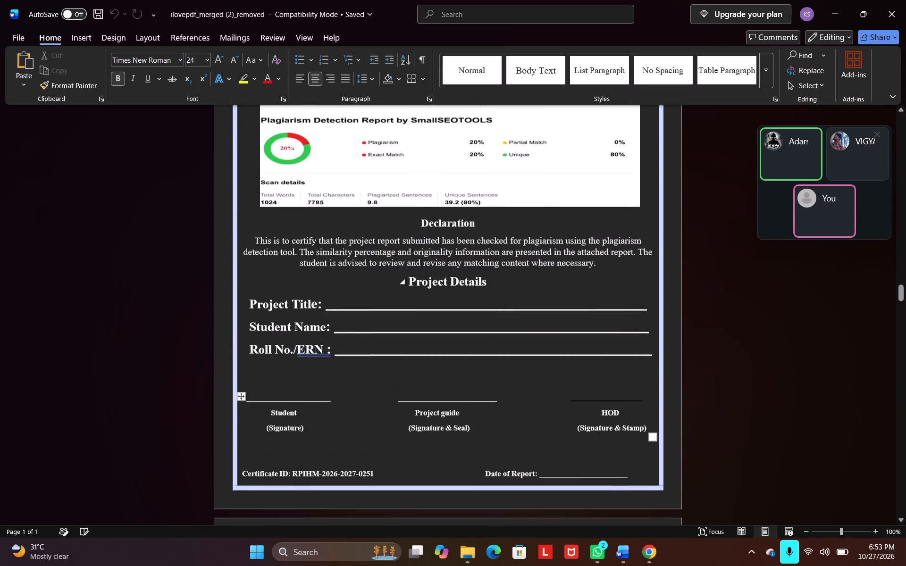
{"action": "scroll", "coordinate": [468, 297], "scroll_direction": "up", "scroll_amount": 1}
{"action": "scroll", "coordinate": [468, 297], "scroll_direction": "down", "scroll_amount": 5}
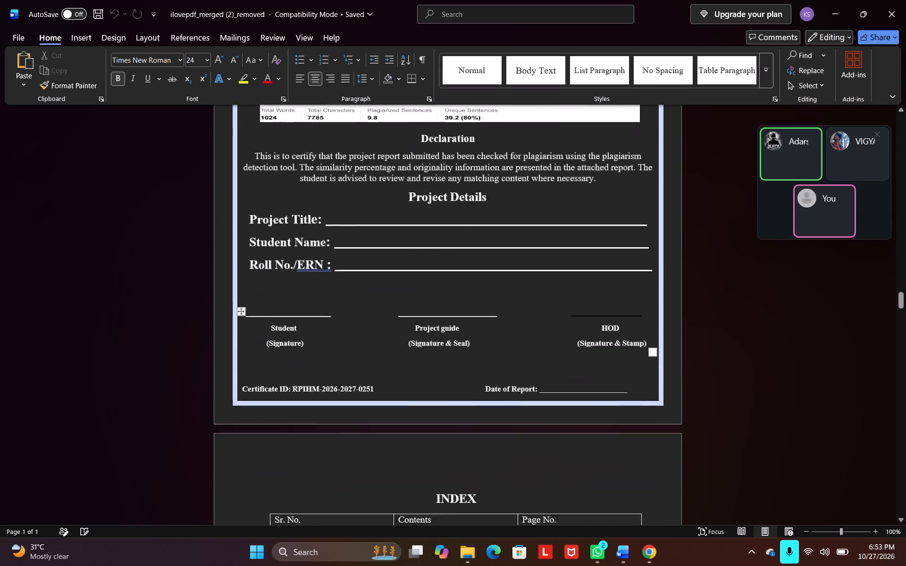
{"action": "scroll", "coordinate": [468, 297], "scroll_direction": "down", "scroll_amount": 7}
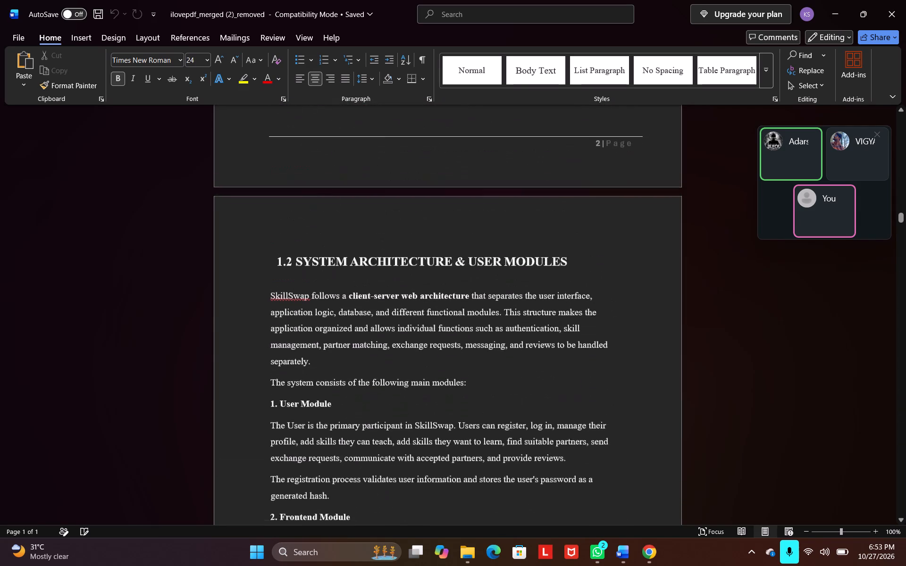
{"action": "scroll", "coordinate": [468, 297], "scroll_direction": "down", "scroll_amount": 9}
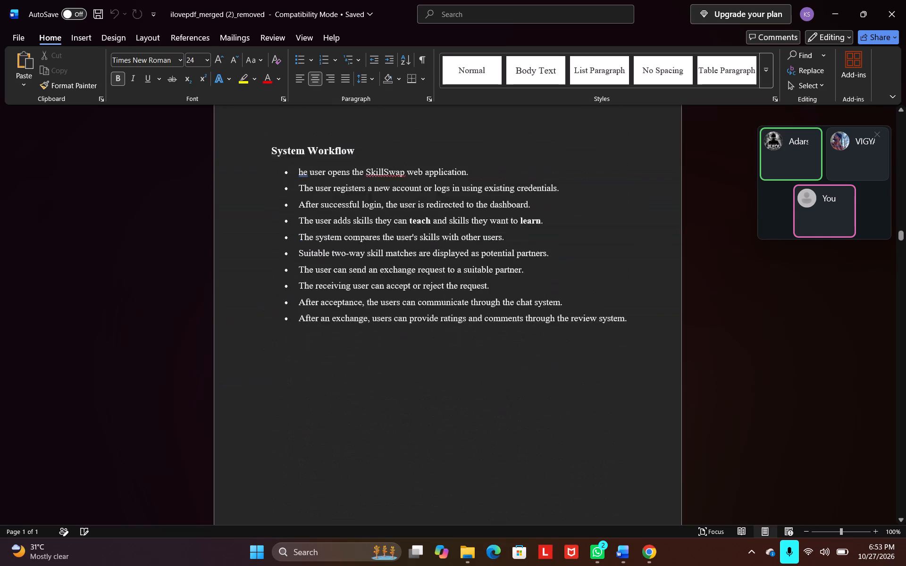
{"action": "scroll", "coordinate": [468, 297], "scroll_direction": "down", "scroll_amount": 4}
{"action": "scroll", "coordinate": [464, 234], "scroll_direction": "down", "scroll_amount": 1}
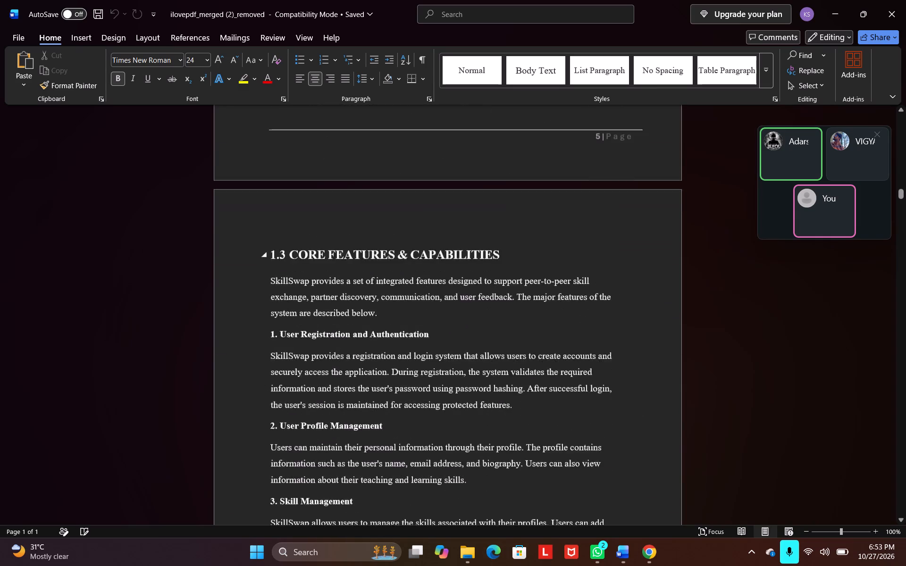
{"action": "scroll", "coordinate": [464, 234], "scroll_direction": "down", "scroll_amount": 13}
{"action": "scroll", "coordinate": [464, 234], "scroll_direction": "down", "scroll_amount": 8}
Return to the report's title page and check its layout down to the PROFORMA FOR THE APPROVAL OF PROJECT PROPOSAL heading.
{"action": "scroll", "coordinate": [464, 234], "scroll_direction": "up", "scroll_amount": 2}
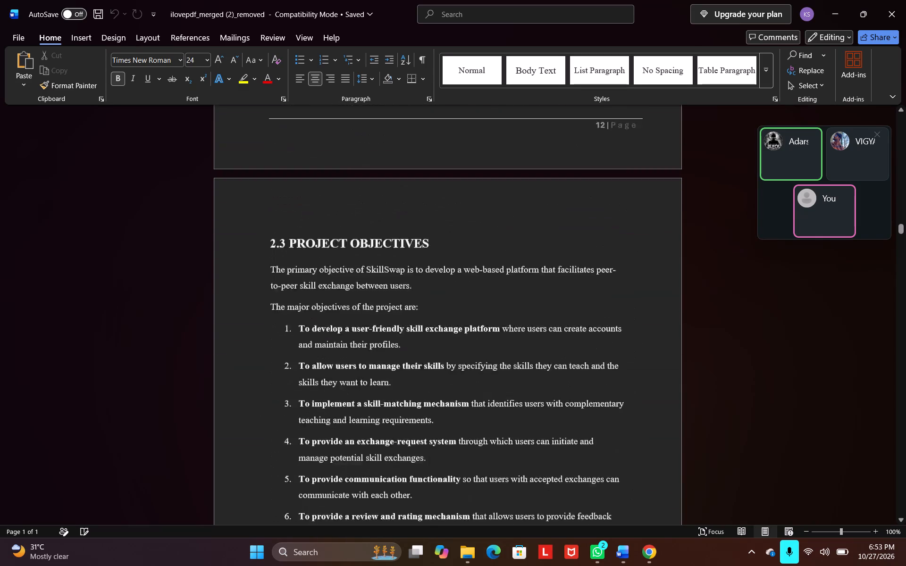
{"action": "scroll", "coordinate": [464, 234], "scroll_direction": "up", "scroll_amount": 20}
{"action": "scroll", "coordinate": [464, 234], "scroll_direction": "up", "scroll_amount": 11}
{"action": "scroll", "coordinate": [464, 234], "scroll_direction": "up", "scroll_amount": 12}
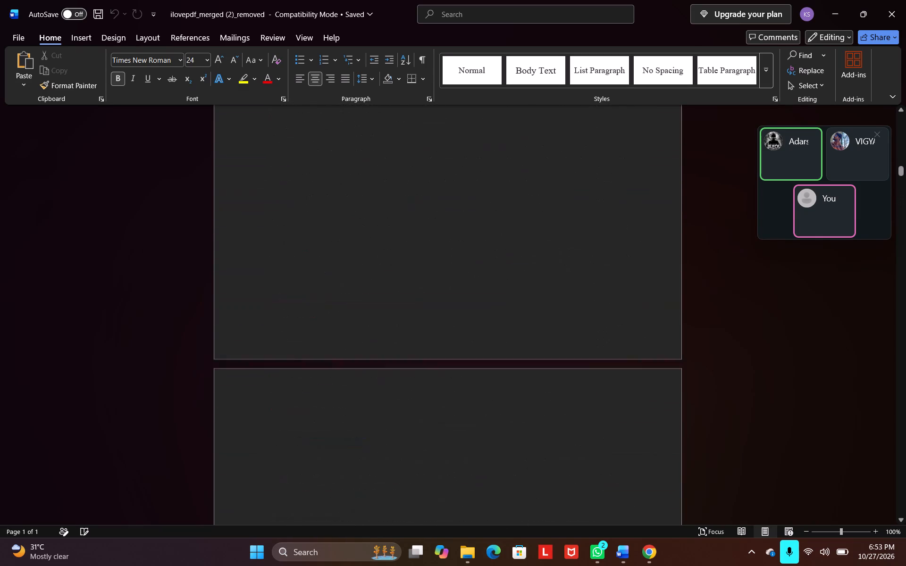
{"action": "scroll", "coordinate": [464, 234], "scroll_direction": "up", "scroll_amount": 8}
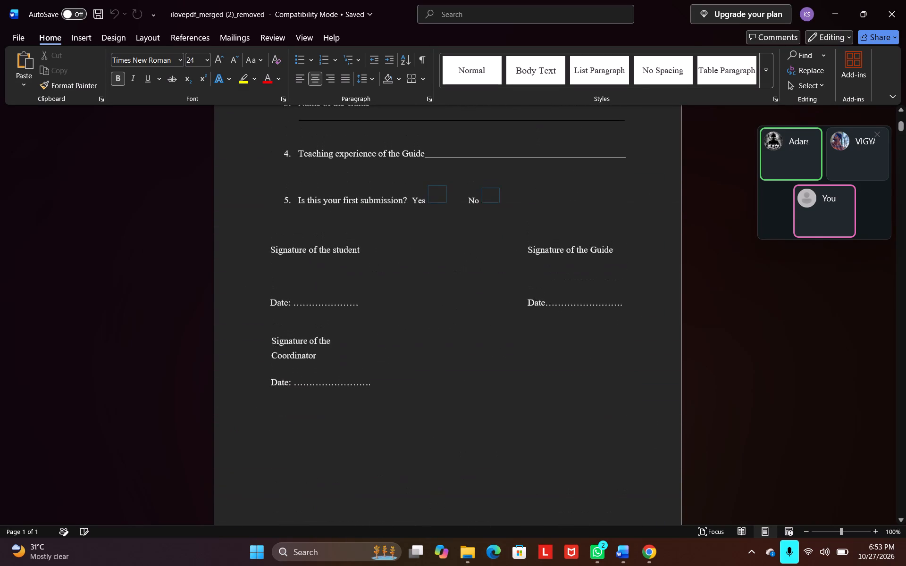
{"action": "scroll", "coordinate": [464, 234], "scroll_direction": "up", "scroll_amount": 15}
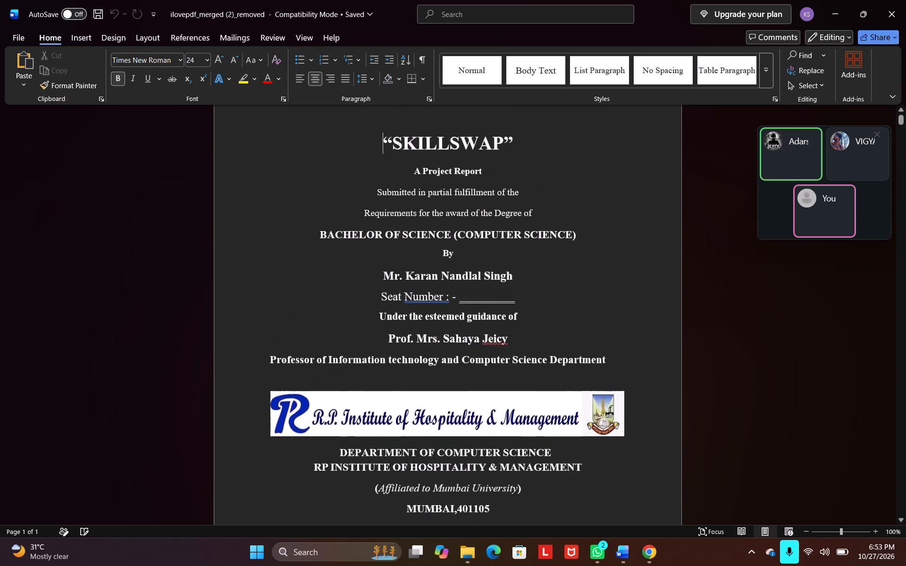
{"action": "scroll", "coordinate": [464, 234], "scroll_direction": "up", "scroll_amount": 9}
{"action": "scroll", "coordinate": [464, 234], "scroll_direction": "down", "scroll_amount": 3}
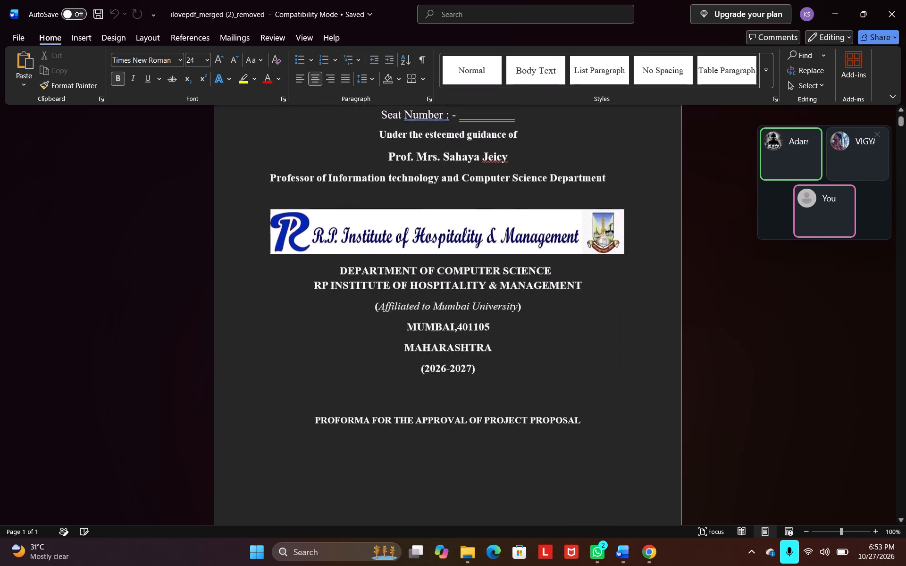
{"action": "scroll", "coordinate": [464, 234], "scroll_direction": "down", "scroll_amount": 1}
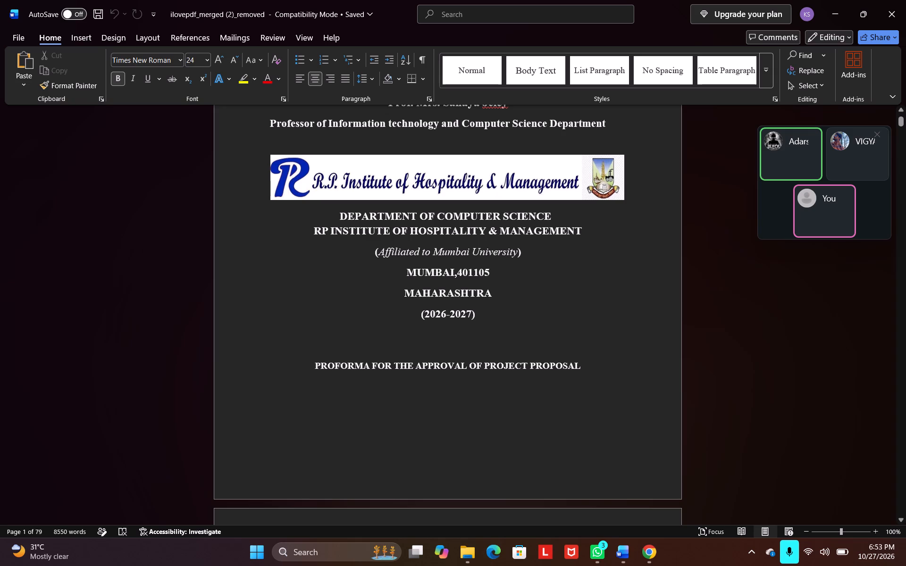
{"action": "scroll", "coordinate": [403, 271], "scroll_direction": "up", "scroll_amount": 4}
{"action": "scroll", "coordinate": [403, 271], "scroll_direction": "down", "scroll_amount": 2}
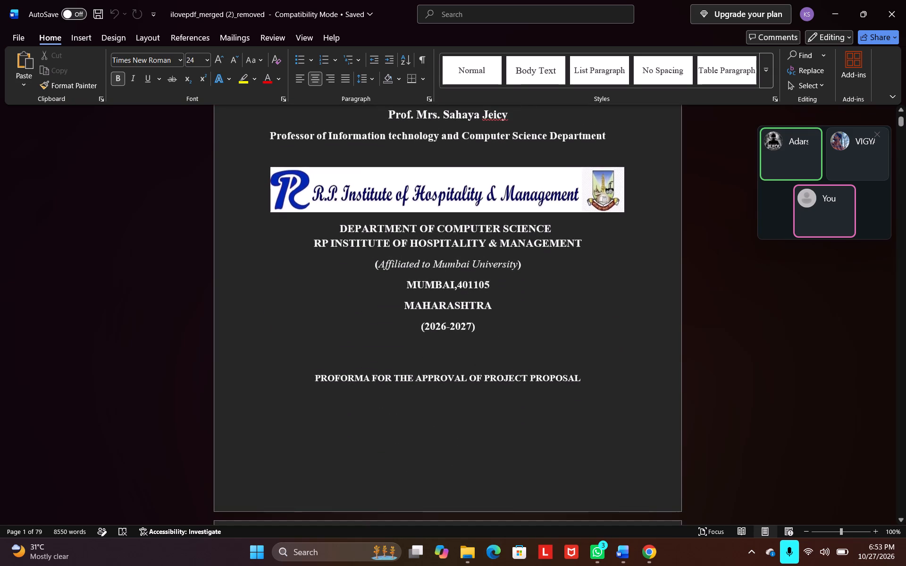
{"action": "left_click", "coordinate": [314, 375]}
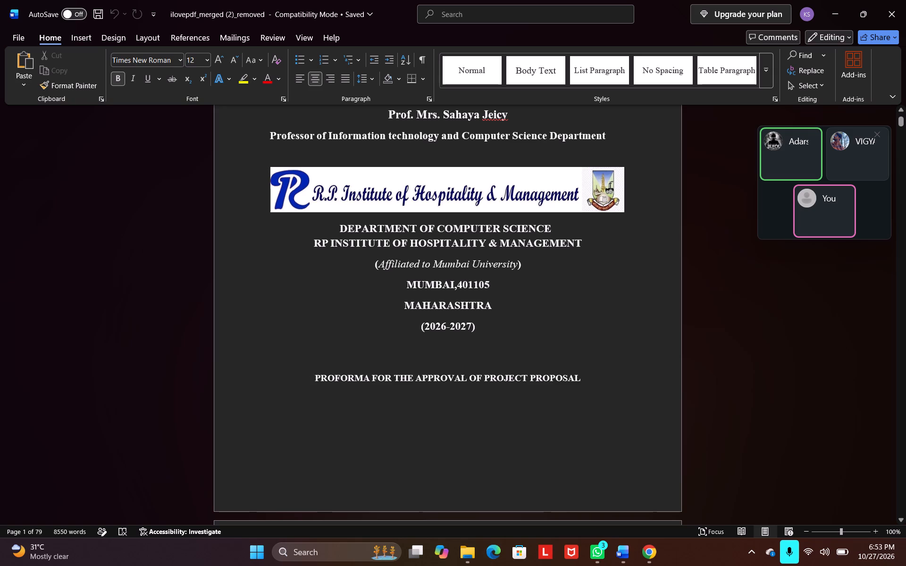
Insert the word "Mini" before "Project" in the title page's "A Project Report" line.
{"action": "scroll", "coordinate": [366, 335], "scroll_direction": "up", "scroll_amount": 1}
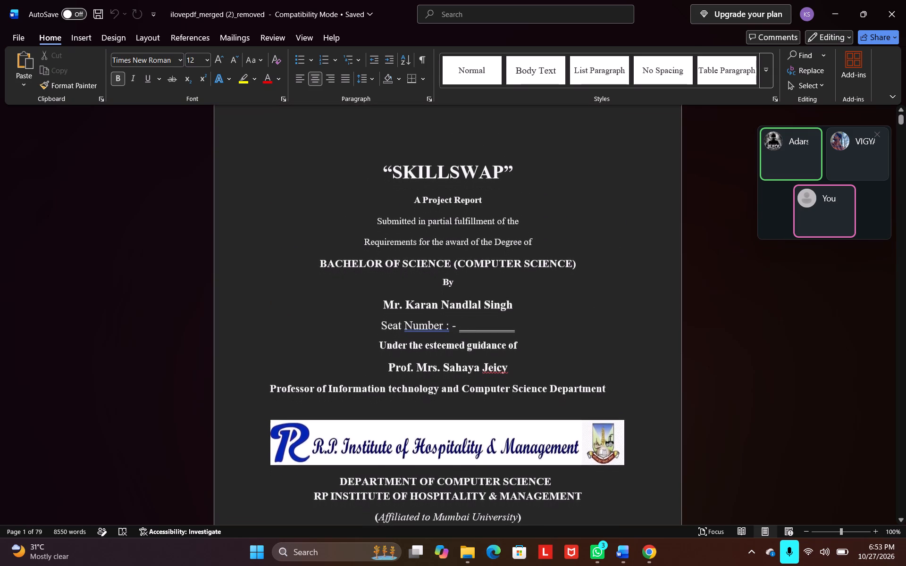
{"action": "scroll", "coordinate": [366, 335], "scroll_direction": "up", "scroll_amount": 2}
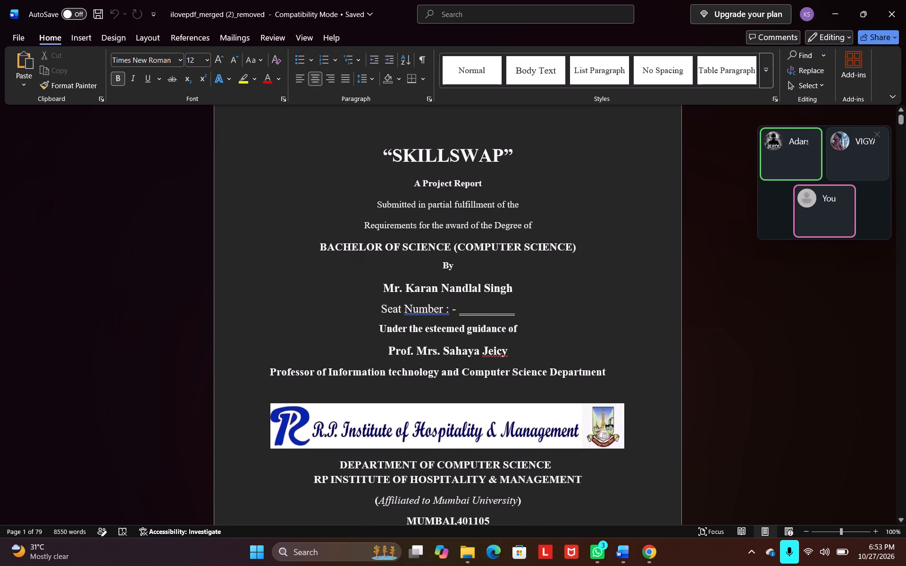
{"action": "left_click", "coordinate": [424, 180]}
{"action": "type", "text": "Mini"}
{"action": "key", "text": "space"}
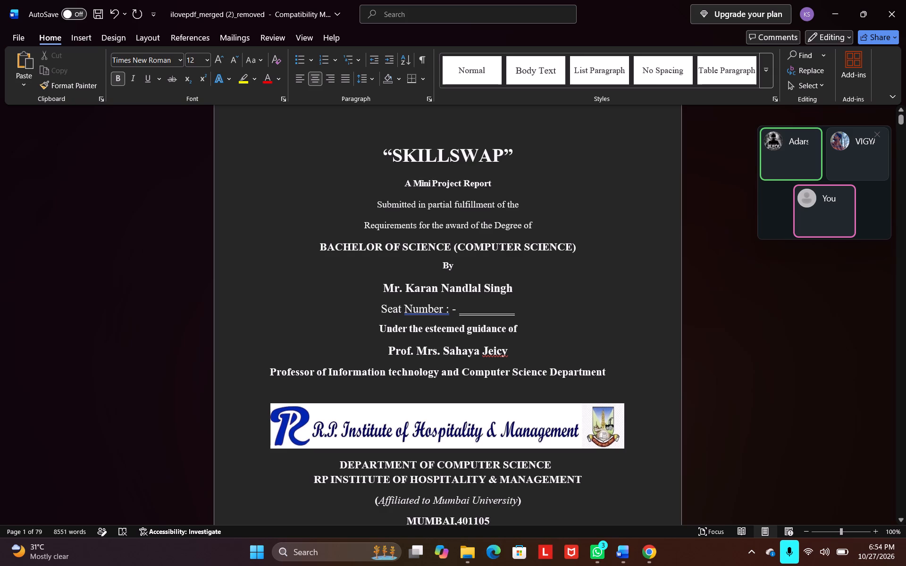
Fill in the student's seat number on the blank Seat Number line of the title page.
{"action": "left_click", "coordinate": [462, 308]}
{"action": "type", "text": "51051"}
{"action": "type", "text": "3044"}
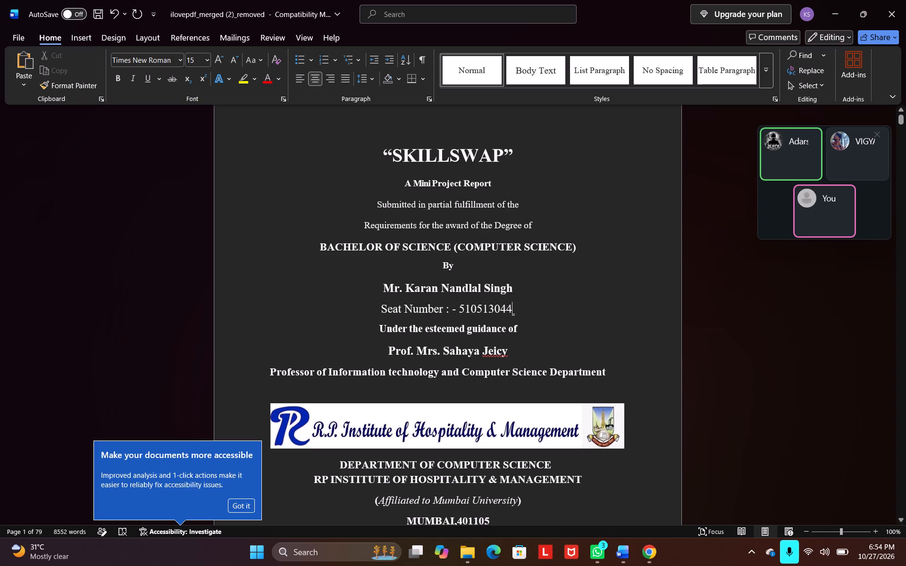
{"action": "scroll", "coordinate": [483, 340], "scroll_direction": "down", "scroll_amount": 1}
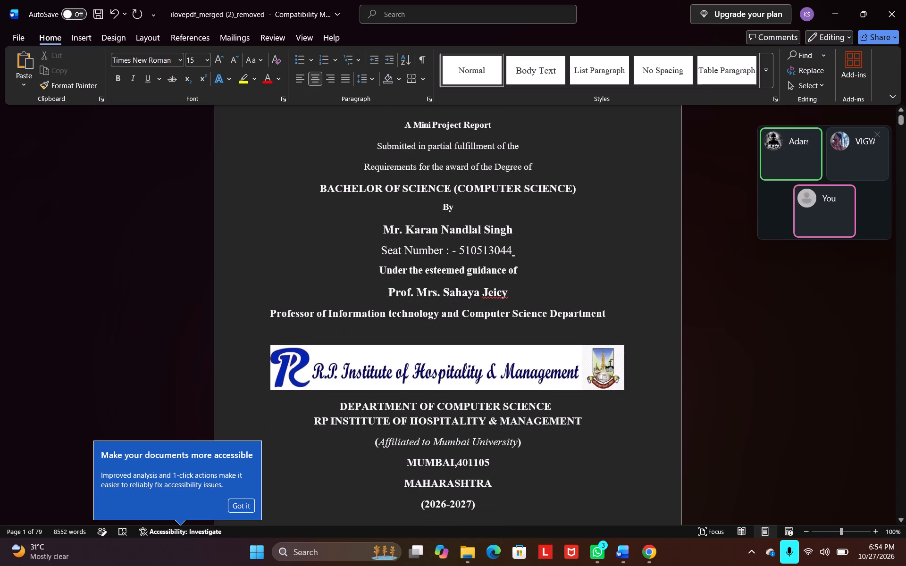
{"action": "left_click", "coordinate": [245, 506]}
Examine the end of the title page and the start of the project proposal proforma form.
{"action": "scroll", "coordinate": [301, 450], "scroll_direction": "down", "scroll_amount": 1}
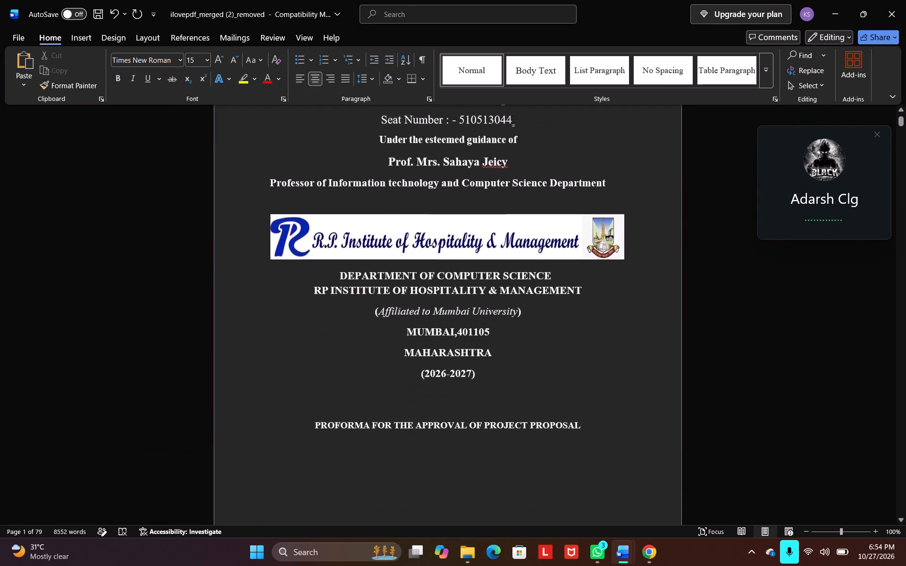
{"action": "scroll", "coordinate": [301, 450], "scroll_direction": "down", "scroll_amount": 4}
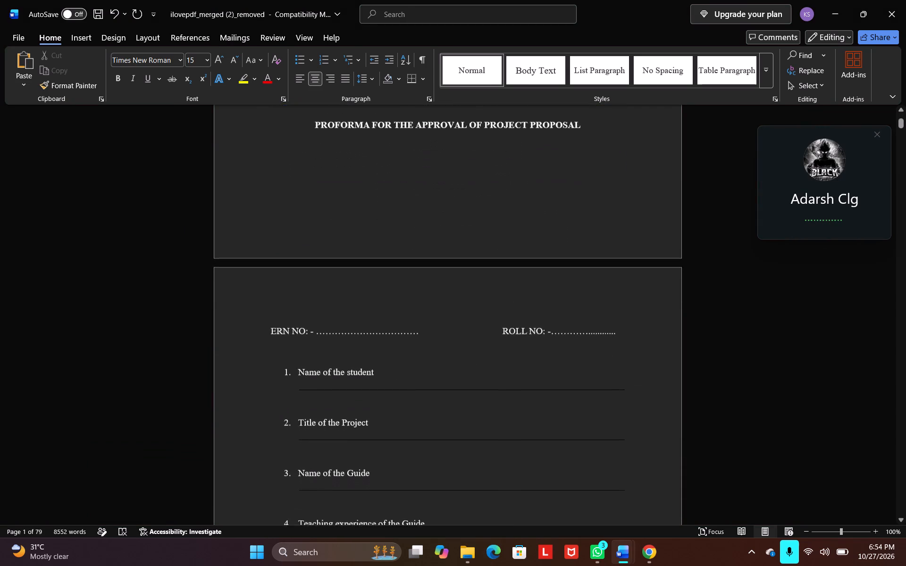
{"action": "scroll", "coordinate": [301, 450], "scroll_direction": "up", "scroll_amount": 2}
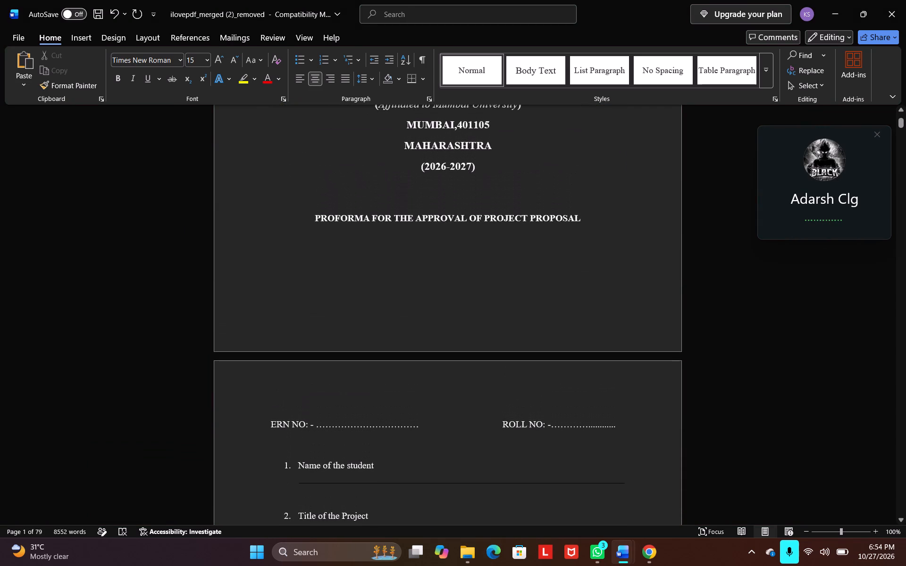
Capture a rectangular screenshot of the document area showing the project proposal proforma heading and the start of the form page below it.
{"action": "key", "text": "shift+super+s"}
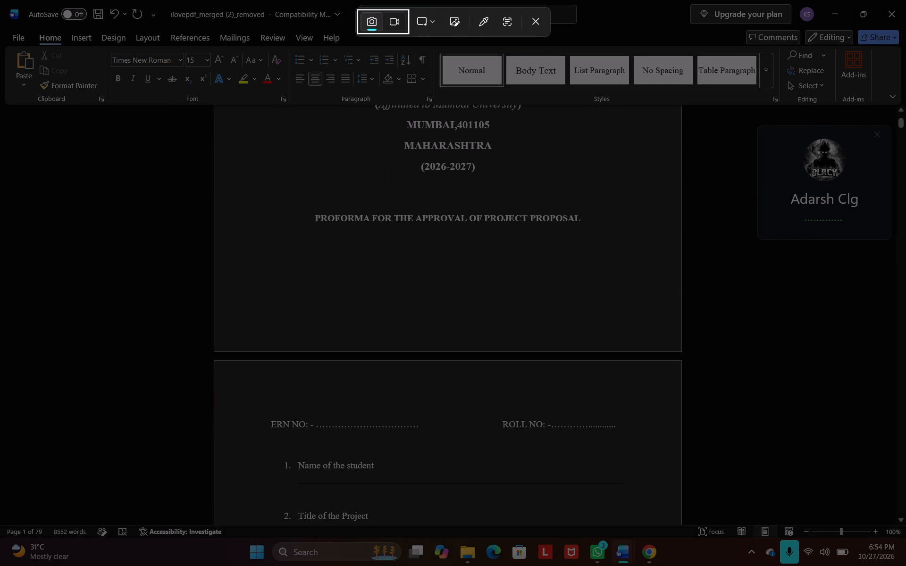
{"action": "left_click_drag", "start_coordinate": [185, 97], "coordinate": [804, 525]}
{"action": "scroll", "coordinate": [570, 395], "scroll_direction": "right", "scroll_amount": 1}
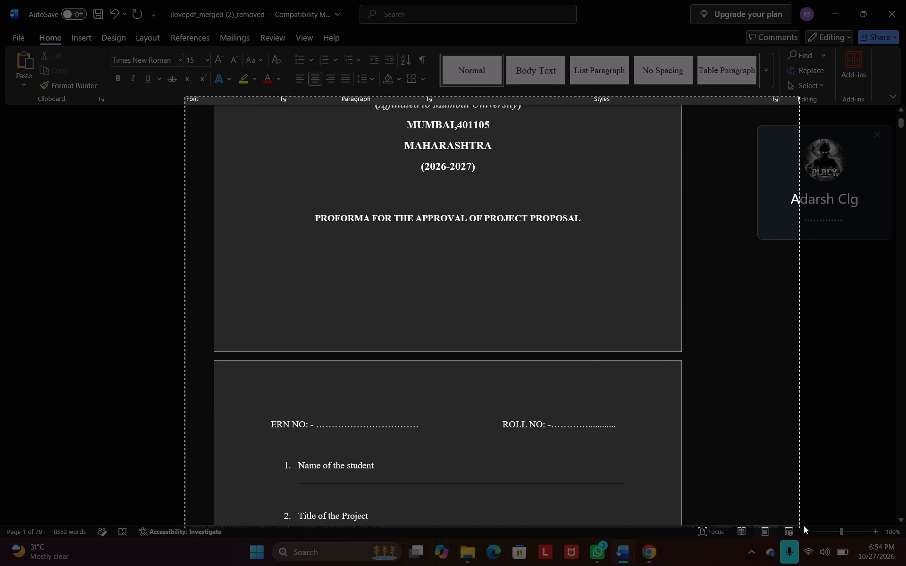
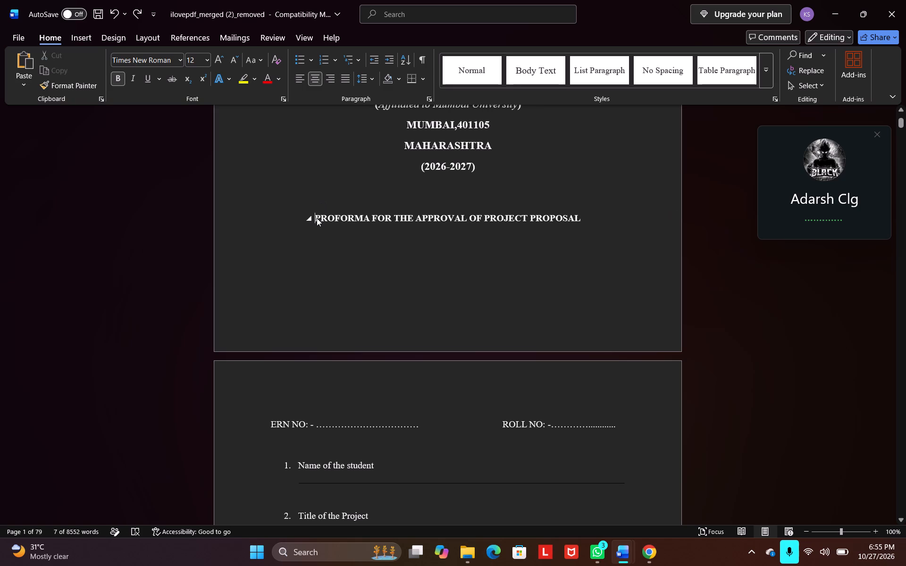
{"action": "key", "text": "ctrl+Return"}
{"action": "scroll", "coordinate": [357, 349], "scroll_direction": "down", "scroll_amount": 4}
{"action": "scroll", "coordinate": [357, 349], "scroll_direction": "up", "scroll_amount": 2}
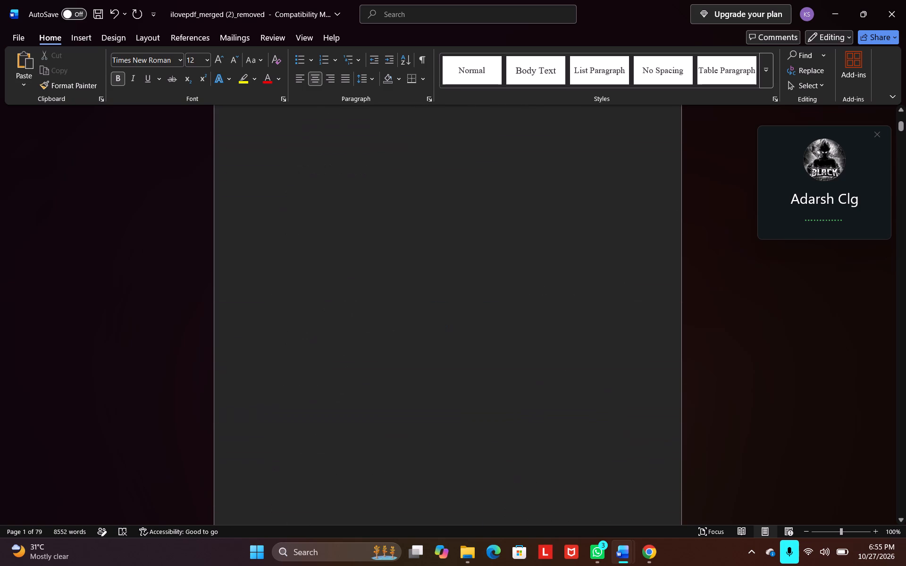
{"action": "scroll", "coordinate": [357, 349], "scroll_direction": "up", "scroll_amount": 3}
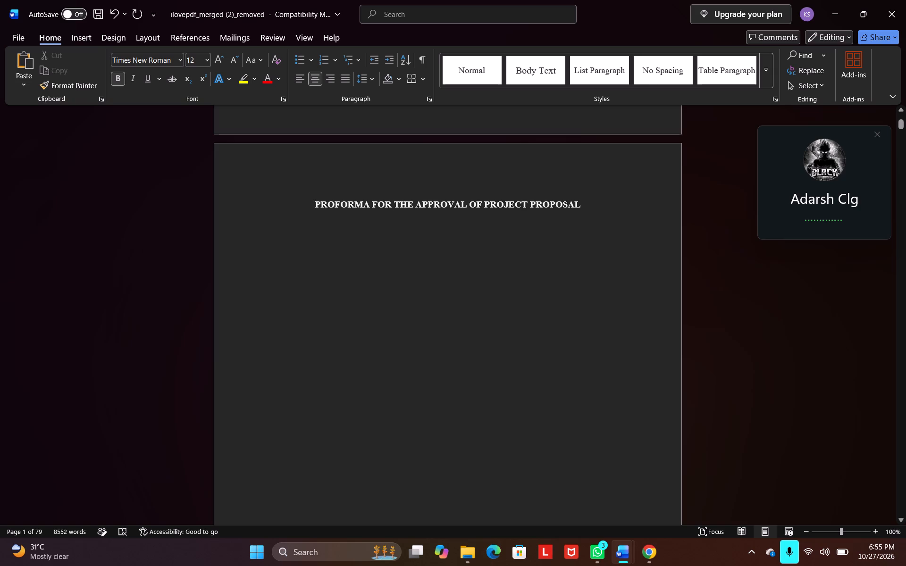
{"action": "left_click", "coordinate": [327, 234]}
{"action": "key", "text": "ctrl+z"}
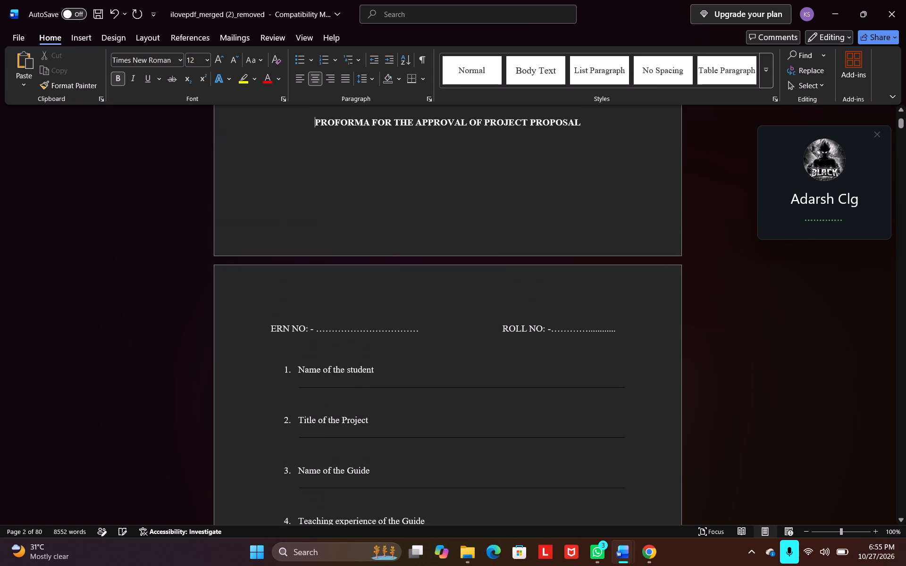
Insert a page break before the heading "PROFORMA FOR THE APPROVAL OF PROJECT PROPOSAL" so it starts a new page.
{"action": "scroll", "coordinate": [324, 210], "scroll_direction": "down", "scroll_amount": 2}
{"action": "scroll", "coordinate": [324, 210], "scroll_direction": "up", "scroll_amount": 5}
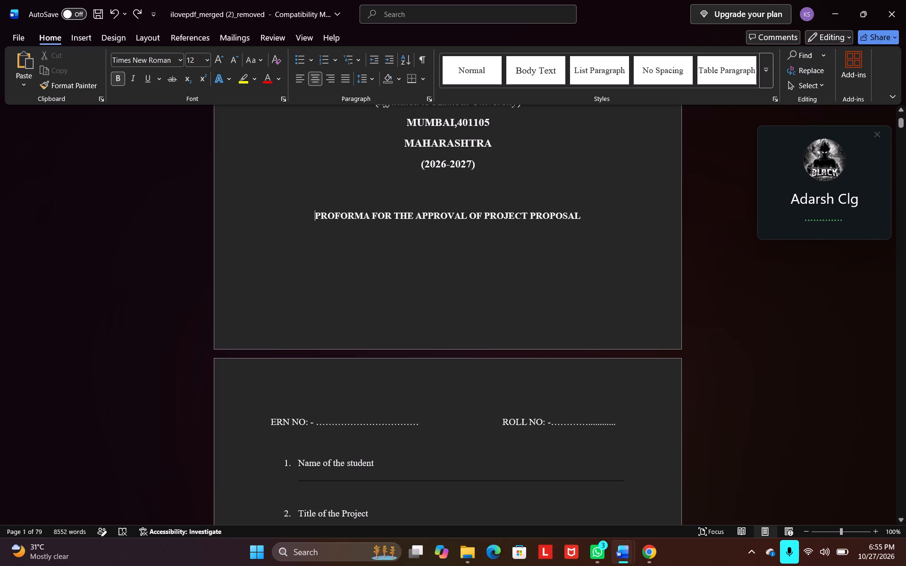
{"action": "key", "text": "ctrl+Return"}
Remove the break before the "ERN NO" line so the proposal form follows directly under the "PROFORMA FOR THE APPROVAL OF PROJECT PROPOSAL" heading.
{"action": "scroll", "coordinate": [343, 473], "scroll_direction": "down", "scroll_amount": 1}
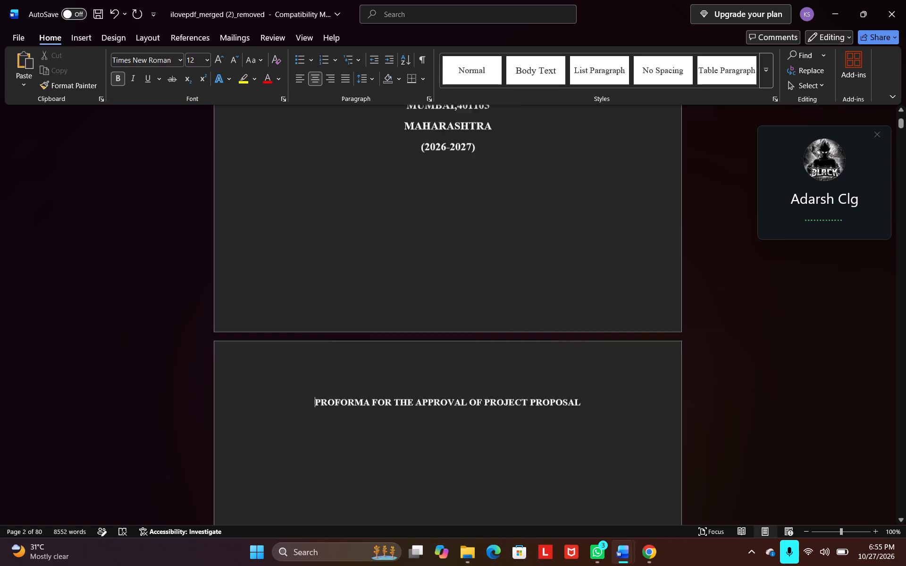
{"action": "scroll", "coordinate": [343, 473], "scroll_direction": "down", "scroll_amount": 6}
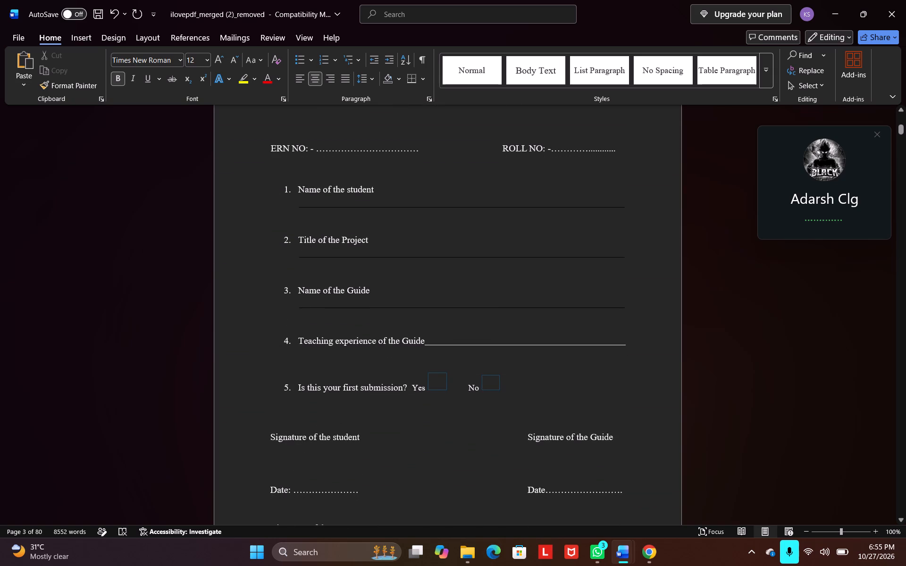
{"action": "left_click", "coordinate": [261, 148]}
{"action": "left_click", "coordinate": [270, 148]}
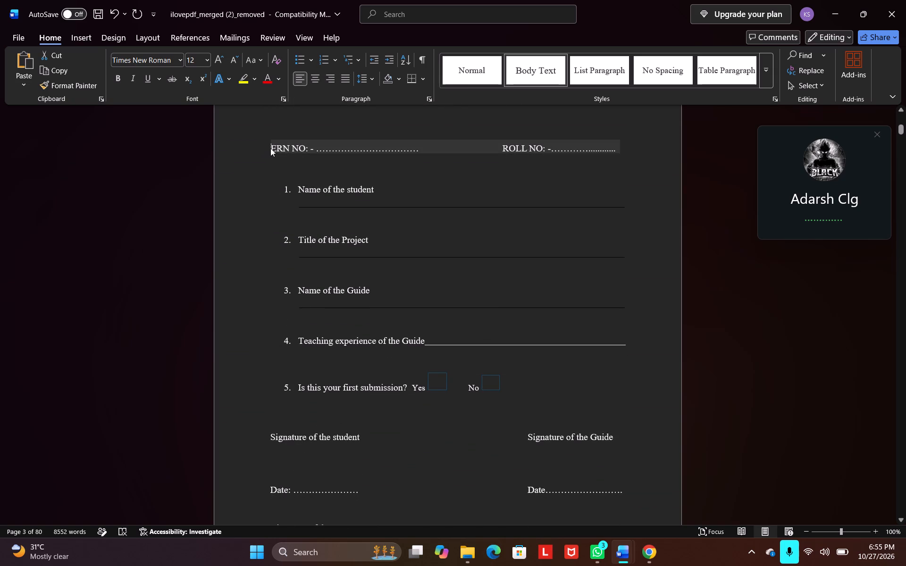
{"action": "key", "text": "ctrl+BackSpace"}
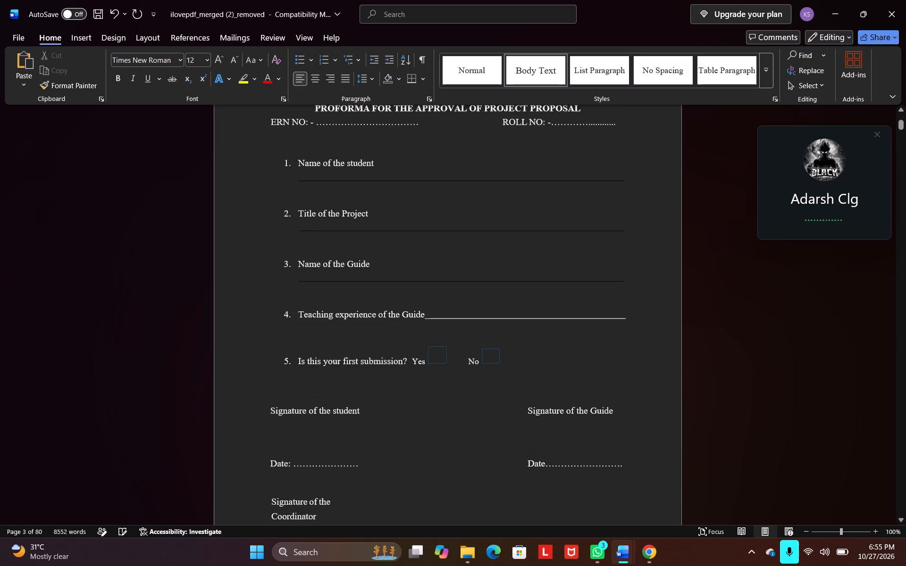
{"action": "scroll", "coordinate": [270, 148], "scroll_direction": "up", "scroll_amount": 1}
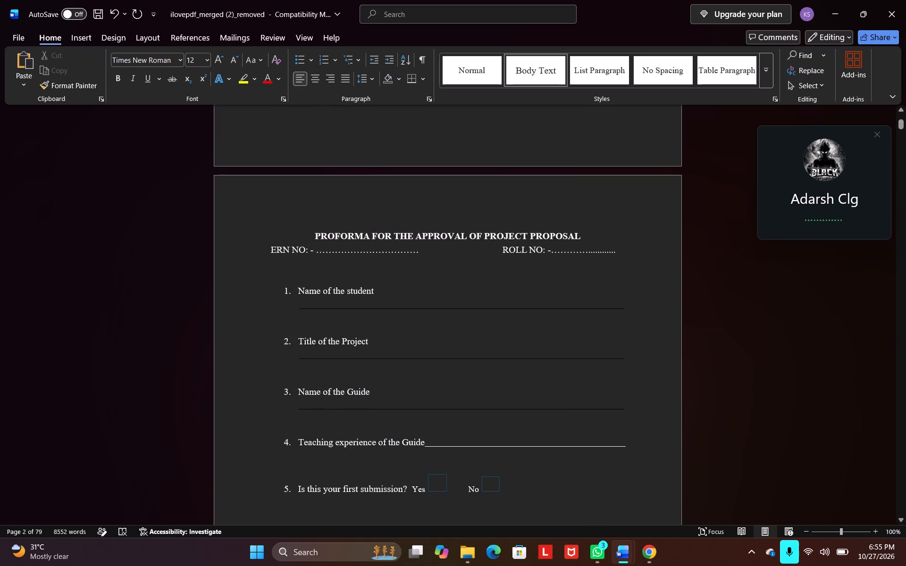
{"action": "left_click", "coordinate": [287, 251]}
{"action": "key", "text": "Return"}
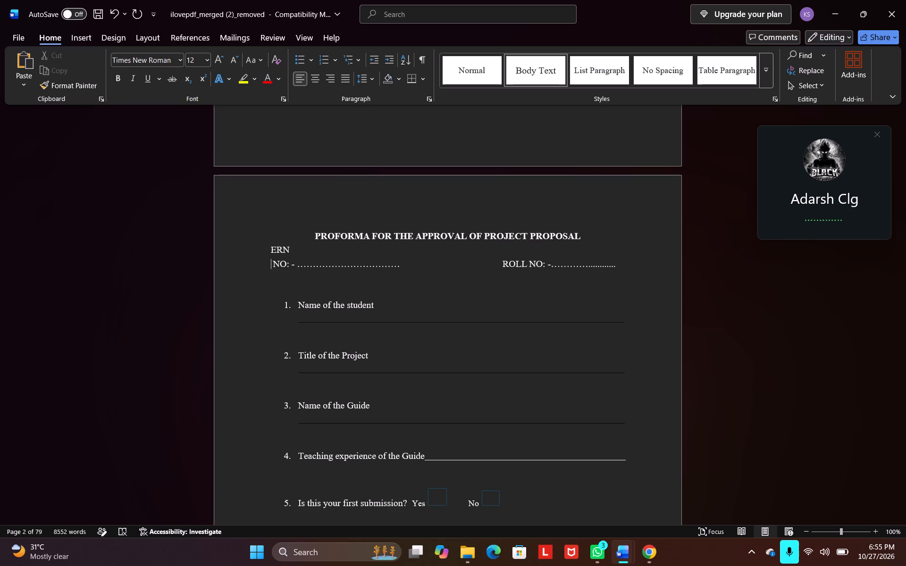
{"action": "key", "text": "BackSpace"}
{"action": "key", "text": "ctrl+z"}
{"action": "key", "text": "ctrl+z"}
Insert a blank line between the proforma heading and the "ERN NO" / "ROLL NO" line.
{"action": "left_click", "coordinate": [268, 249]}
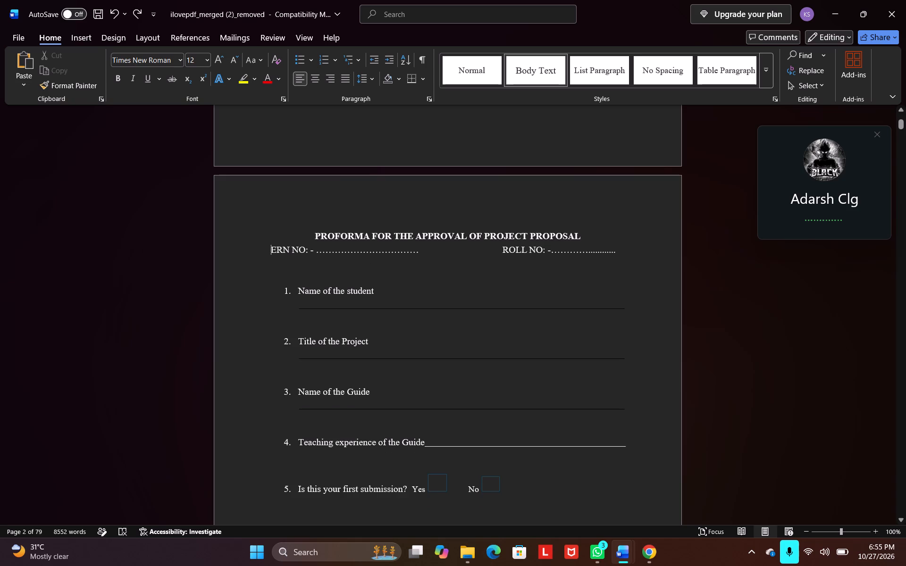
{"action": "key", "text": "Return"}
Insert a blank line between the "ACKNOWLEDGEMENT" heading and its first paragraph.
{"action": "scroll", "coordinate": [310, 266], "scroll_direction": "down", "scroll_amount": 2}
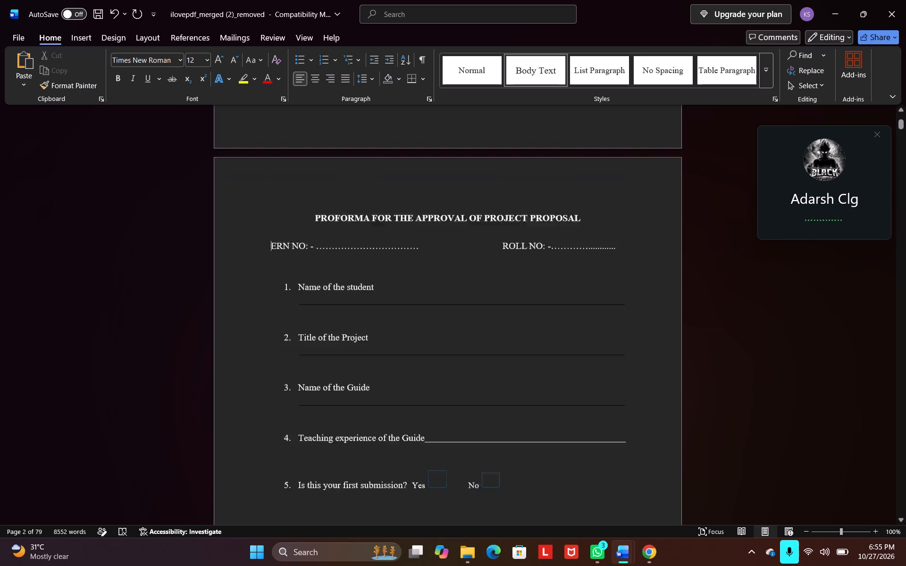
{"action": "scroll", "coordinate": [310, 266], "scroll_direction": "down", "scroll_amount": 5}
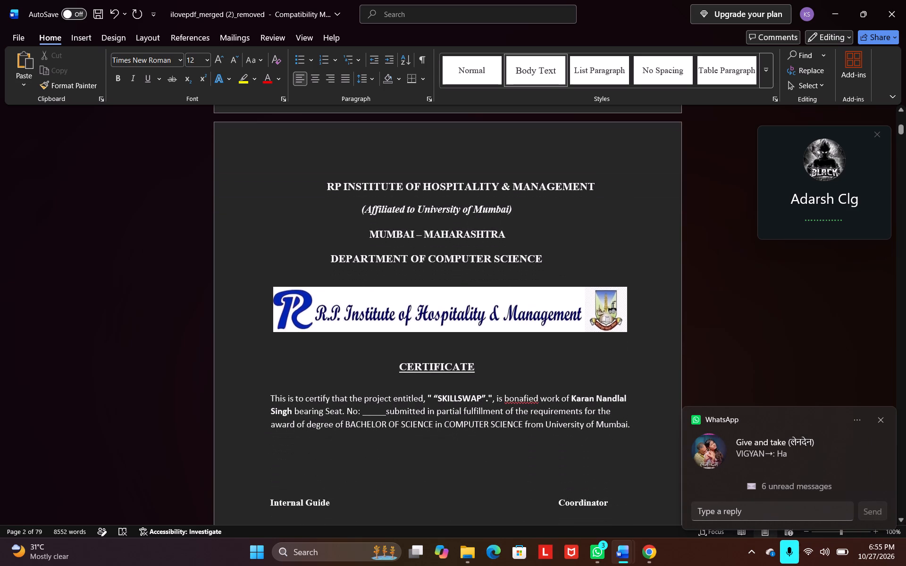
{"action": "scroll", "coordinate": [310, 266], "scroll_direction": "down", "scroll_amount": 3}
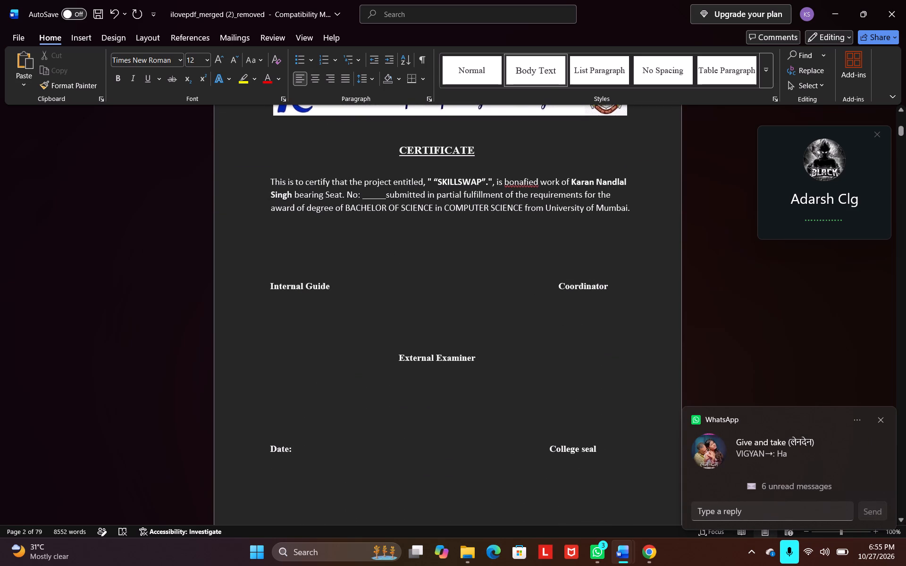
{"action": "scroll", "coordinate": [310, 266], "scroll_direction": "down", "scroll_amount": 10}
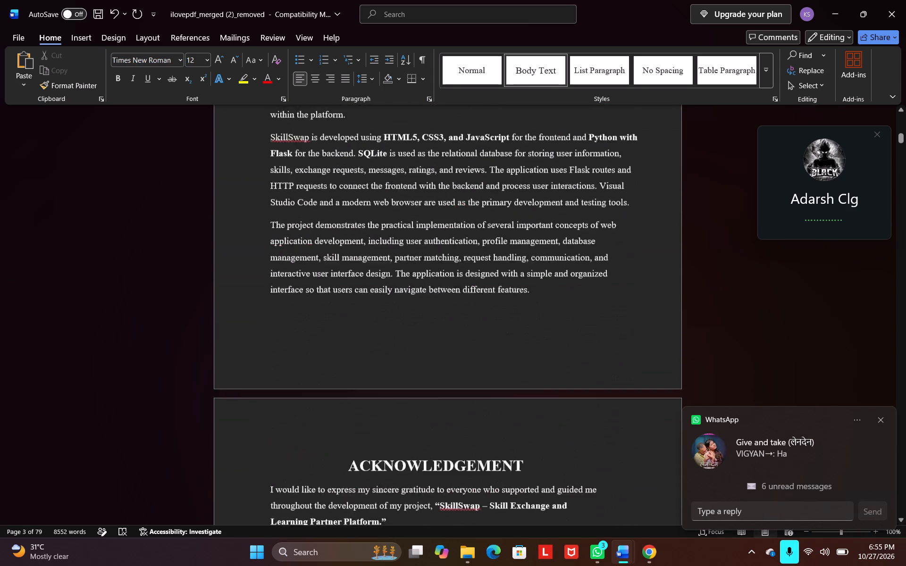
{"action": "scroll", "coordinate": [310, 266], "scroll_direction": "down", "scroll_amount": 4}
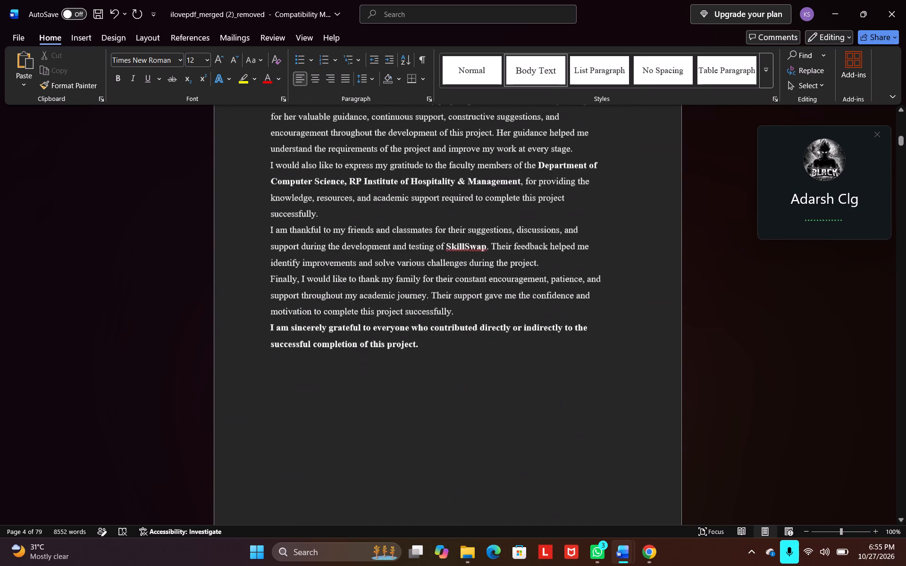
{"action": "scroll", "coordinate": [314, 241], "scroll_direction": "up", "scroll_amount": 1}
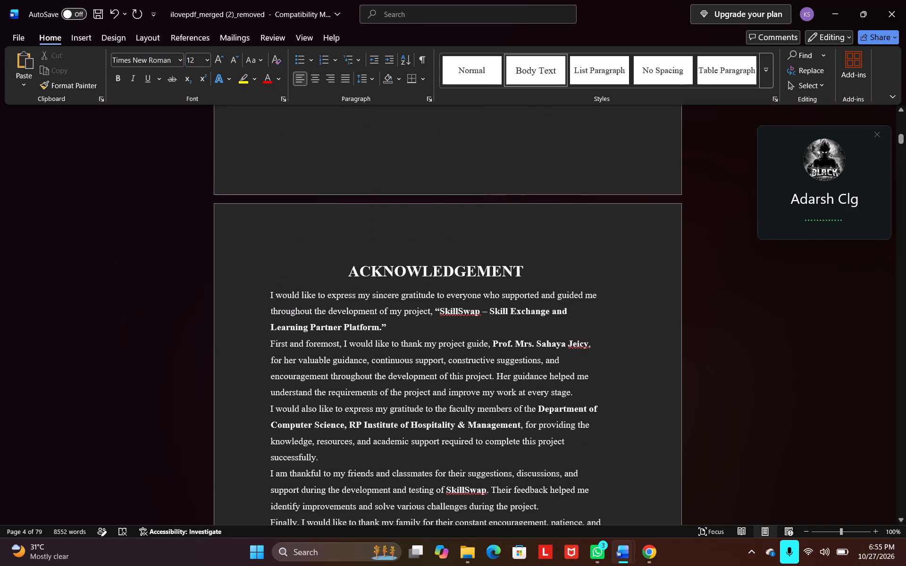
{"action": "left_click", "coordinate": [267, 295]}
{"action": "key", "text": "Return"}
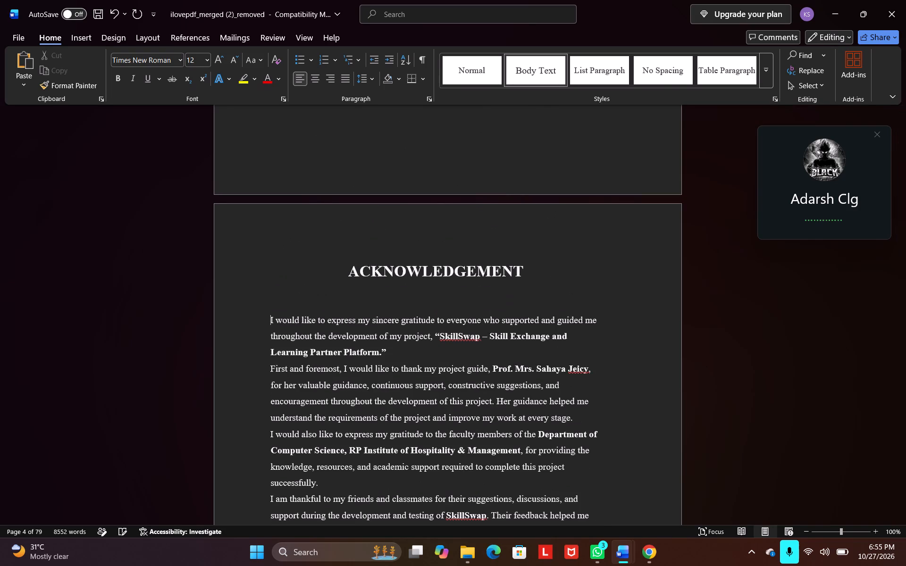
Examine the plagiarism check certificate page, including its report image, project details and signature area.
{"action": "scroll", "coordinate": [267, 295], "scroll_direction": "down", "scroll_amount": 1}
{"action": "scroll", "coordinate": [286, 202], "scroll_direction": "down", "scroll_amount": 8}
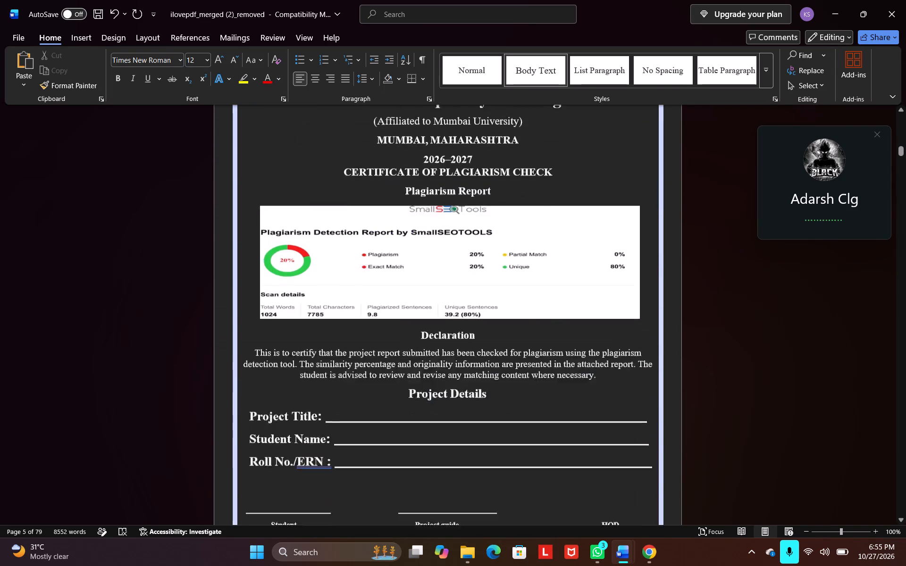
{"action": "scroll", "coordinate": [286, 202], "scroll_direction": "up", "scroll_amount": 2}
{"action": "scroll", "coordinate": [286, 202], "scroll_direction": "down", "scroll_amount": 3}
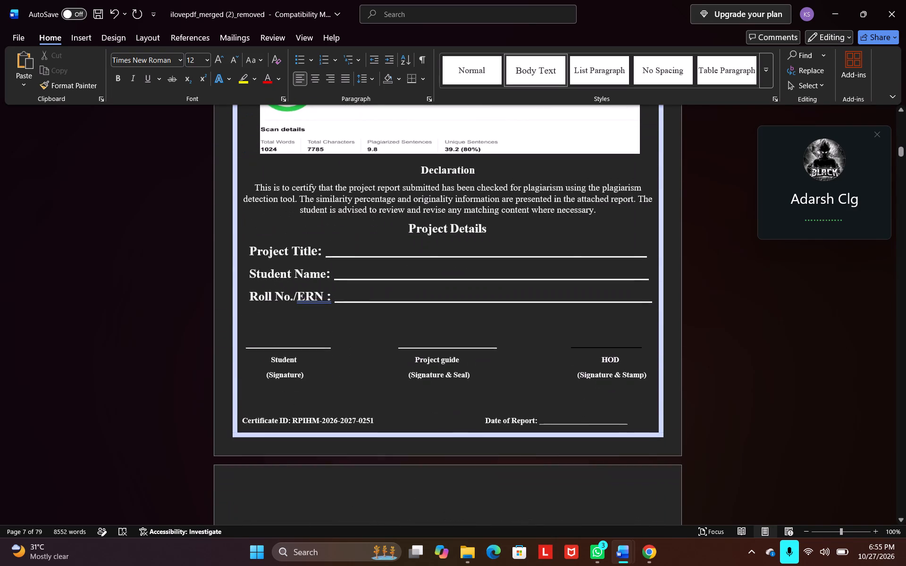
{"action": "scroll", "coordinate": [286, 202], "scroll_direction": "down", "scroll_amount": 1}
{"action": "scroll", "coordinate": [286, 202], "scroll_direction": "up", "scroll_amount": 1}
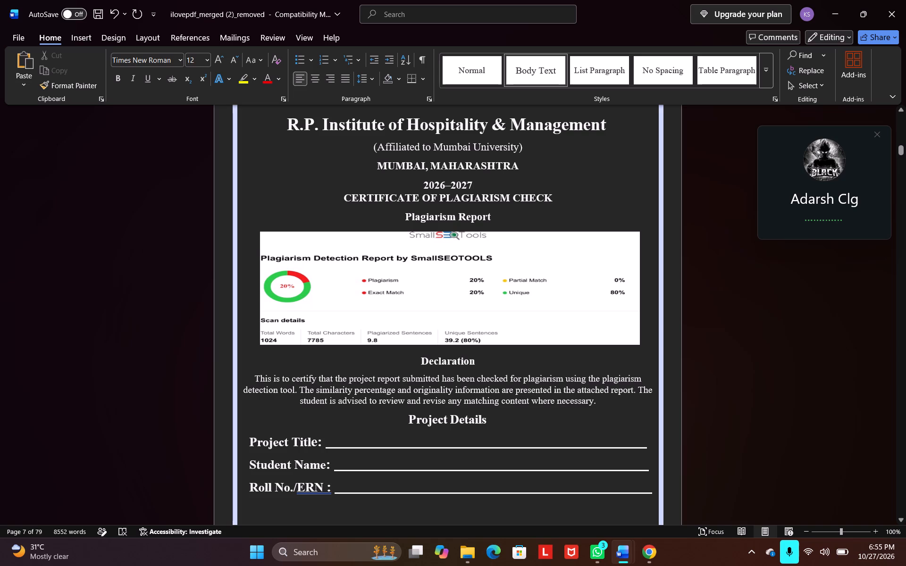
Remove the page border around the plagiarism certificate by setting it to None for the whole document, and check the pages down to the INDEX table.
{"action": "left_click", "coordinate": [235, 159]}
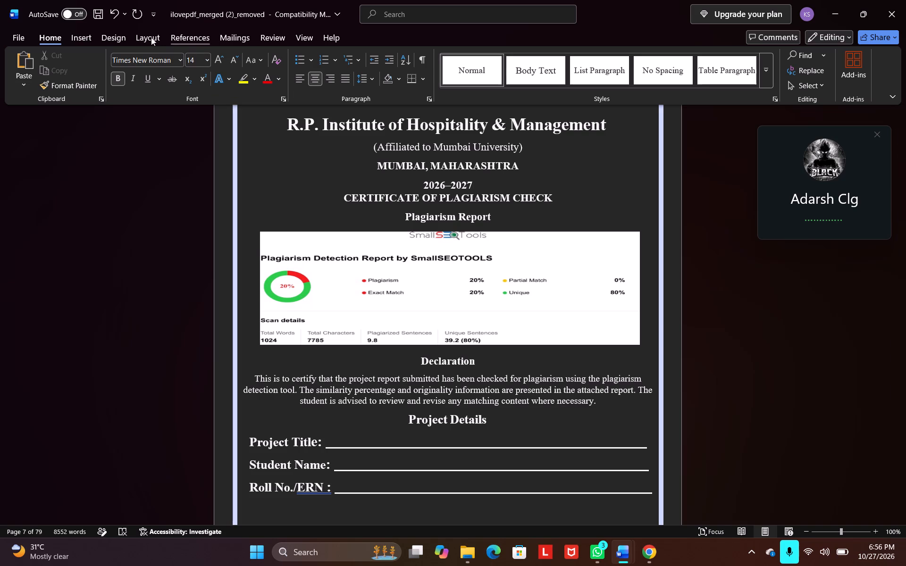
{"action": "left_click", "coordinate": [113, 29]}
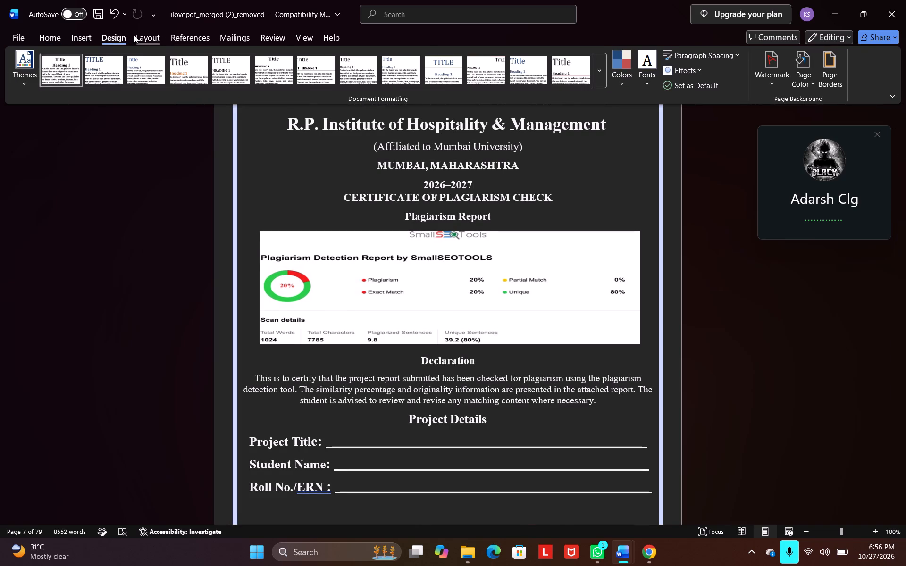
{"action": "left_click", "coordinate": [835, 78]}
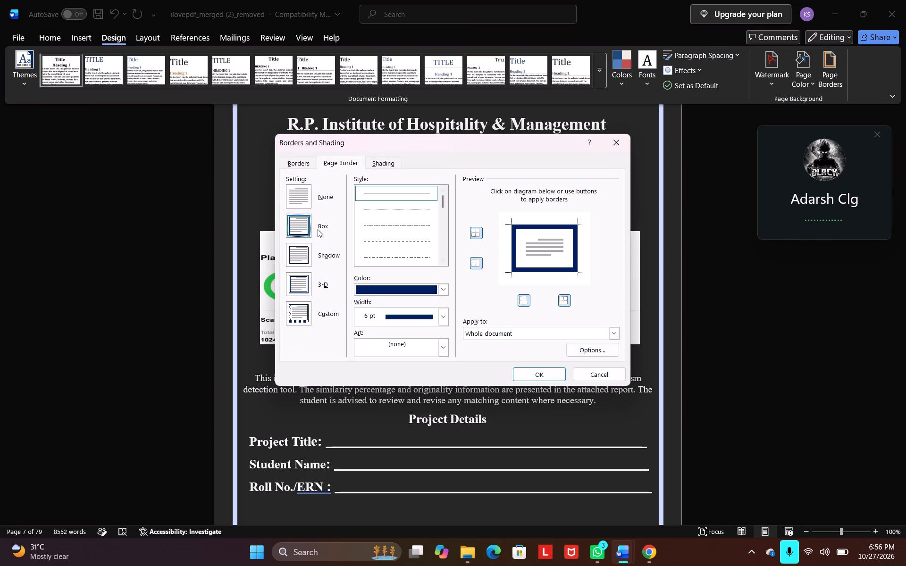
{"action": "left_click", "coordinate": [302, 193]}
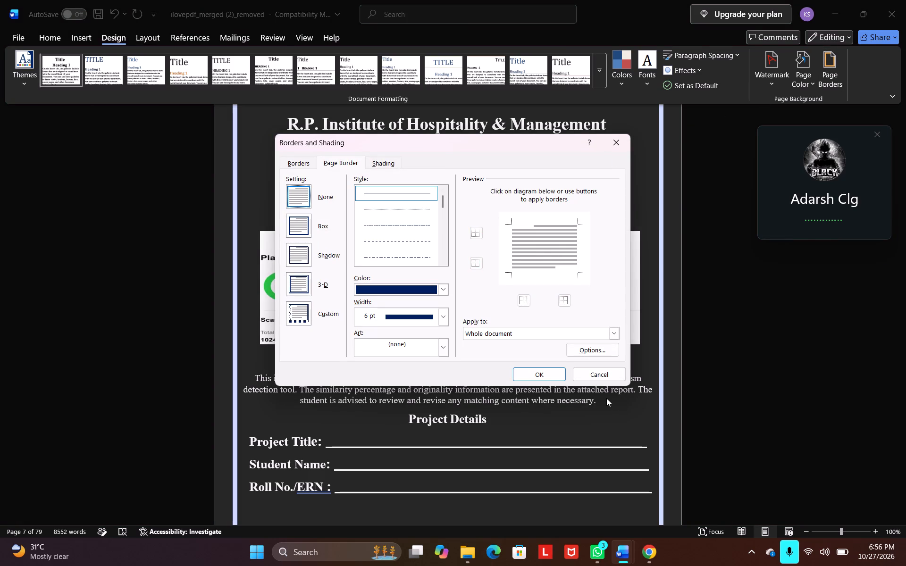
{"action": "left_click", "coordinate": [547, 378]}
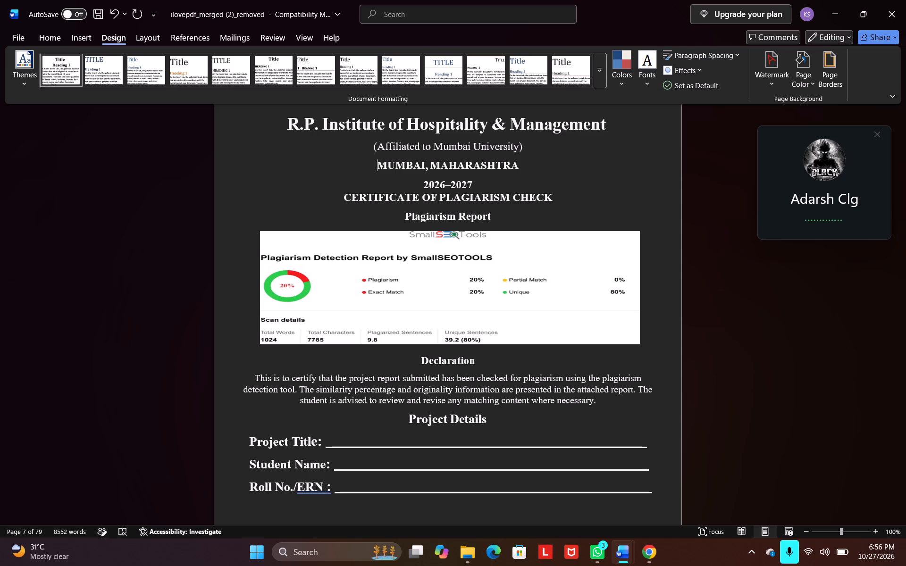
{"action": "scroll", "coordinate": [648, 302], "scroll_direction": "down", "scroll_amount": 1}
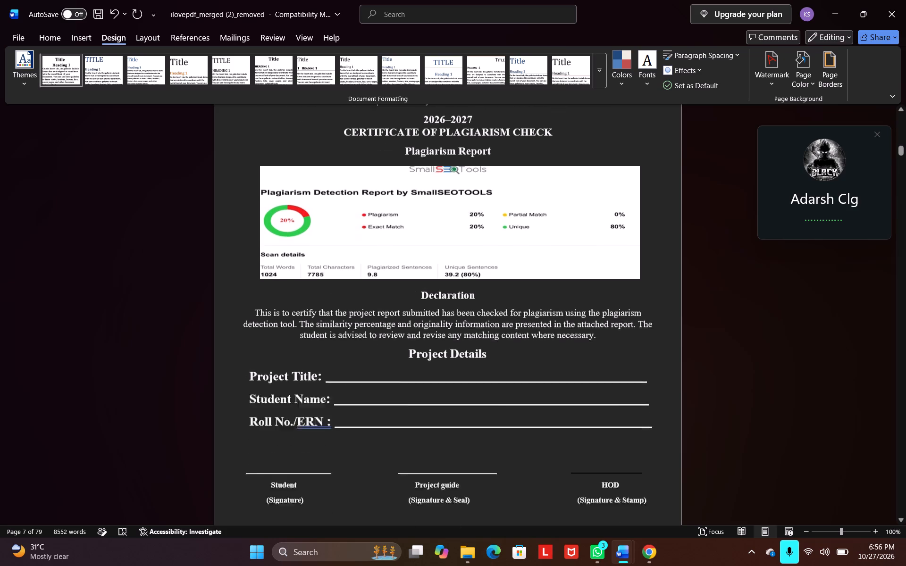
{"action": "scroll", "coordinate": [648, 302], "scroll_direction": "down", "scroll_amount": 5}
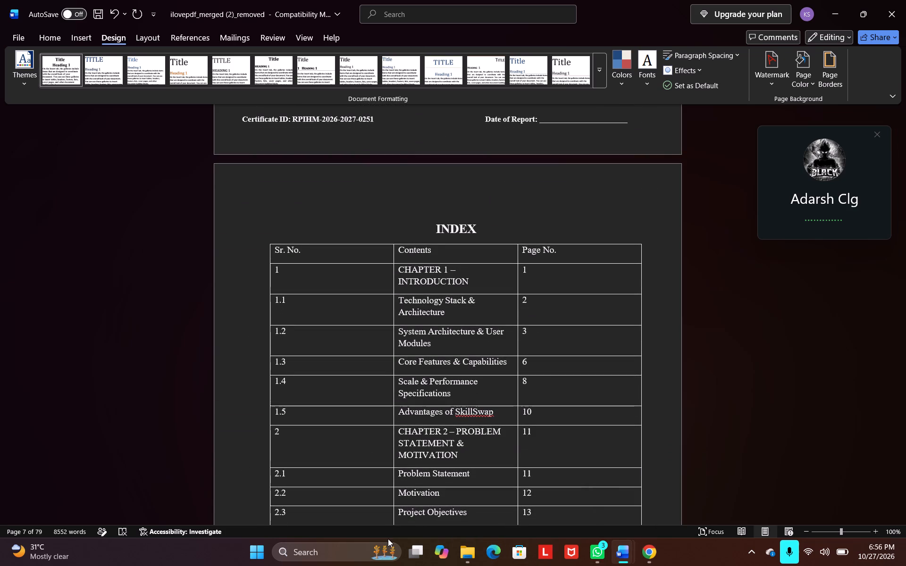
Search the computer for Discord and open the app.
{"action": "key", "text": "d"}
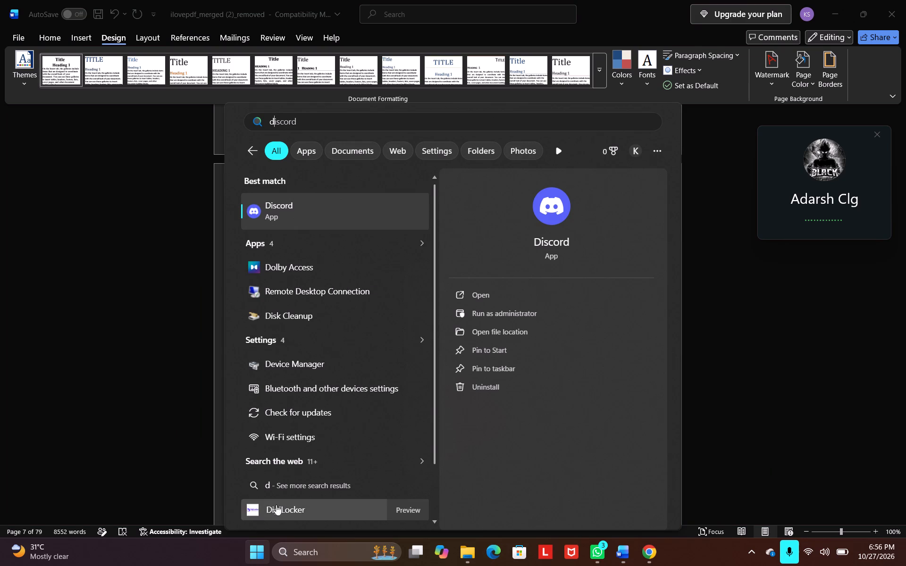
{"action": "left_click", "coordinate": [466, 287]}
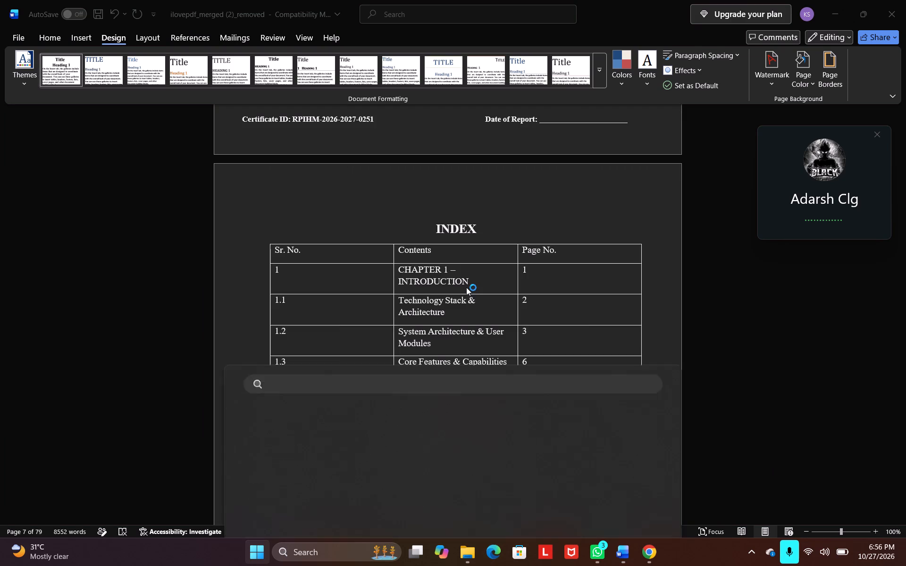
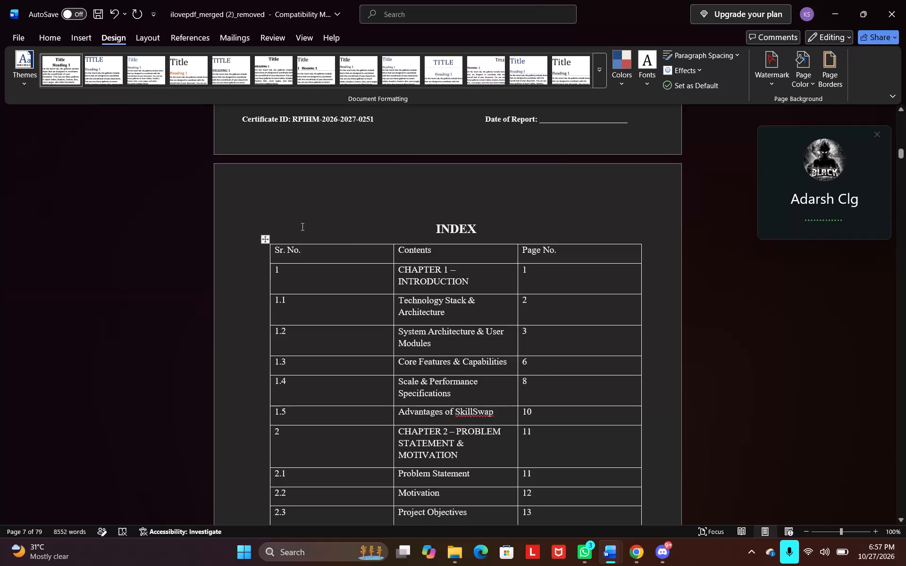
{"action": "left_click", "coordinate": [266, 240]}
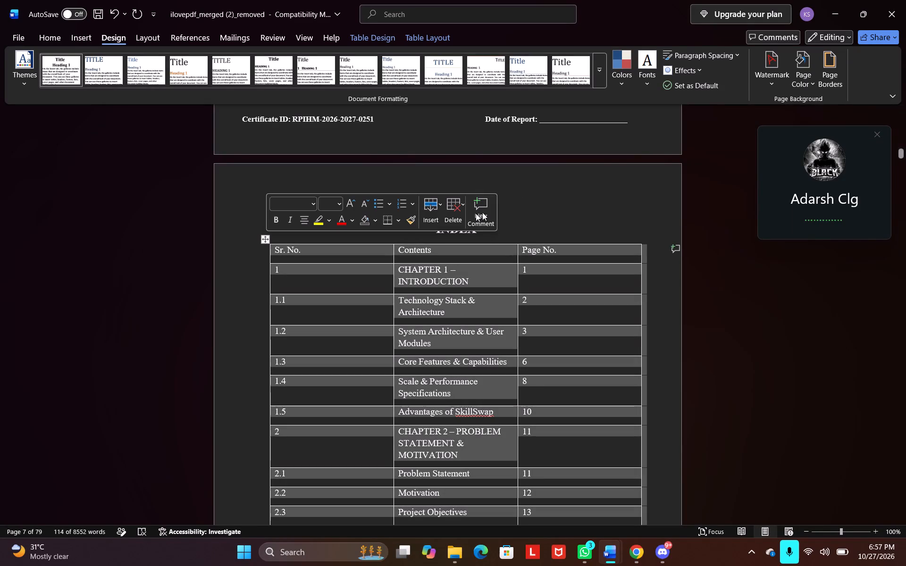
{"action": "left_click", "coordinate": [454, 205]}
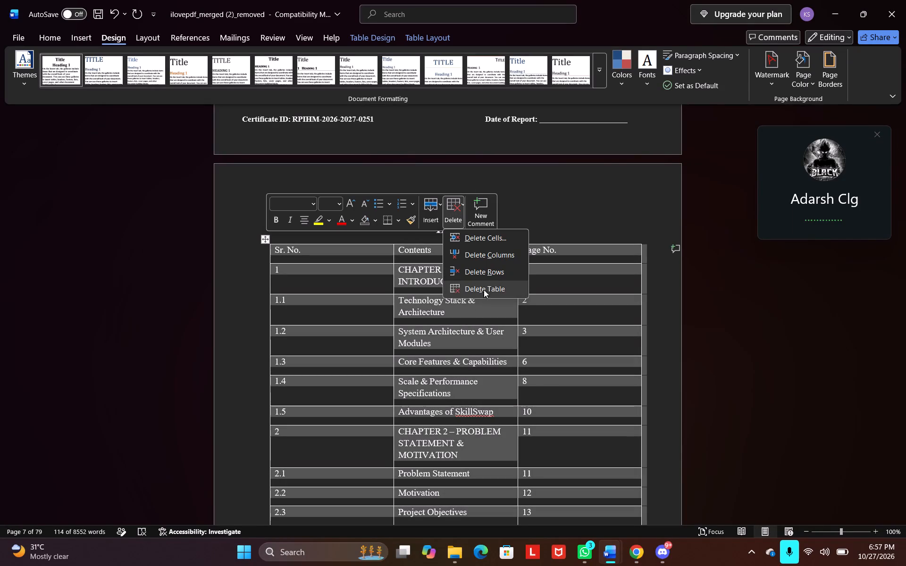
{"action": "left_click", "coordinate": [487, 283]}
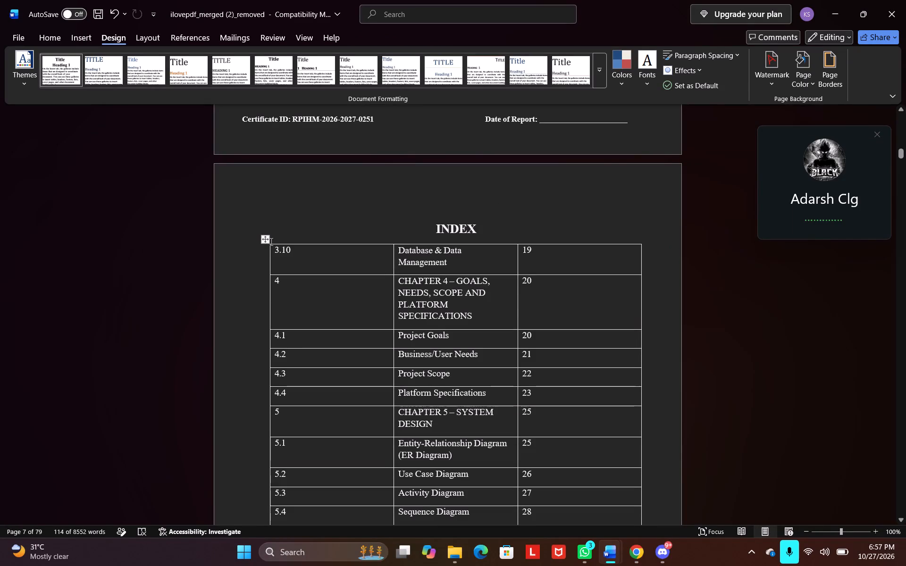
{"action": "left_click", "coordinate": [264, 241]}
{"action": "left_click", "coordinate": [454, 205]}
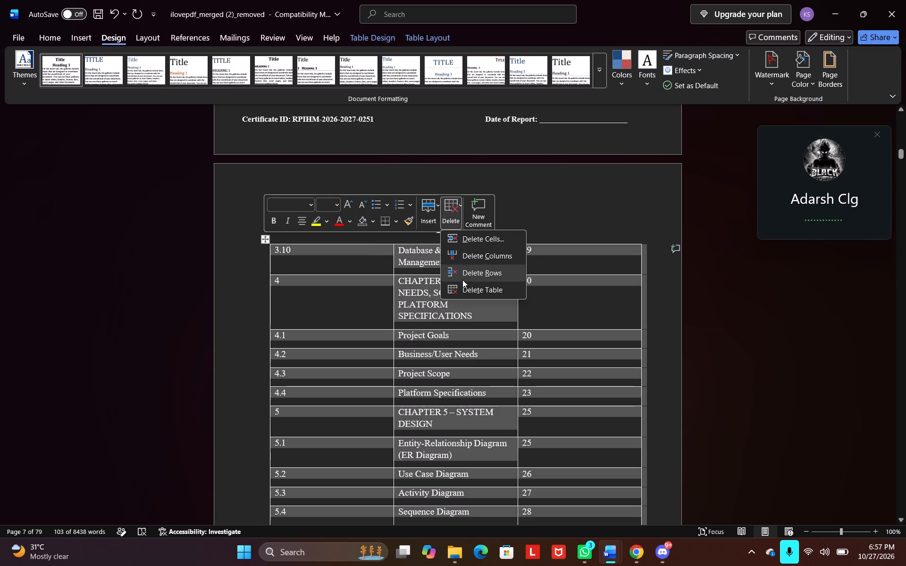
{"action": "left_click", "coordinate": [462, 287]}
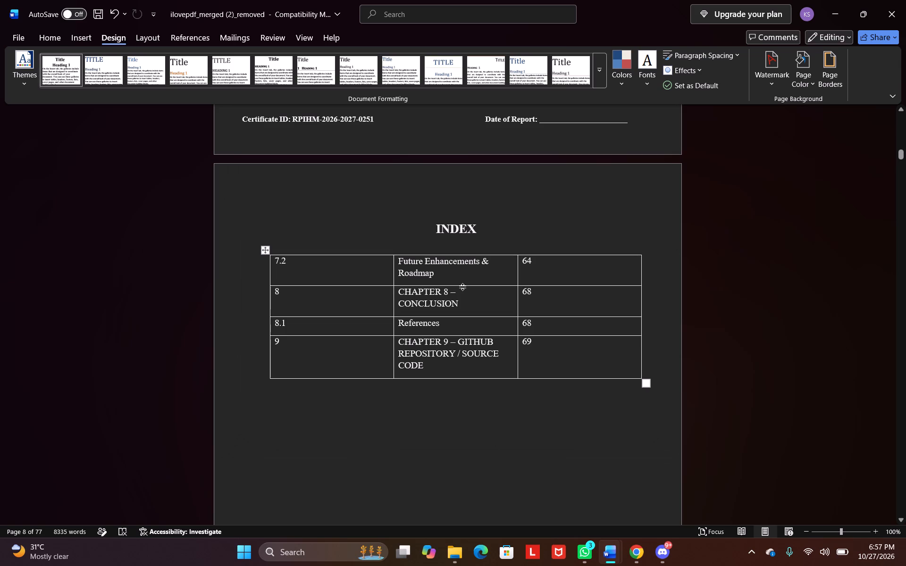
{"action": "right_click", "coordinate": [265, 250]}
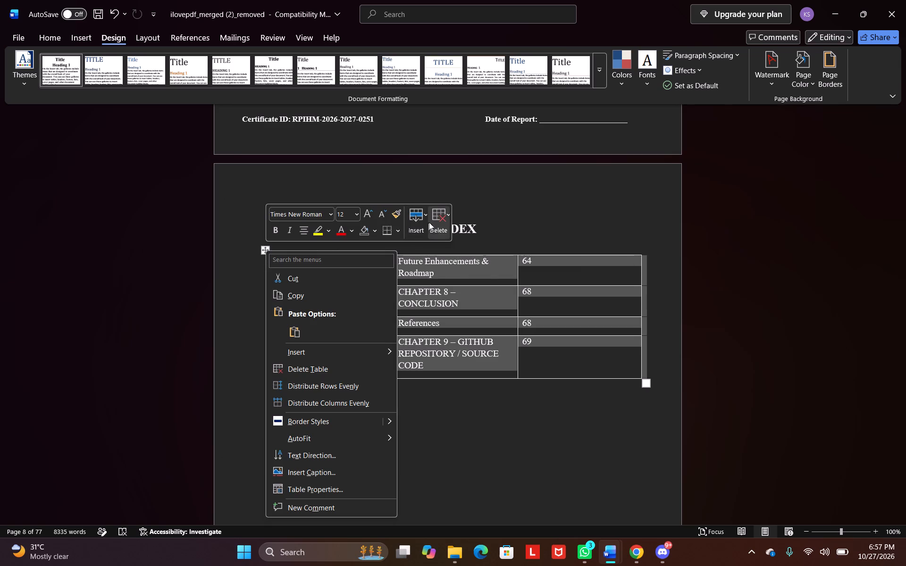
{"action": "left_click", "coordinate": [427, 215]}
{"action": "left_click", "coordinate": [441, 215]}
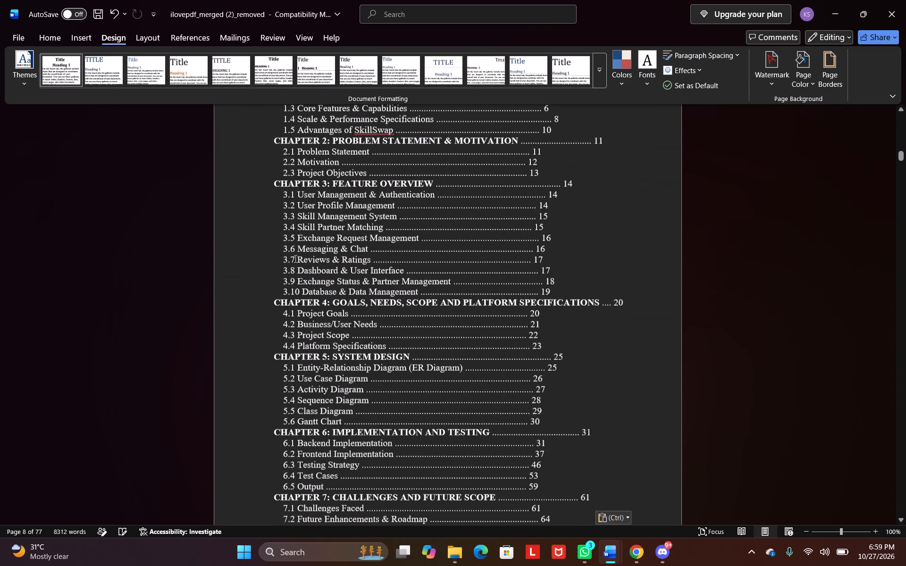
{"action": "scroll", "coordinate": [294, 258], "scroll_direction": "up", "scroll_amount": 4}
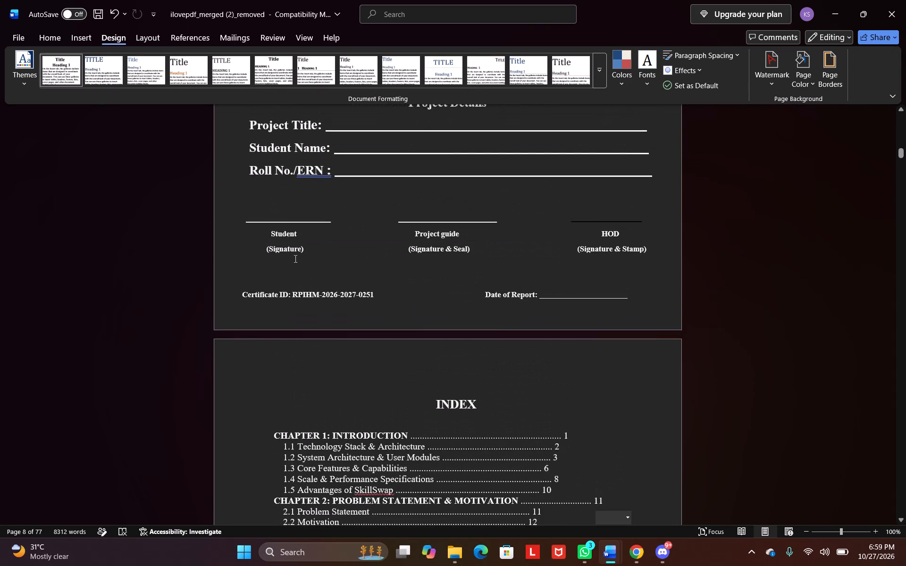
{"action": "left_click", "coordinate": [50, 36]}
{"action": "scroll", "coordinate": [347, 321], "scroll_direction": "down", "scroll_amount": 2}
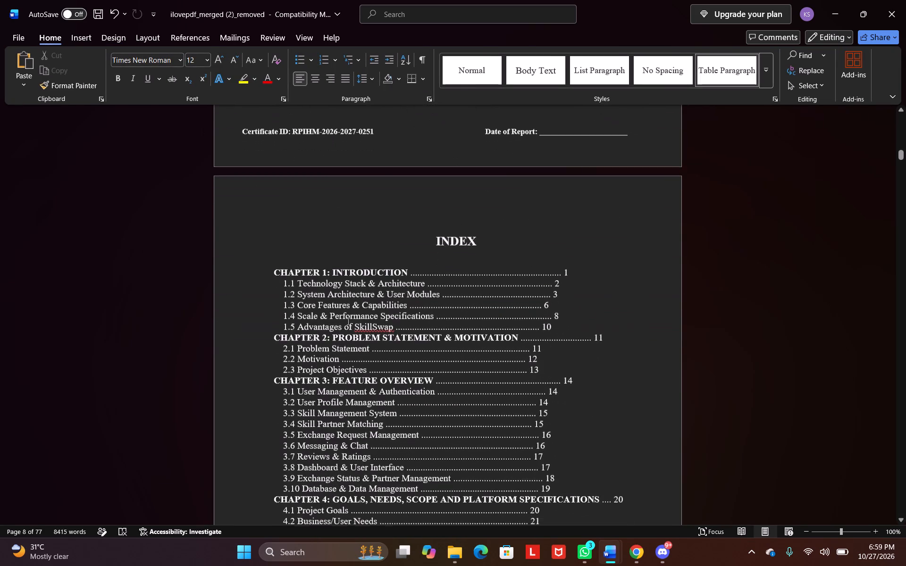
{"action": "scroll", "coordinate": [347, 321], "scroll_direction": "down", "scroll_amount": 4}
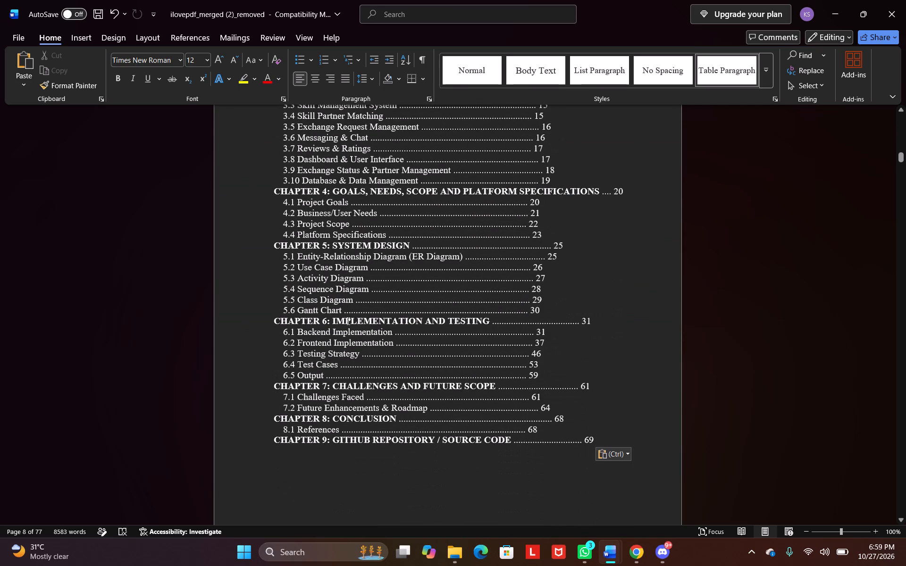
{"action": "scroll", "coordinate": [347, 321], "scroll_direction": "up", "scroll_amount": 1, "text": "ctrl"}
{"action": "scroll", "coordinate": [347, 321], "scroll_direction": "down", "scroll_amount": 1, "text": "ctrl"}
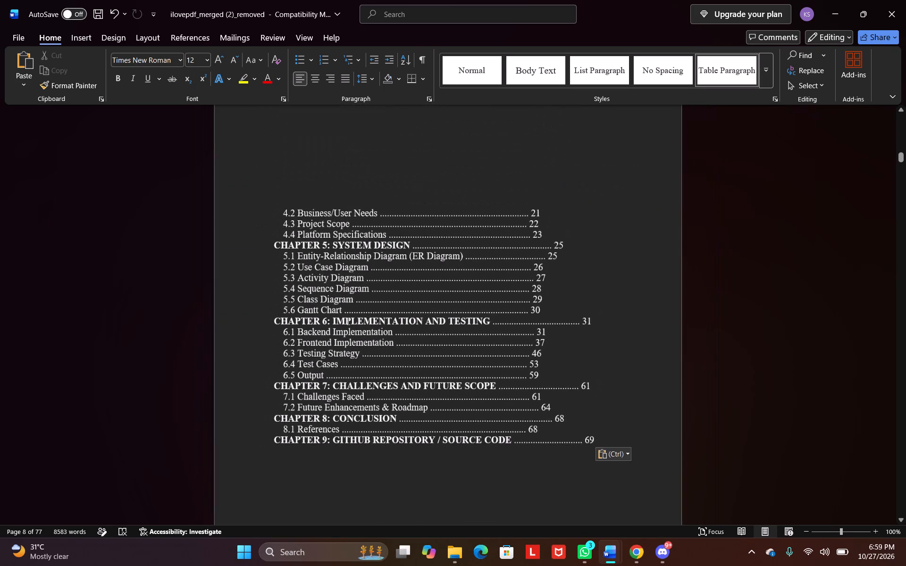
{"action": "scroll", "coordinate": [347, 321], "scroll_direction": "down", "scroll_amount": 1, "text": "ctrl"}
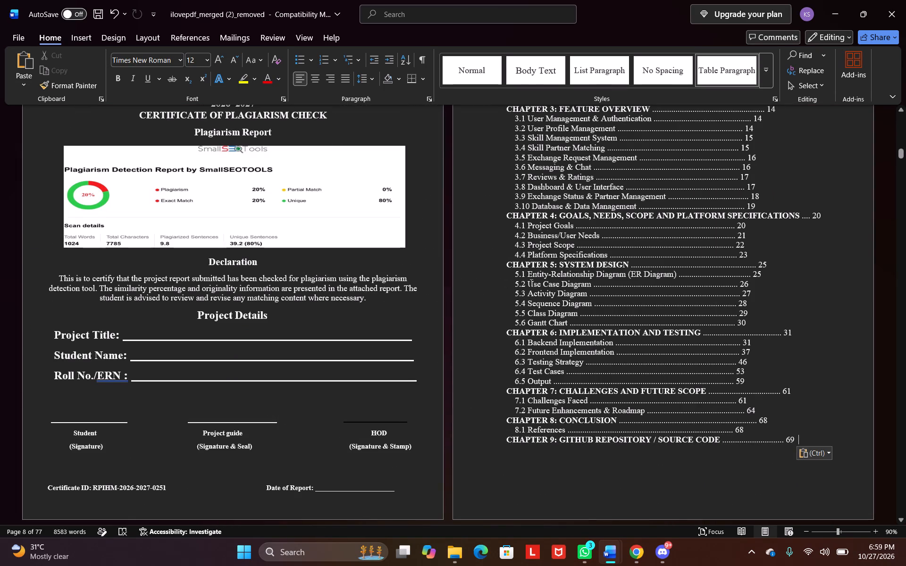
{"action": "scroll", "coordinate": [531, 281], "scroll_direction": "up", "scroll_amount": 2, "text": "ctrl"}
{"action": "scroll", "coordinate": [476, 283], "scroll_direction": "up", "scroll_amount": 1}
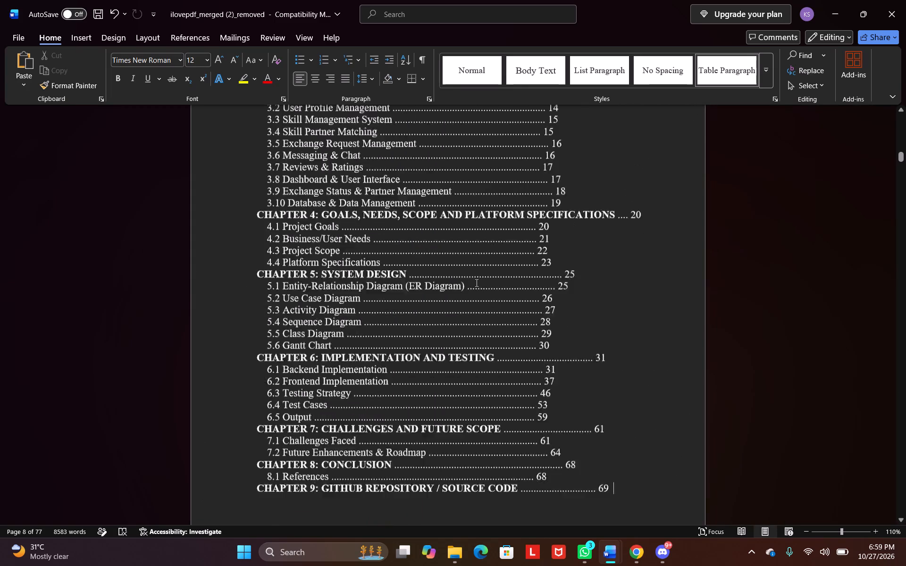
{"action": "scroll", "coordinate": [476, 283], "scroll_direction": "up", "scroll_amount": 1}
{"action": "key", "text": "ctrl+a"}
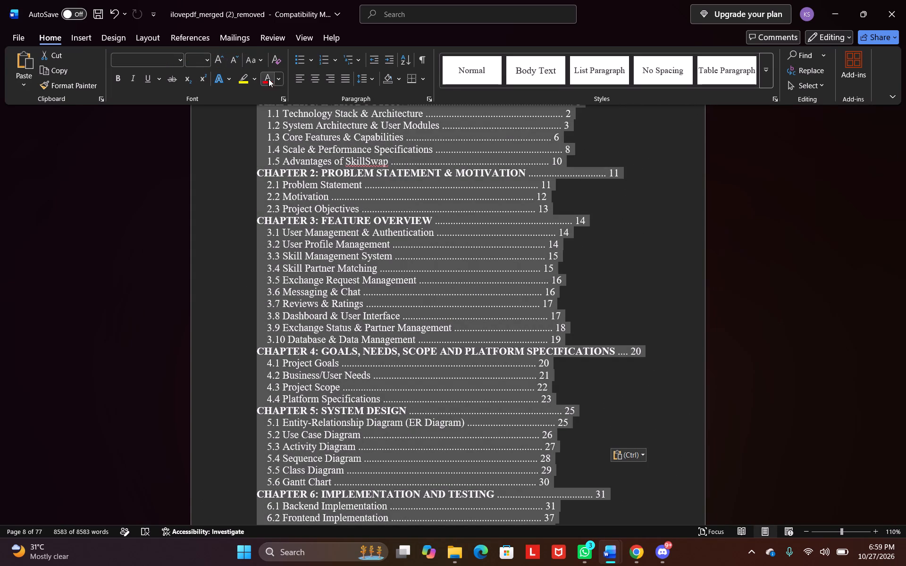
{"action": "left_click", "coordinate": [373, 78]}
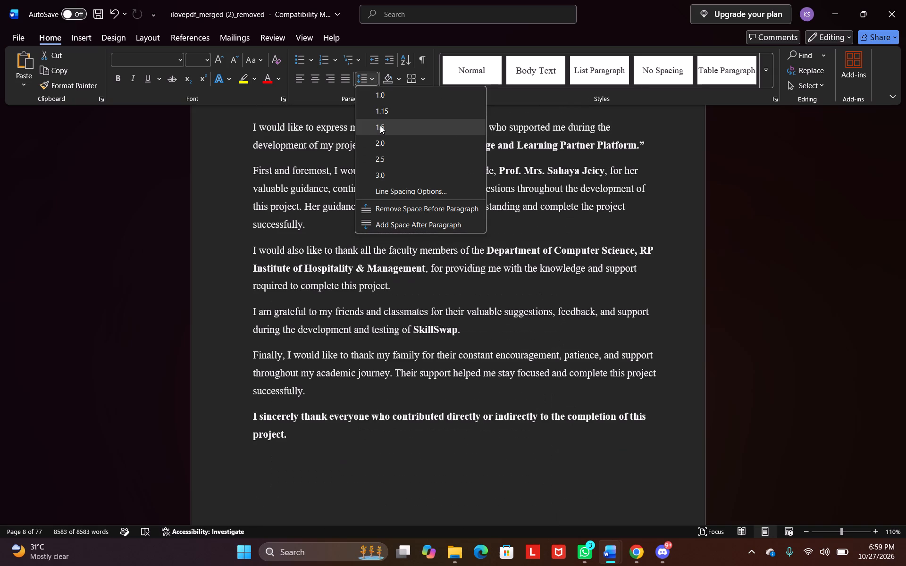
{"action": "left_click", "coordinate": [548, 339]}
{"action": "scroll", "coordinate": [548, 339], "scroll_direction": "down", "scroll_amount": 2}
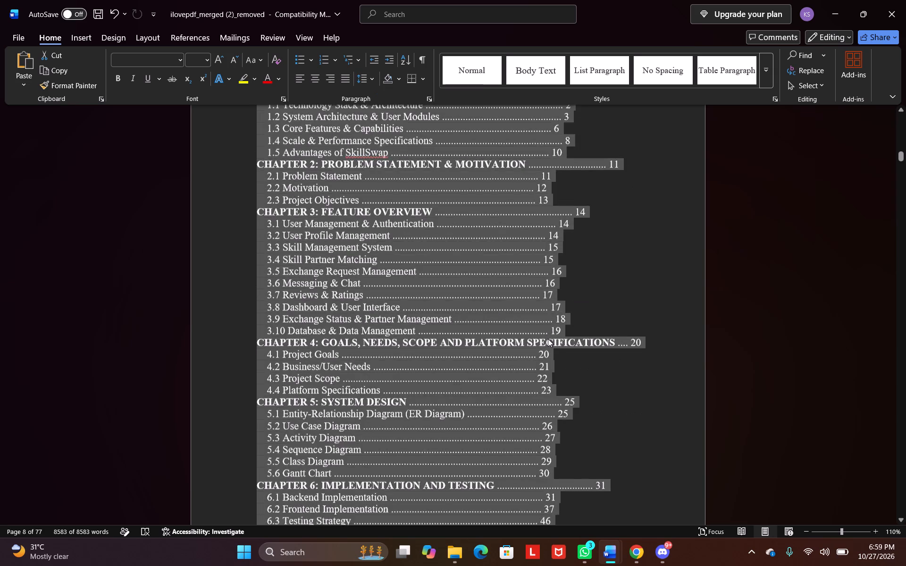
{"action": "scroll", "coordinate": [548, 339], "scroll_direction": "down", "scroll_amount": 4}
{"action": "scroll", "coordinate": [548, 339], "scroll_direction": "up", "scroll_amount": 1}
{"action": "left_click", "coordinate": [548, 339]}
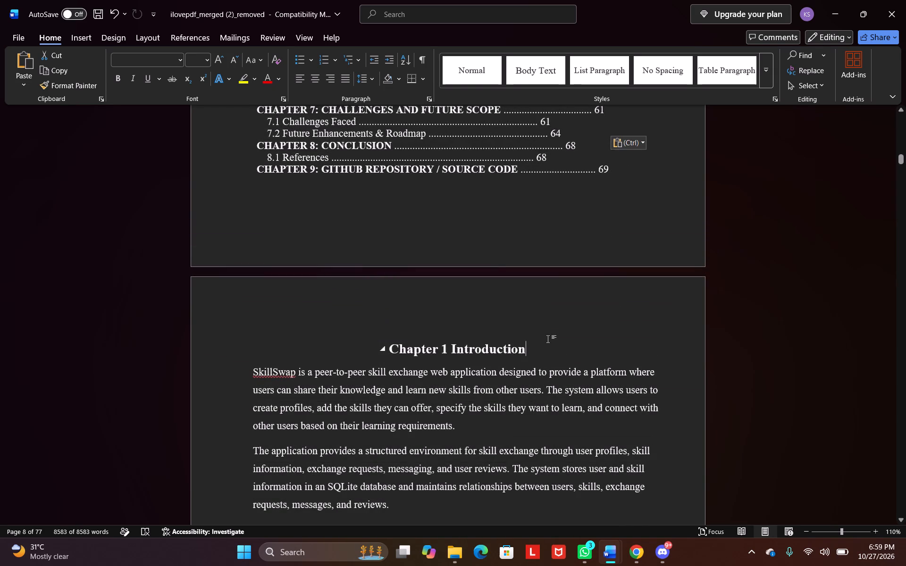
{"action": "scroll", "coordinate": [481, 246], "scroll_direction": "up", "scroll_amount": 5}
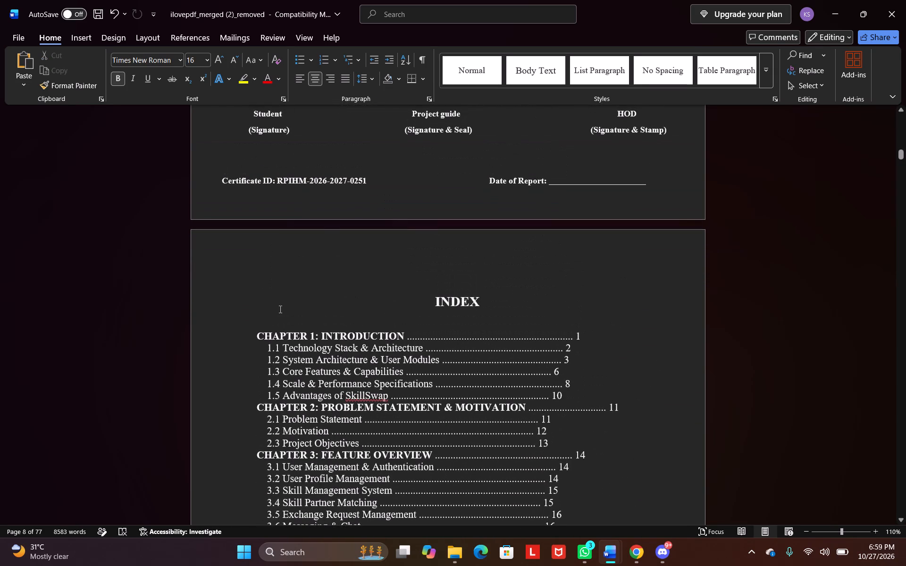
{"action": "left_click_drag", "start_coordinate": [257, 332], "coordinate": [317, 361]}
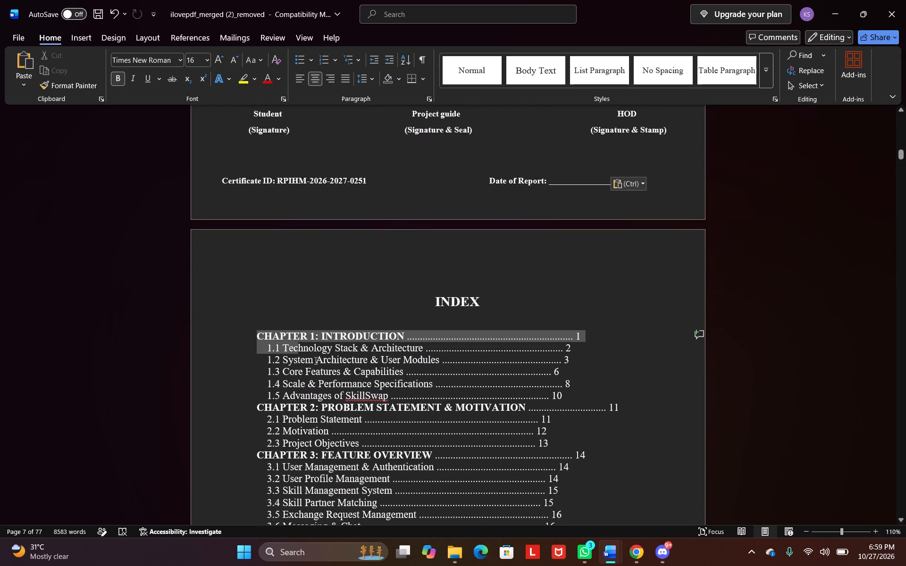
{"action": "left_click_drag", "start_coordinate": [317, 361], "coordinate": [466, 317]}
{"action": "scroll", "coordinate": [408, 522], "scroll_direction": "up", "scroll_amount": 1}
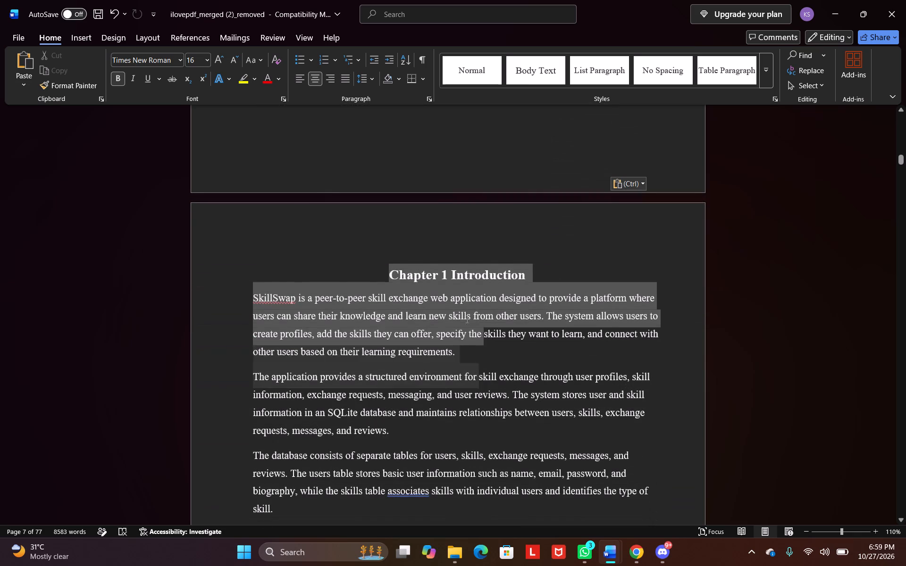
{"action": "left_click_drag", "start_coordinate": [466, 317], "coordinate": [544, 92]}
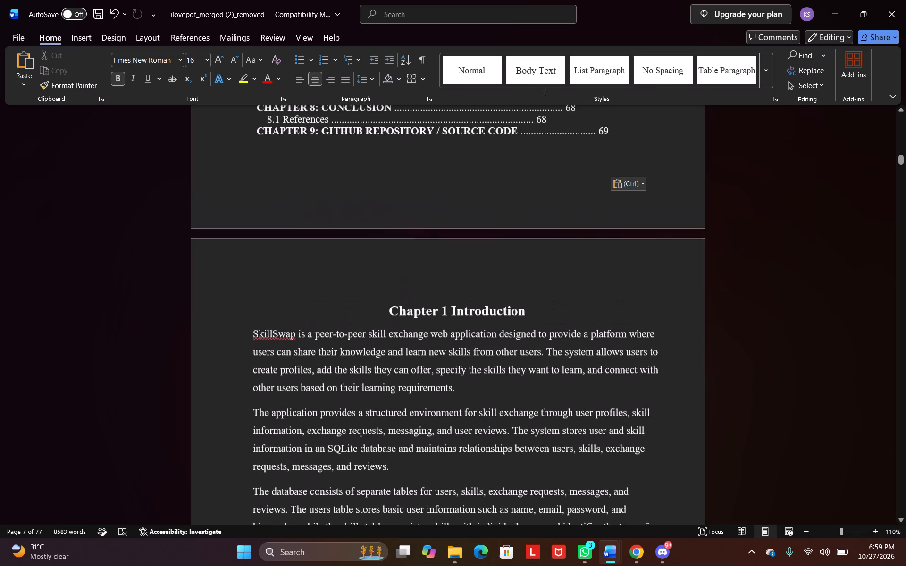
Set the line spacing of the entire INDEX list, from CHAPTER 1 to CHAPTER 9, to 1.5 lines.
{"action": "left_click_drag", "start_coordinate": [616, 133], "coordinate": [478, 102]}
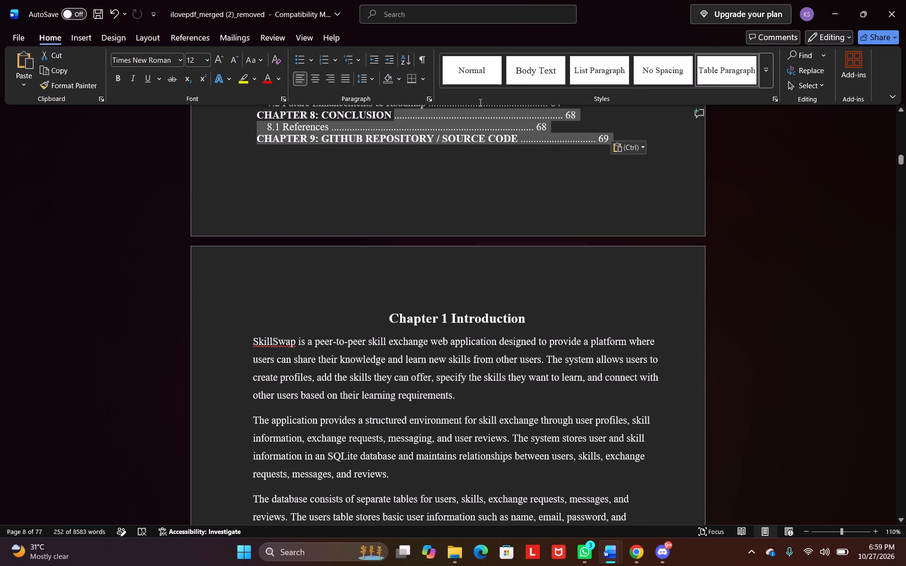
{"action": "left_click_drag", "start_coordinate": [478, 102], "coordinate": [453, 106]}
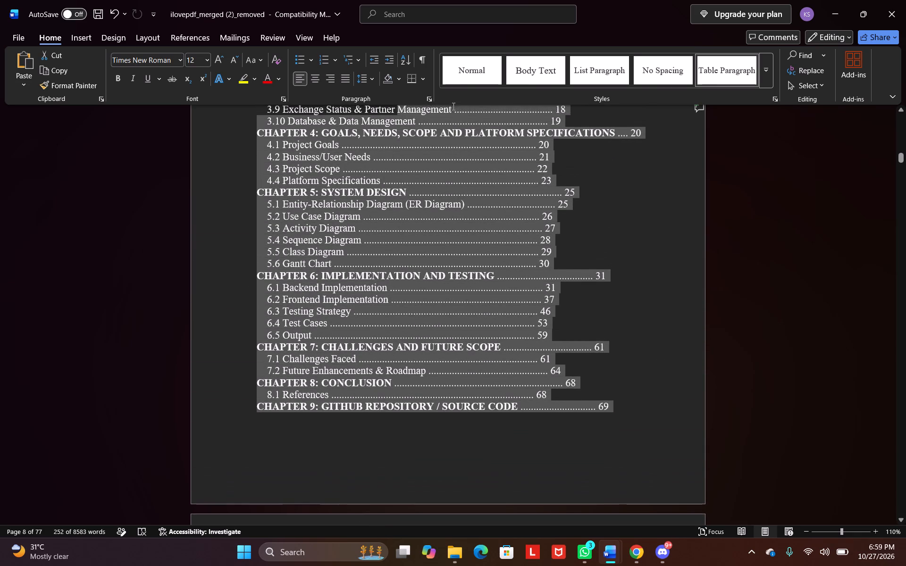
{"action": "left_click_drag", "start_coordinate": [453, 106], "coordinate": [403, 99]}
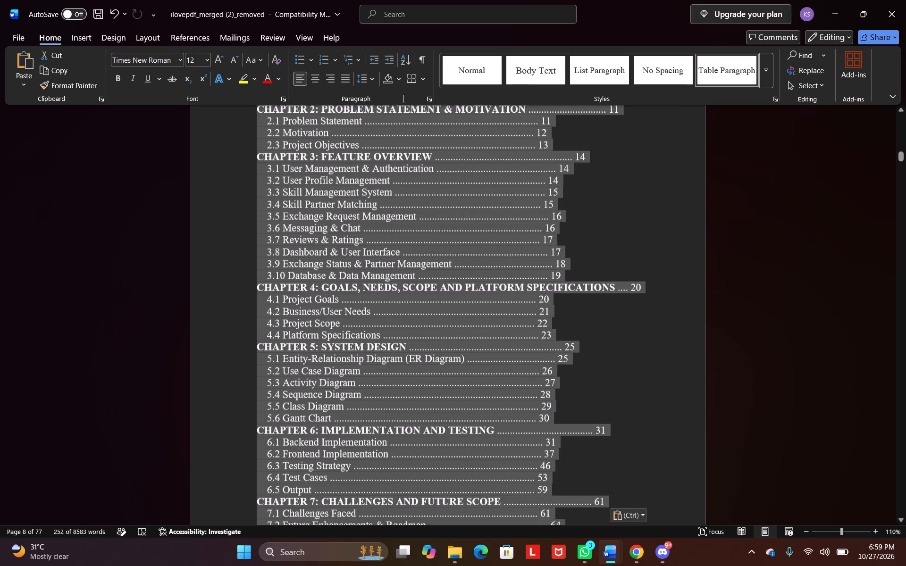
{"action": "left_click_drag", "start_coordinate": [403, 99], "coordinate": [273, 197]}
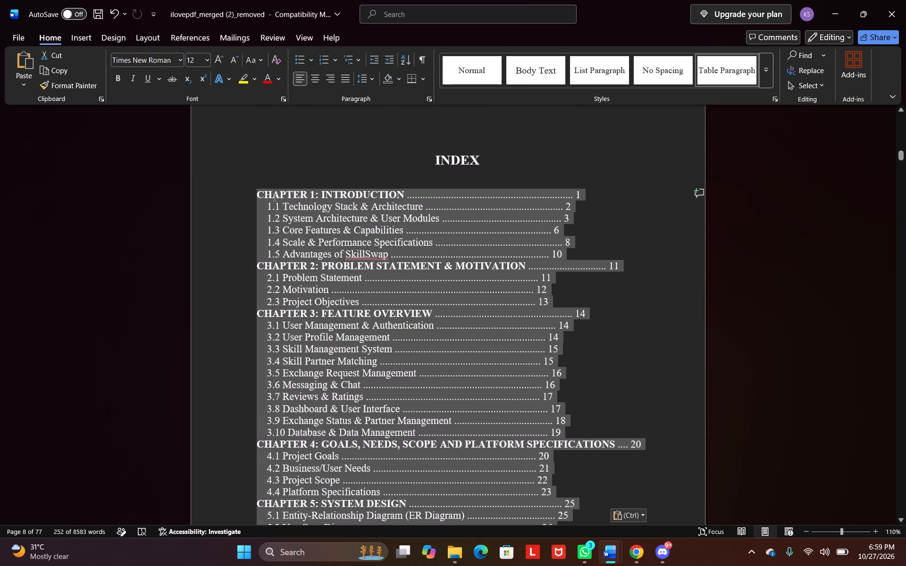
{"action": "left_click_drag", "start_coordinate": [273, 197], "coordinate": [236, 195]}
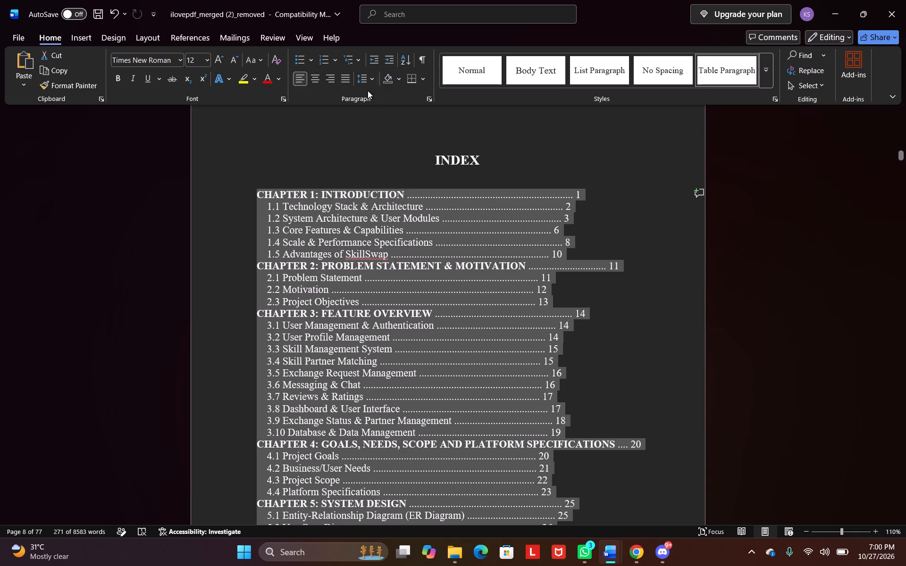
{"action": "left_click", "coordinate": [370, 78]}
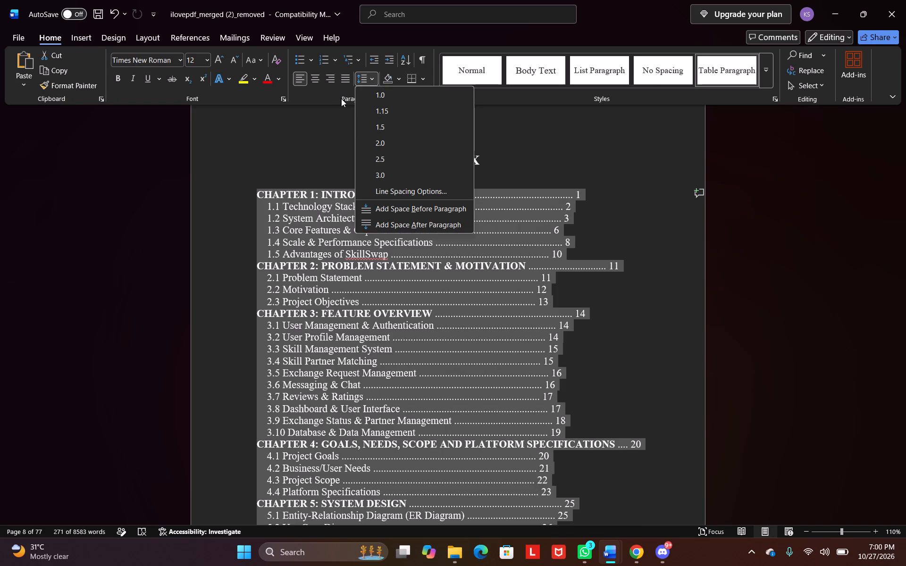
{"action": "left_click", "coordinate": [341, 99]}
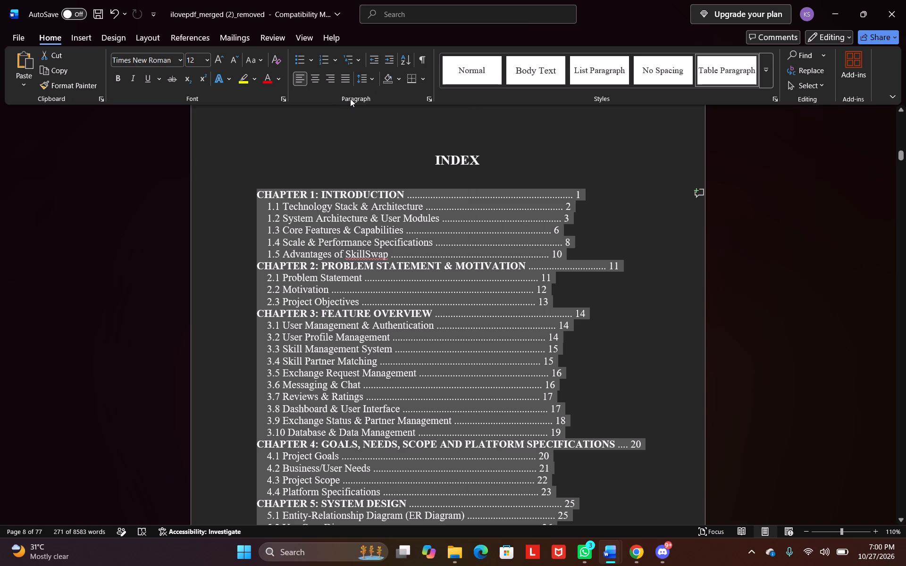
{"action": "left_click", "coordinate": [427, 98]}
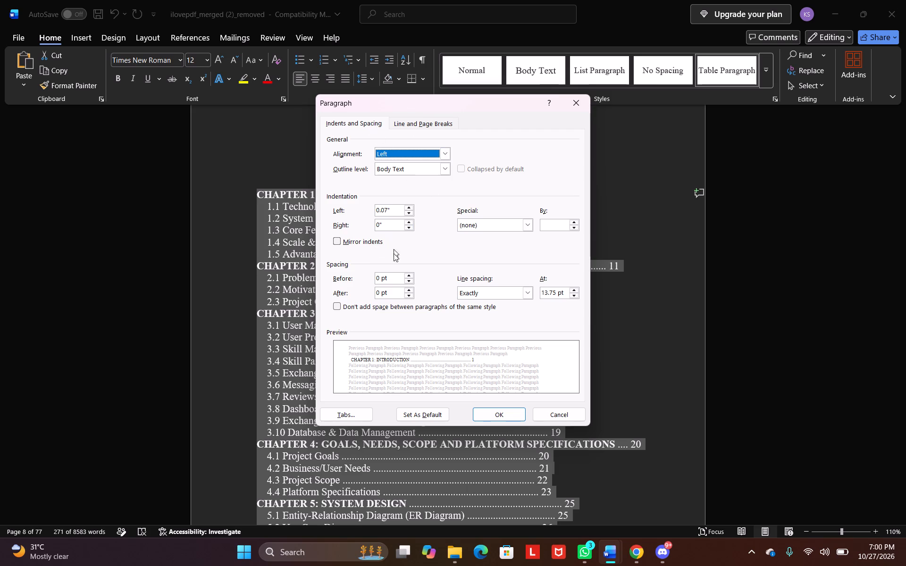
{"action": "left_click", "coordinate": [409, 121]}
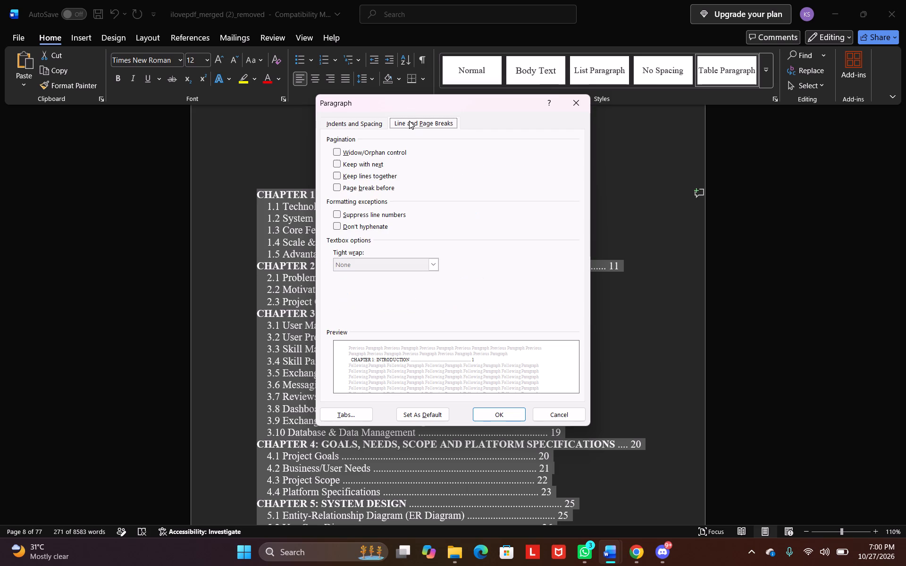
{"action": "left_click_drag", "start_coordinate": [367, 116], "coordinate": [359, 124]}
{"action": "left_click", "coordinate": [359, 124]}
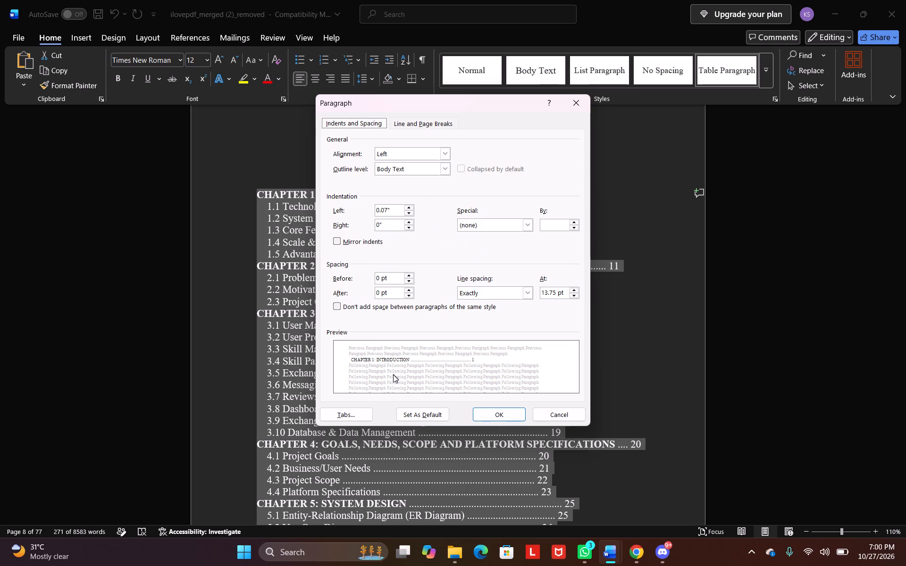
{"action": "left_click", "coordinate": [487, 287]}
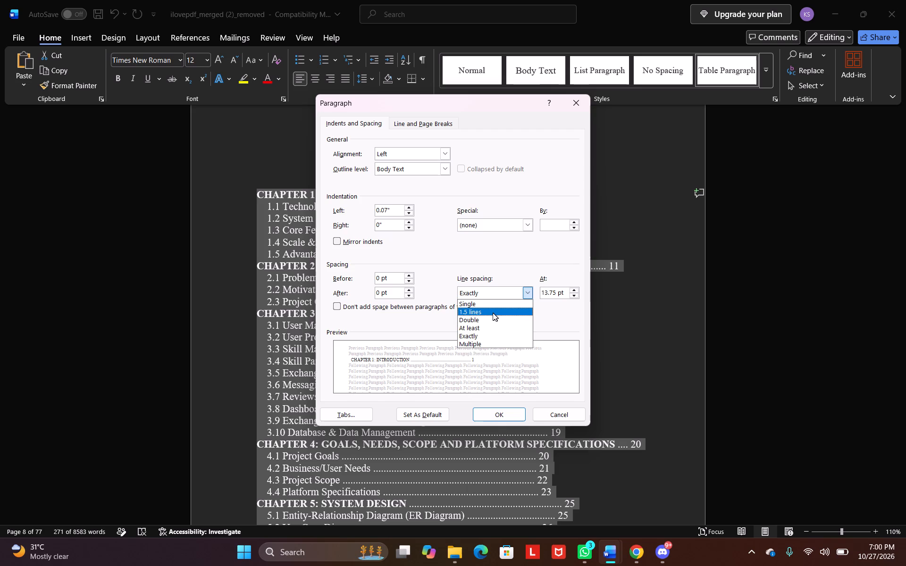
{"action": "left_click", "coordinate": [493, 313]}
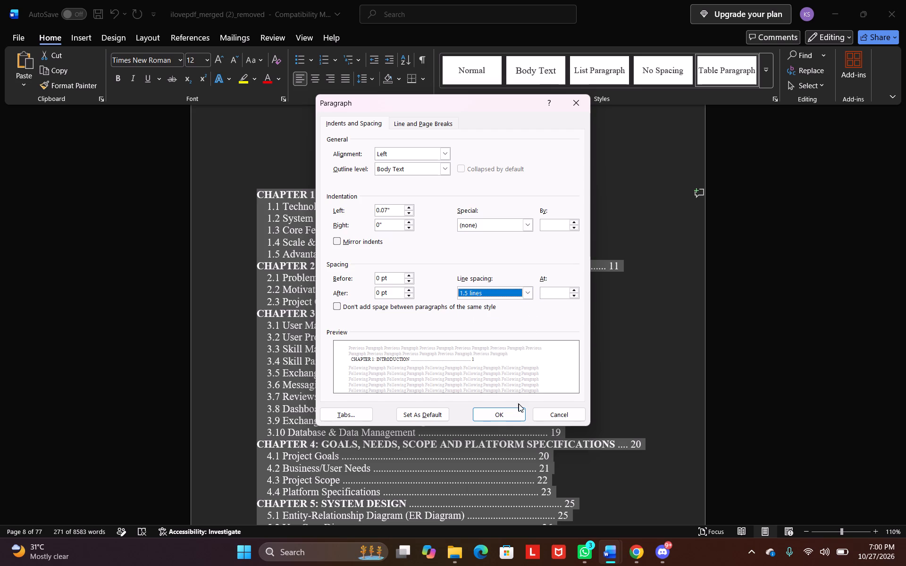
{"action": "left_click", "coordinate": [508, 418]}
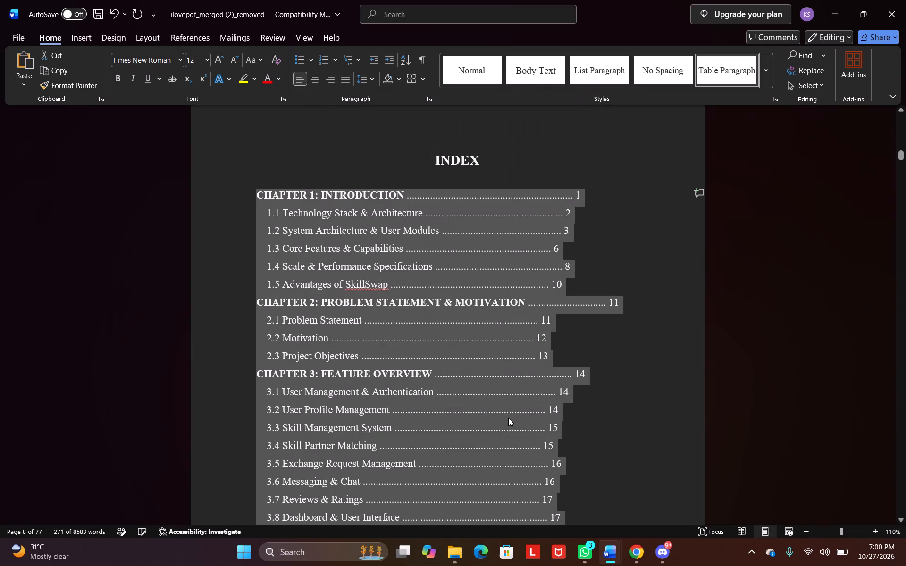
Check how the INDEX list runs across the pages down to the CHAPTER 9 entry.
{"action": "left_click", "coordinate": [611, 374]}
{"action": "scroll", "coordinate": [611, 374], "scroll_direction": "down", "scroll_amount": 2}
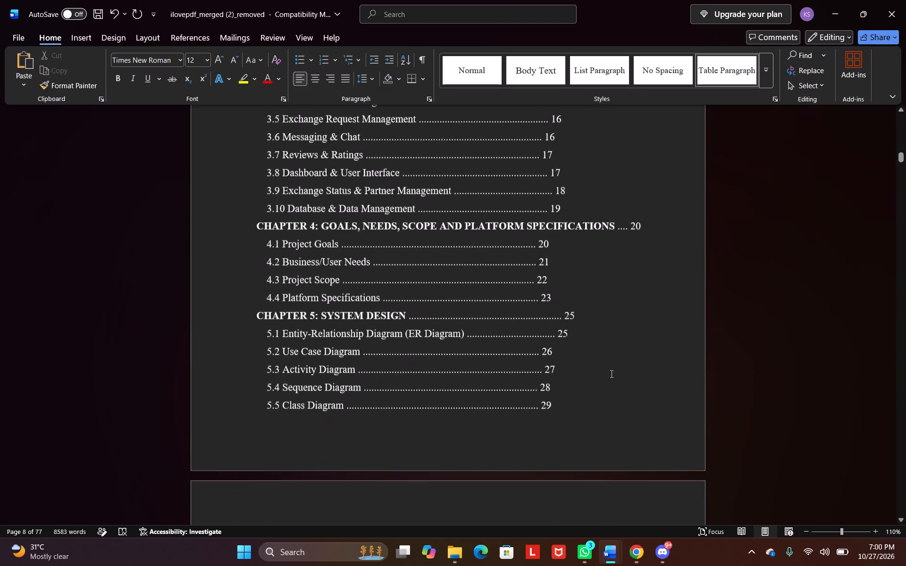
{"action": "scroll", "coordinate": [611, 374], "scroll_direction": "down", "scroll_amount": 4}
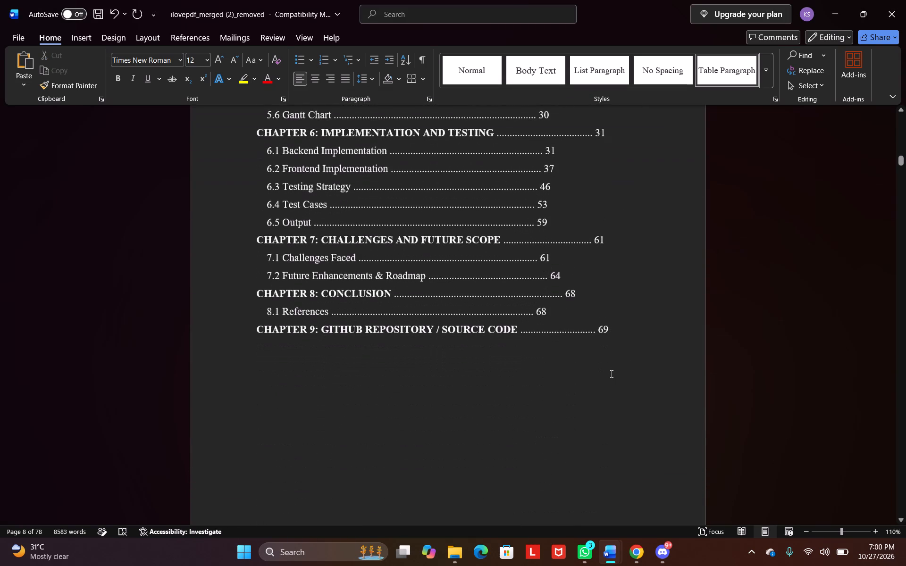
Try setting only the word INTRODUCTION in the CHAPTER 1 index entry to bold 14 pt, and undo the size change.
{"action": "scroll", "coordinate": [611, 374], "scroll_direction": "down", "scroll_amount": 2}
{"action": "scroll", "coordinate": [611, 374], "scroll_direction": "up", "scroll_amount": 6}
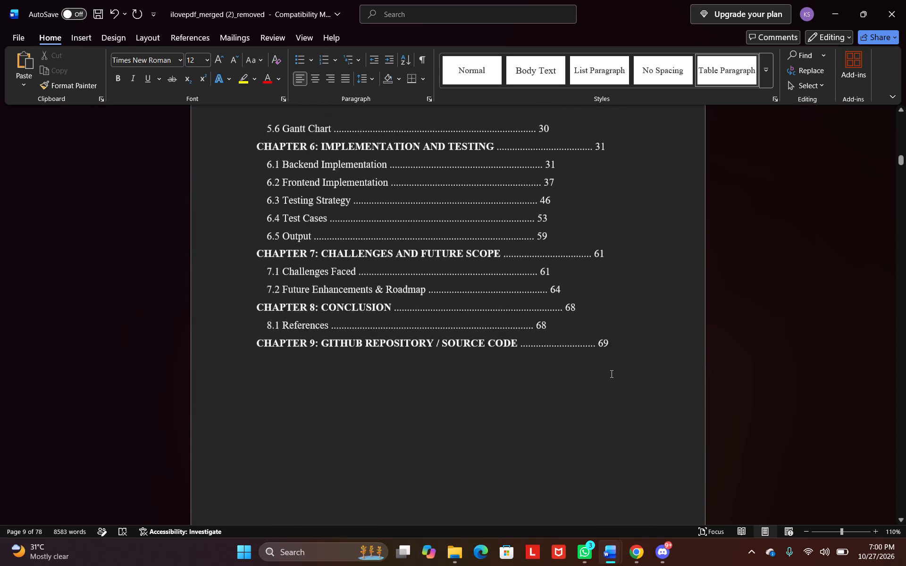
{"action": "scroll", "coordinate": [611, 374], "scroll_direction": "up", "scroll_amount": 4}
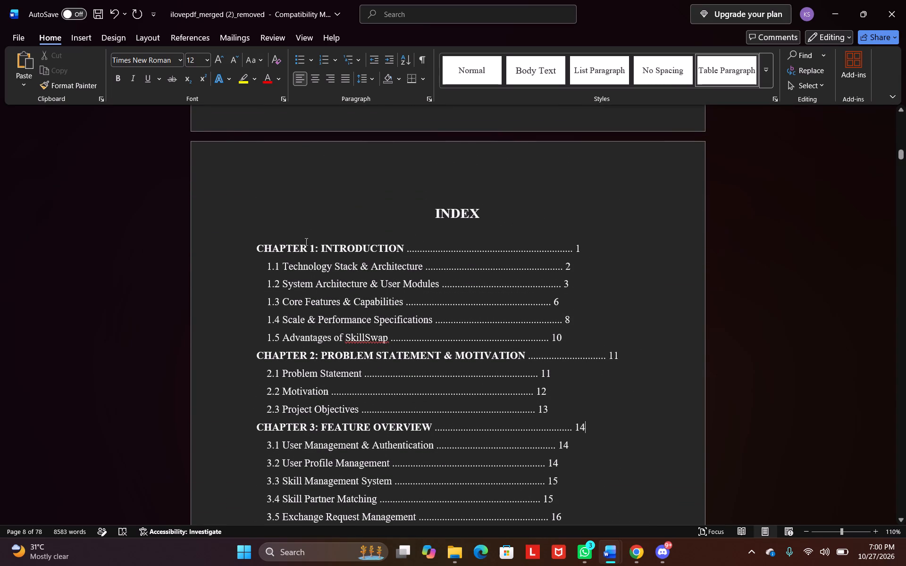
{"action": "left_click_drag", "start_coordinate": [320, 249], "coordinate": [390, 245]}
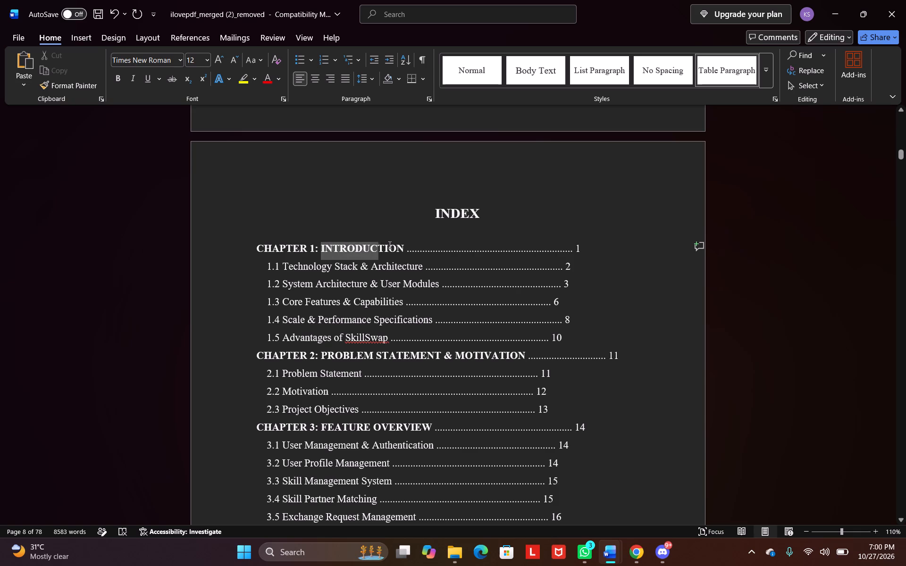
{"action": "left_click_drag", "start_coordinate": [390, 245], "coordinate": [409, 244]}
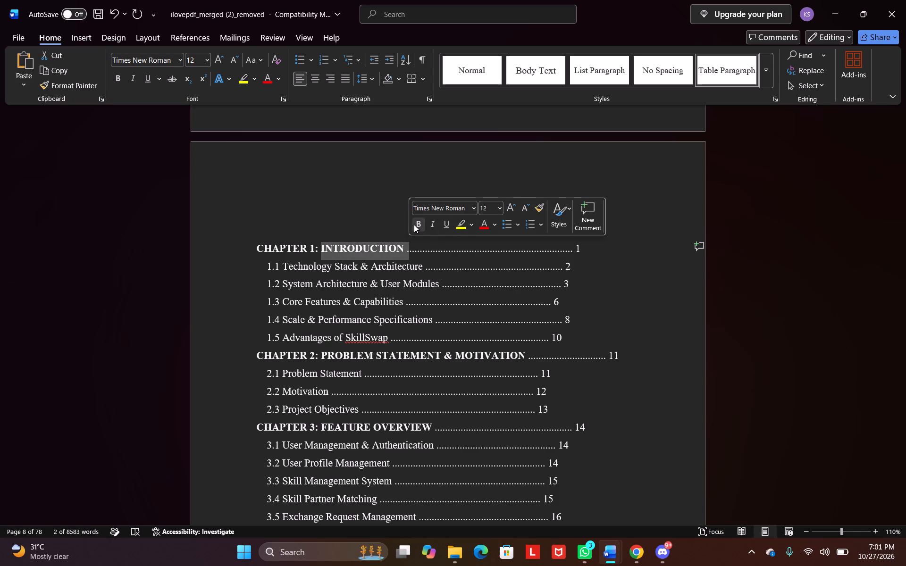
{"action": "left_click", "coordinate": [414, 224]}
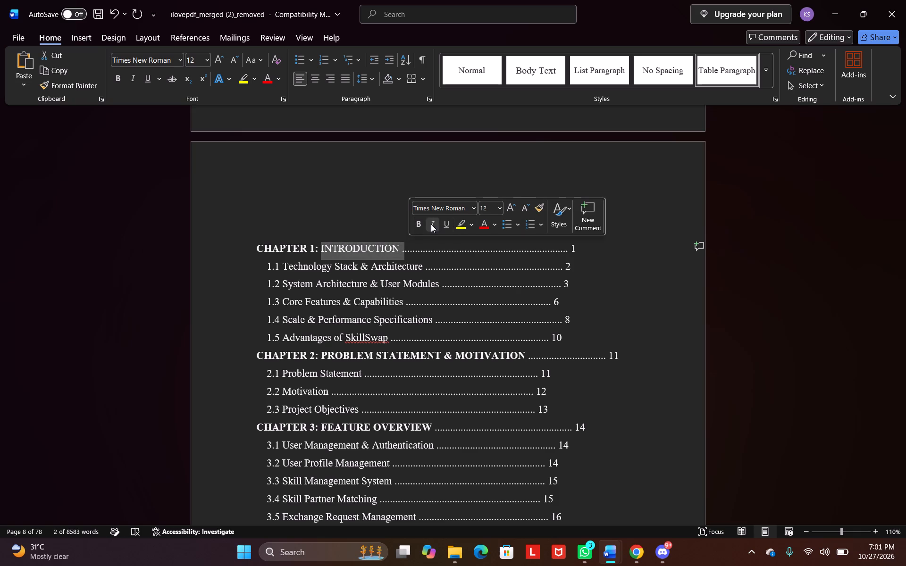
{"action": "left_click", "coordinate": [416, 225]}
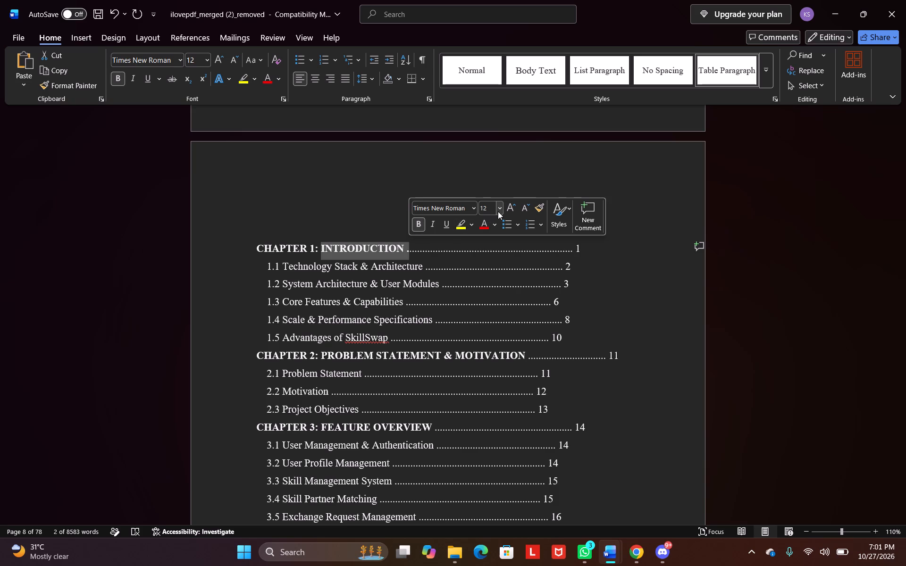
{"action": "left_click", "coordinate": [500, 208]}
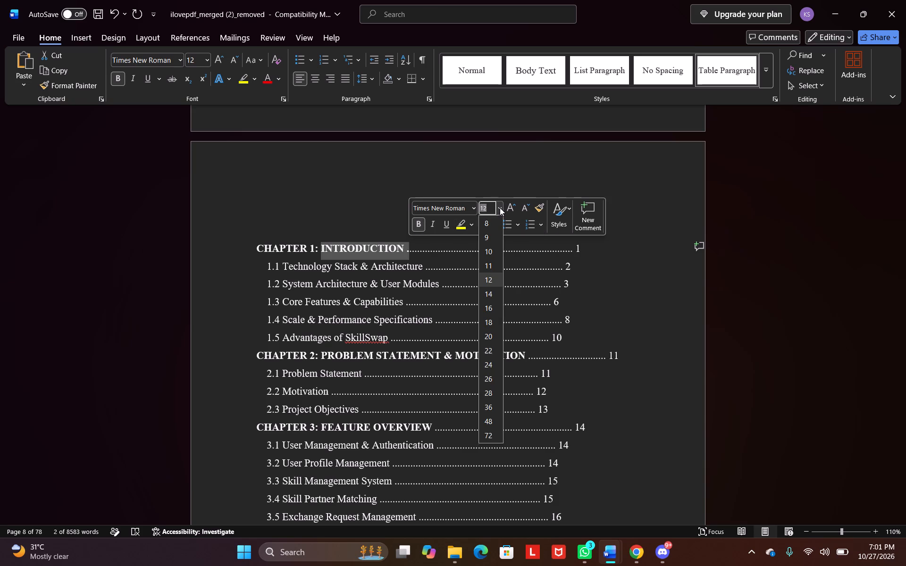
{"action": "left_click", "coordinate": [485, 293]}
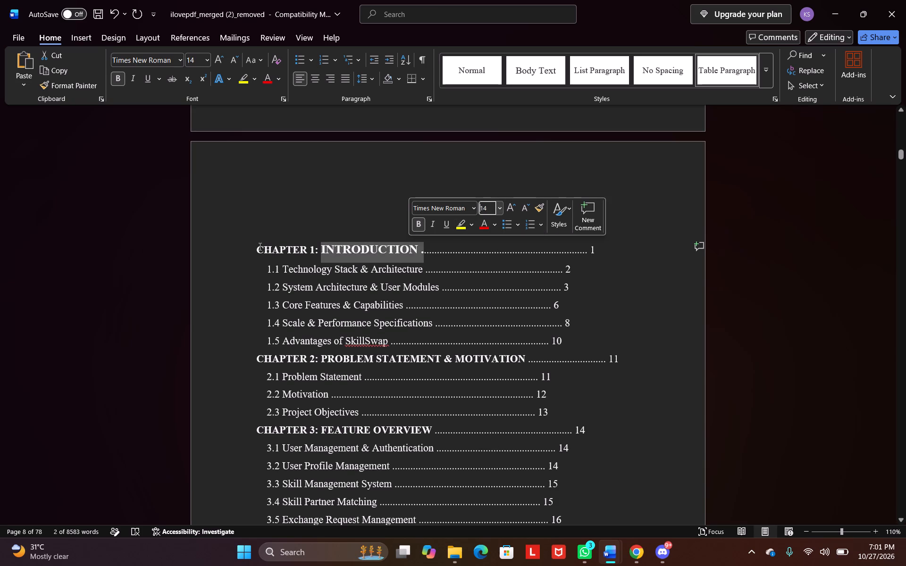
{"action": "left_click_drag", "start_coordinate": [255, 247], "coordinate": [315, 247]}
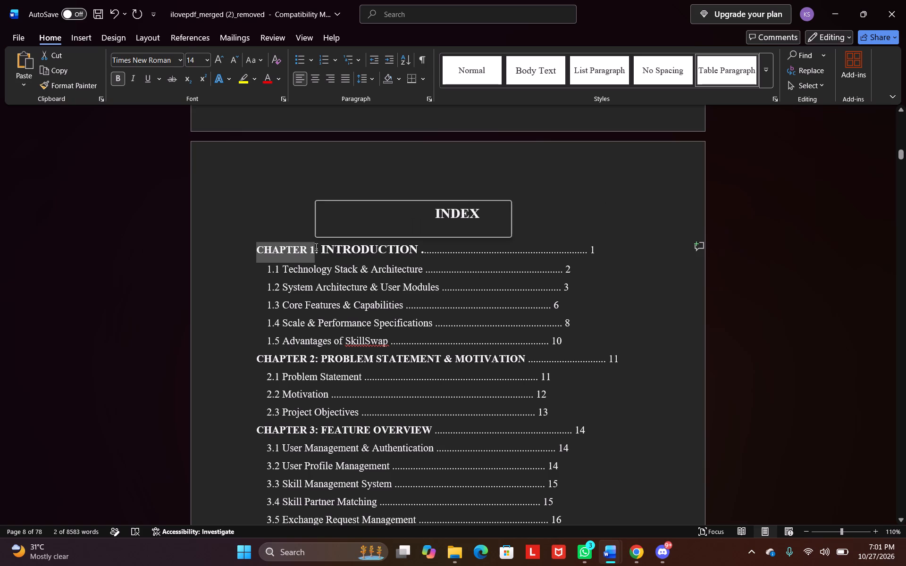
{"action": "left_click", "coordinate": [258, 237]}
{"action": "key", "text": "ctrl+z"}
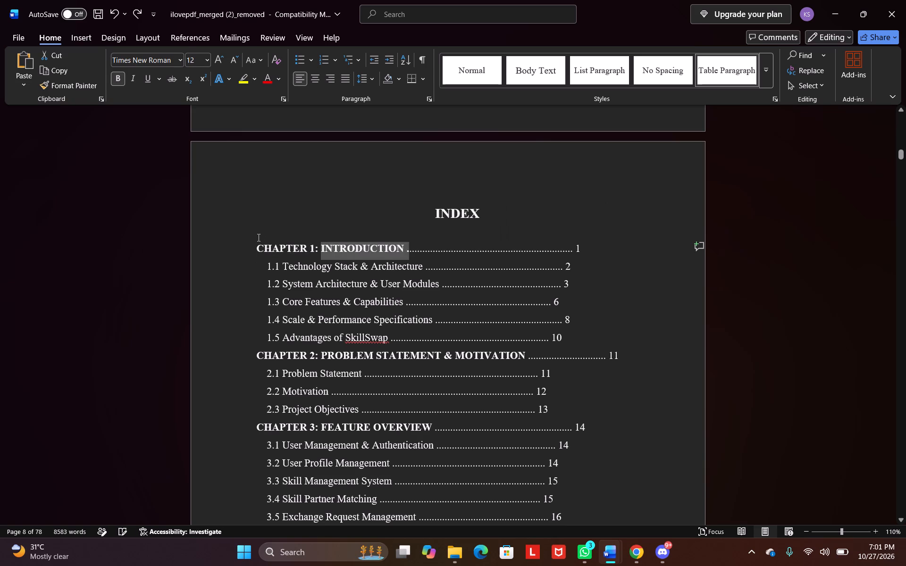
Set the title text "CHAPTER 1: INTRODUCTION" in the INDEX list to font size 14, leaving out its dots and page number.
{"action": "left_click_drag", "start_coordinate": [257, 248], "coordinate": [346, 240]}
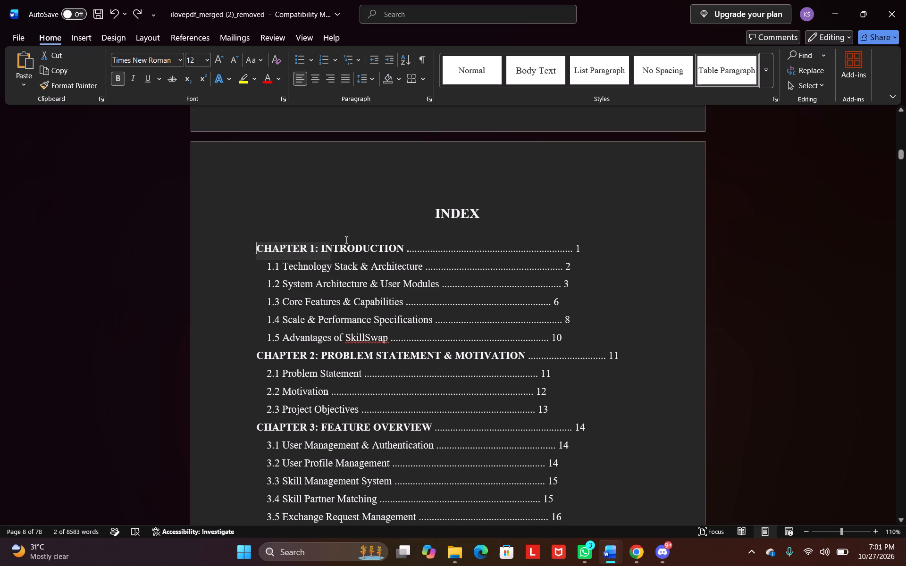
{"action": "left_click_drag", "start_coordinate": [346, 240], "coordinate": [404, 248]}
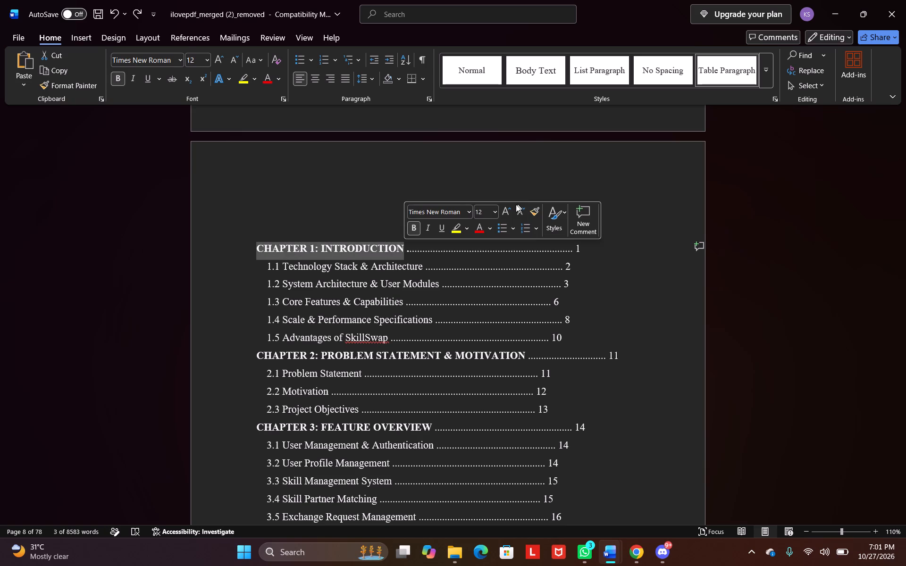
{"action": "left_click", "coordinate": [495, 211]}
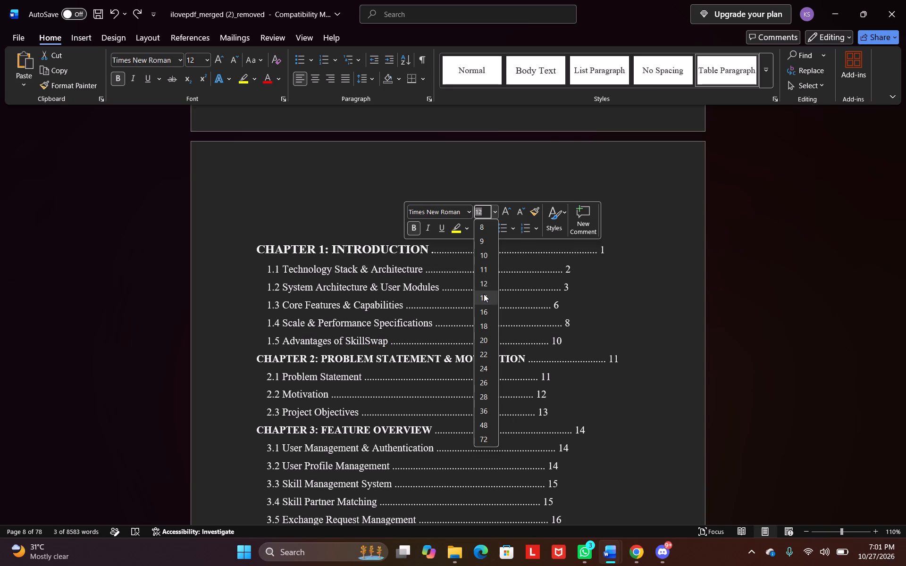
{"action": "left_click", "coordinate": [484, 294]}
{"action": "left_click", "coordinate": [341, 238]}
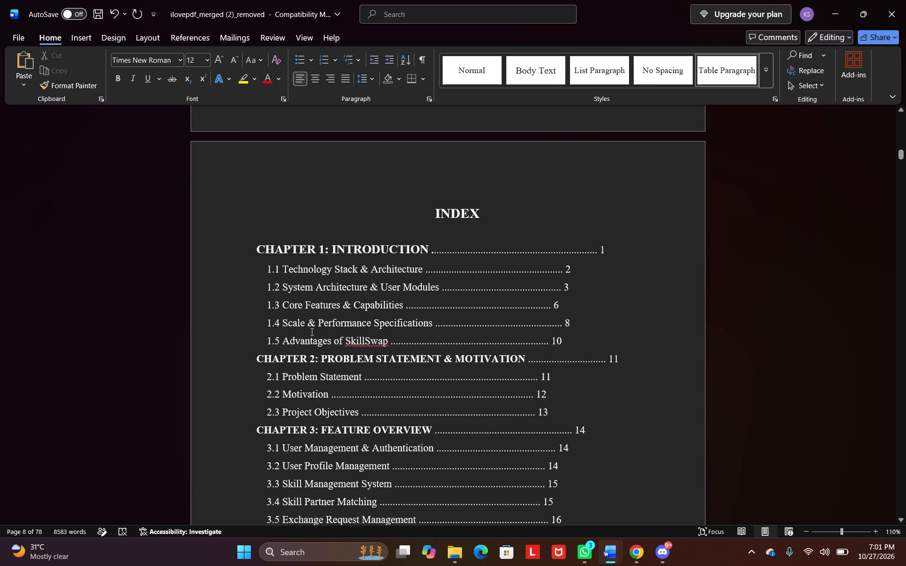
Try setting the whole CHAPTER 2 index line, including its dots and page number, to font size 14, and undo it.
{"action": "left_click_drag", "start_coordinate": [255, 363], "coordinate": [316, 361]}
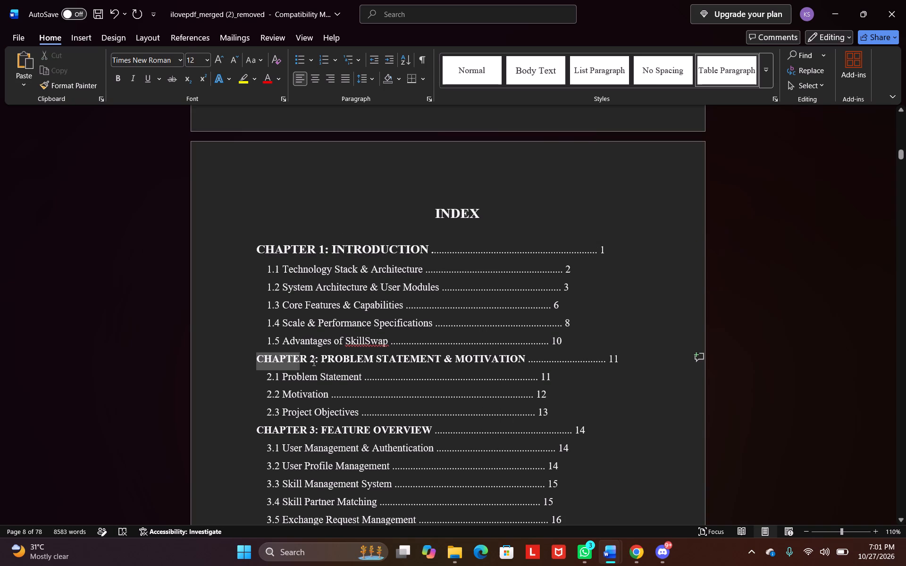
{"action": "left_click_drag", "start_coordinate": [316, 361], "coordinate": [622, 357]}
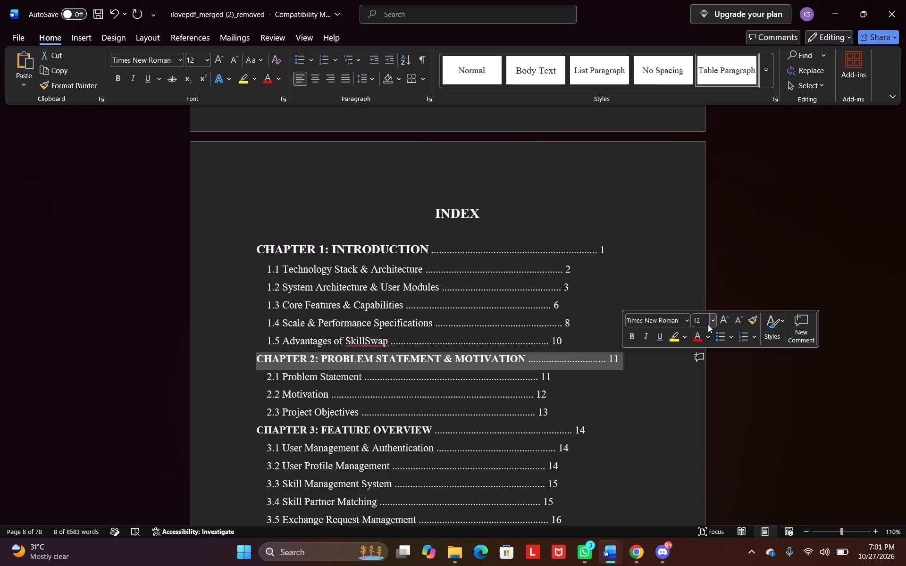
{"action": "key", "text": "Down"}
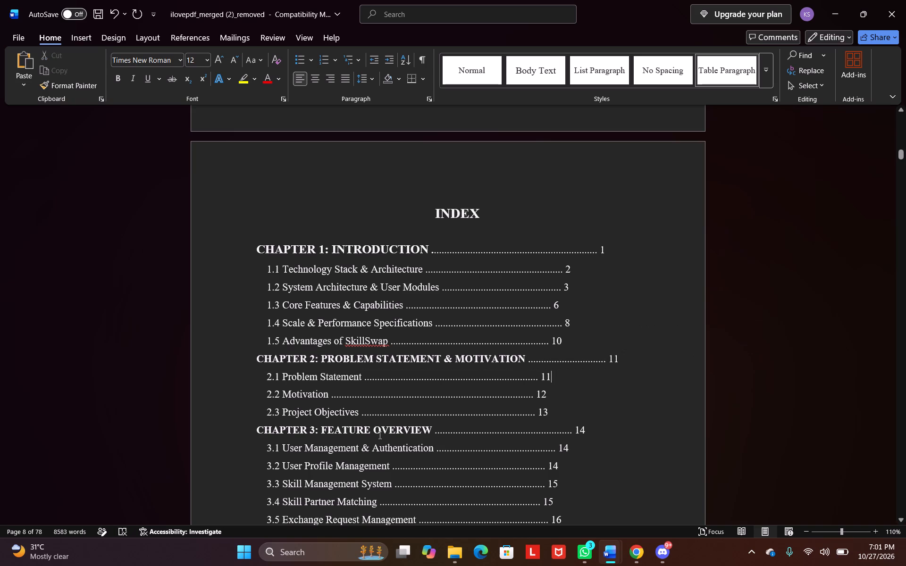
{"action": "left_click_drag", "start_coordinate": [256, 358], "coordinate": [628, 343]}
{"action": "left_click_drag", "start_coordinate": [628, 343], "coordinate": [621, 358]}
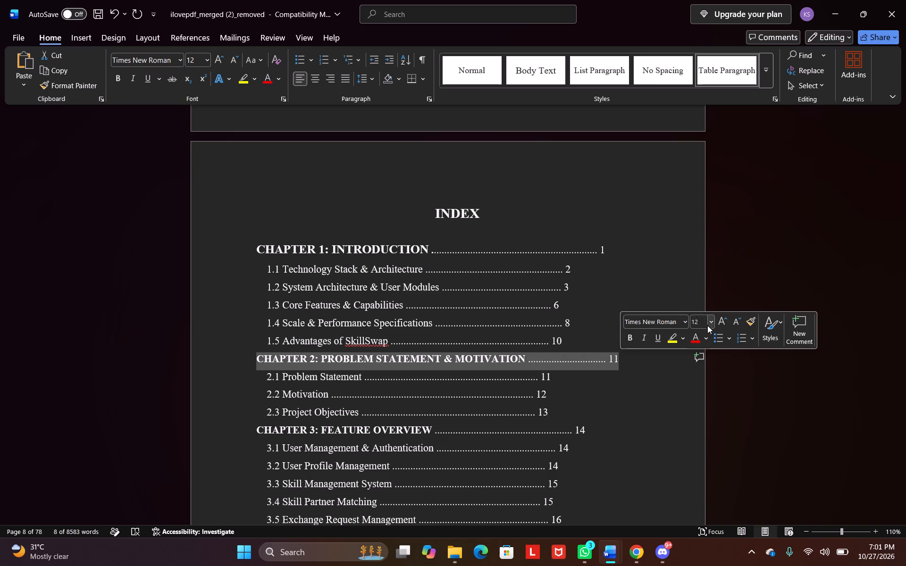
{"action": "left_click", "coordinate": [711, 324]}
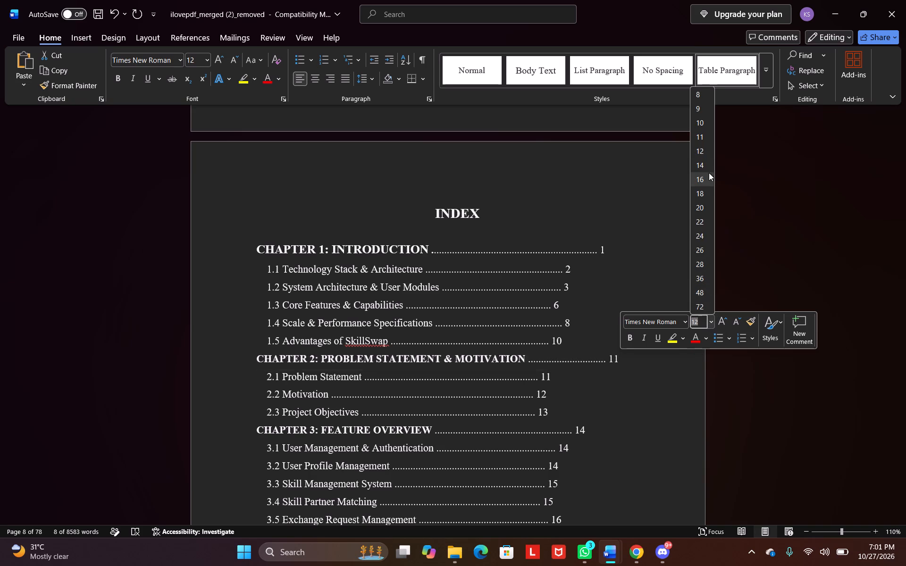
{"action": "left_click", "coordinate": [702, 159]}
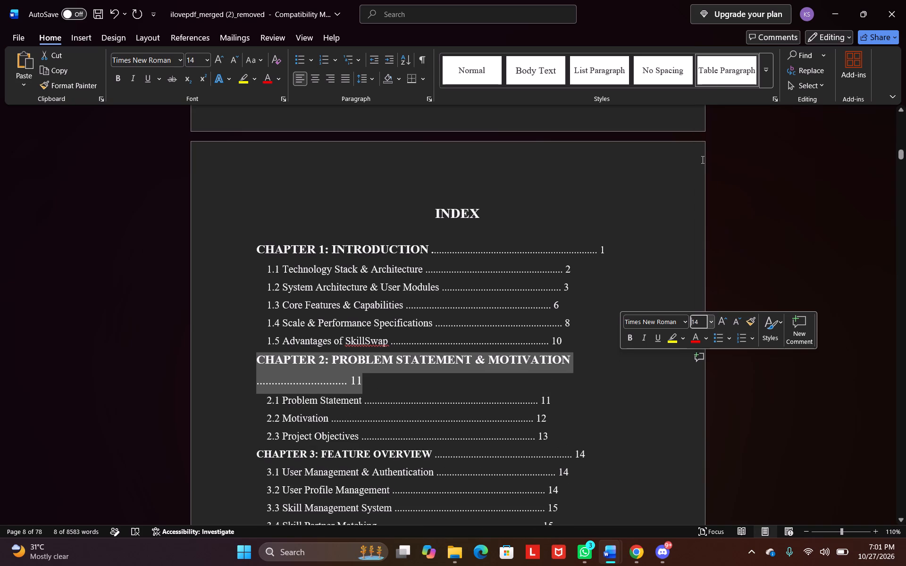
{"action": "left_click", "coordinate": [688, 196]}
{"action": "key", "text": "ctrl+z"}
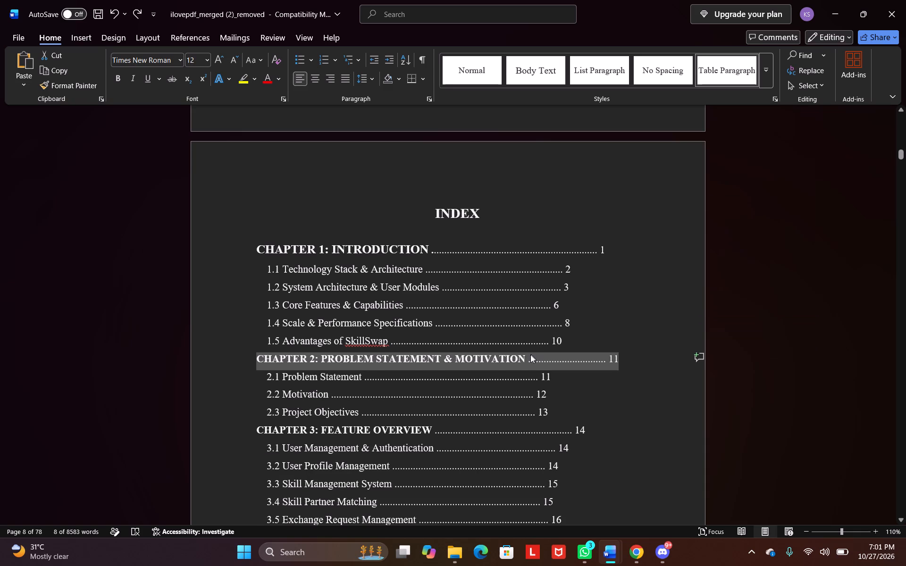
Set only the title text "CHAPTER 2: PROBLEM STATEMENT & MOTIVATION" in the INDEX list to font size 14.
{"action": "left_click", "coordinate": [527, 358]}
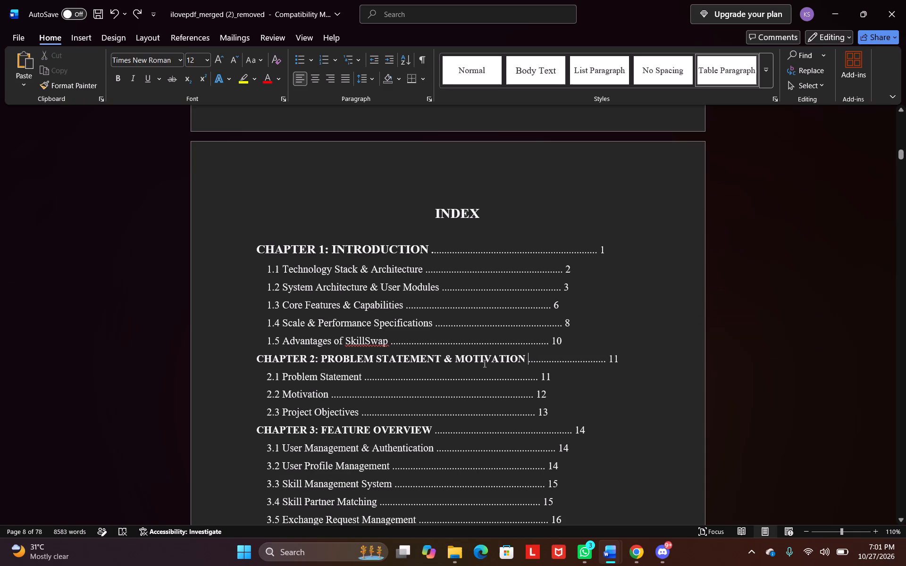
{"action": "left_click_drag", "start_coordinate": [257, 359], "coordinate": [427, 353]}
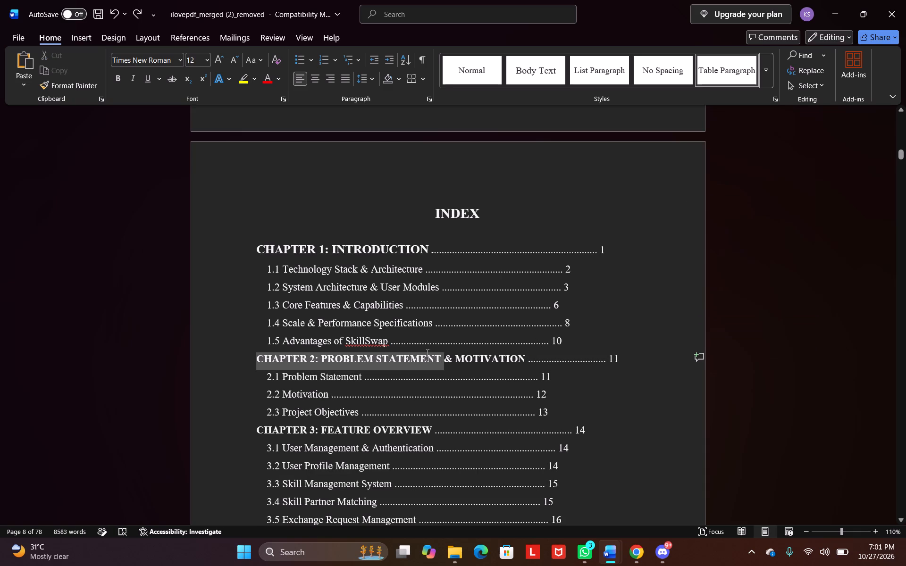
{"action": "left_click_drag", "start_coordinate": [427, 353], "coordinate": [519, 358]}
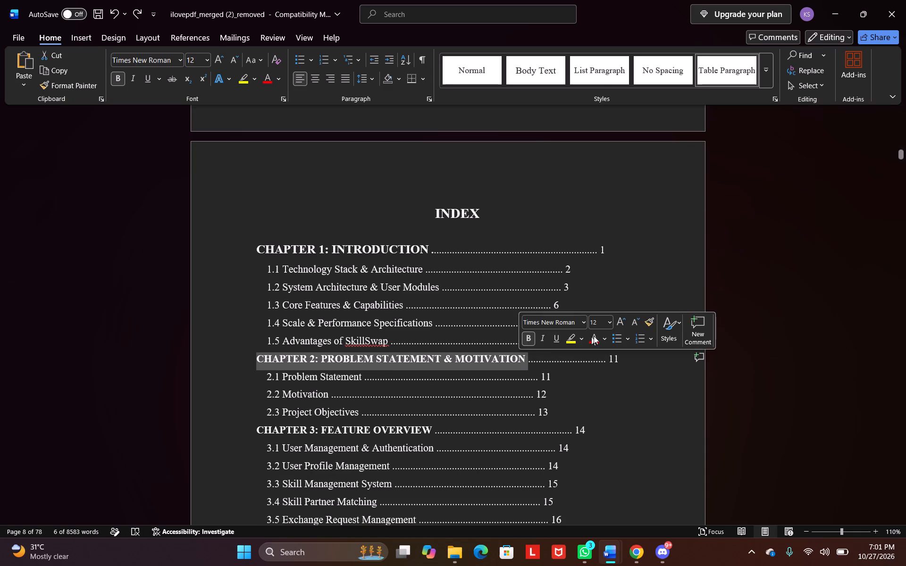
{"action": "left_click", "coordinate": [612, 326]}
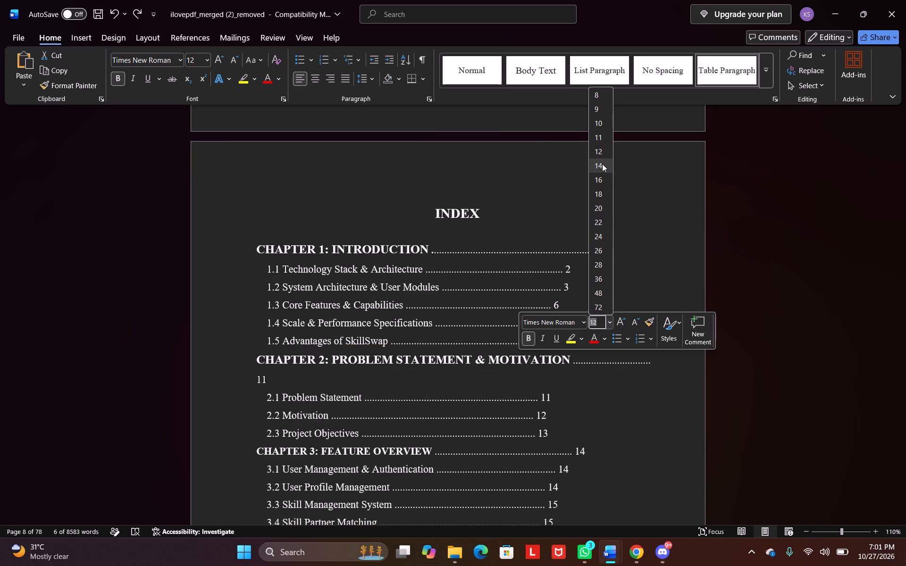
{"action": "left_click", "coordinate": [602, 164]}
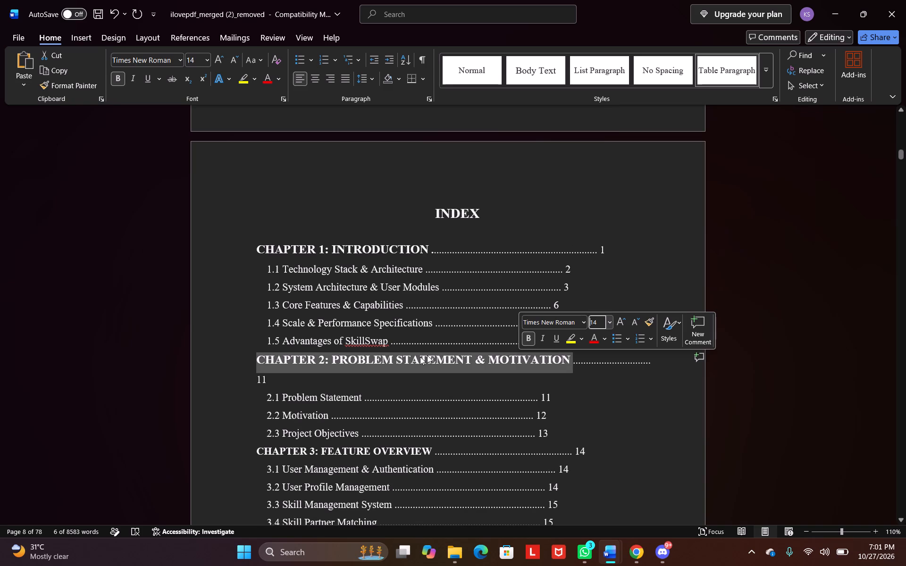
Shorten the CHAPTER 2 entry's dotted leader by 14 dots so its page number fits on the same line.
{"action": "left_click", "coordinate": [637, 366]}
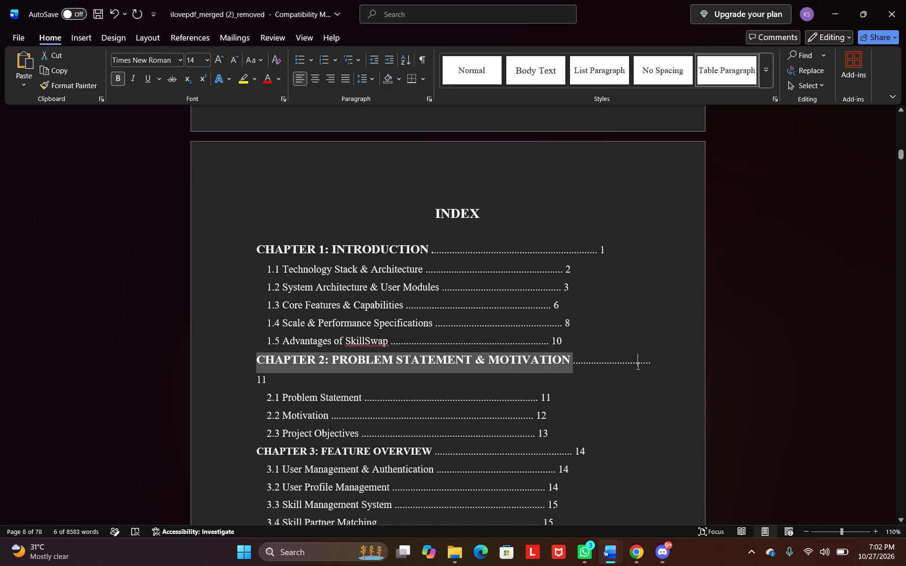
{"action": "key", "text": "BackSpace"}
{"action": "key", "text": "BackSpace"}
{"action": "key", "text": "BackSpace"}
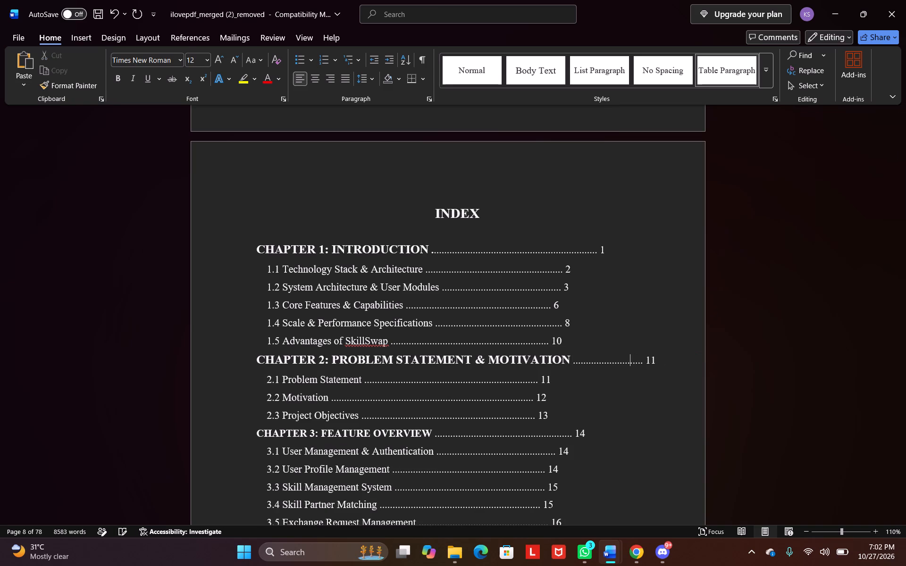
{"action": "key", "text": "BackSpace"}
{"action": "key", "text": "BackSpace"}
{"action": "key", "text": "BackSpace"}
{"action": "key", "text": "BackSpace"}
{"action": "key", "text": "BackSpace"}
{"action": "key", "text": "BackSpace"}
{"action": "key", "text": "BackSpace"}
{"action": "key", "text": "BackSpace"}
{"action": "key", "text": "BackSpace"}
{"action": "key", "text": "BackSpace"}
{"action": "key", "text": "BackSpace"}
Insert a blank line between the 2.3 Project Objectives entry and the CHAPTER 3: FEATURE OVERVIEW entry.
{"action": "scroll", "coordinate": [570, 407], "scroll_direction": "down", "scroll_amount": 1}
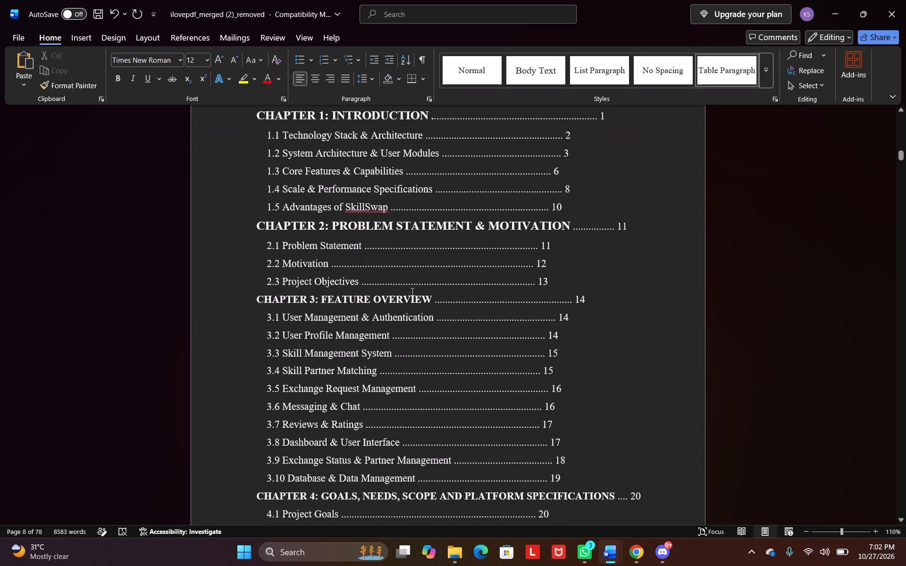
{"action": "left_click", "coordinate": [275, 289]}
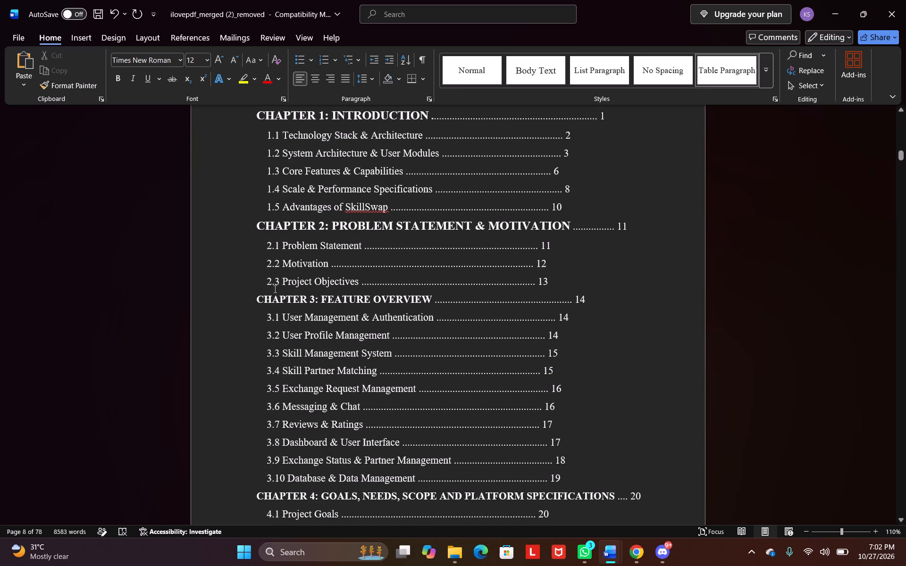
{"action": "left_click", "coordinate": [262, 285]}
{"action": "left_click", "coordinate": [253, 300]}
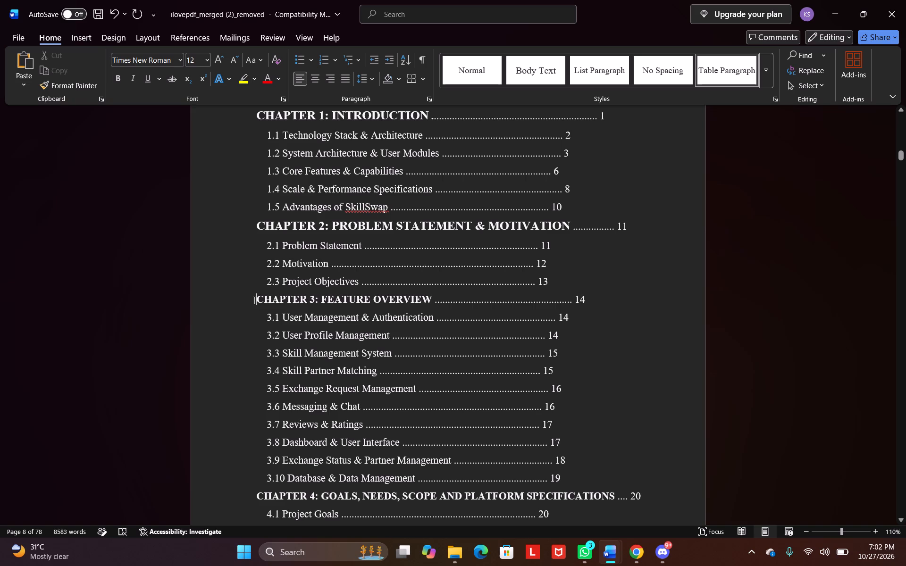
{"action": "key", "text": "Return"}
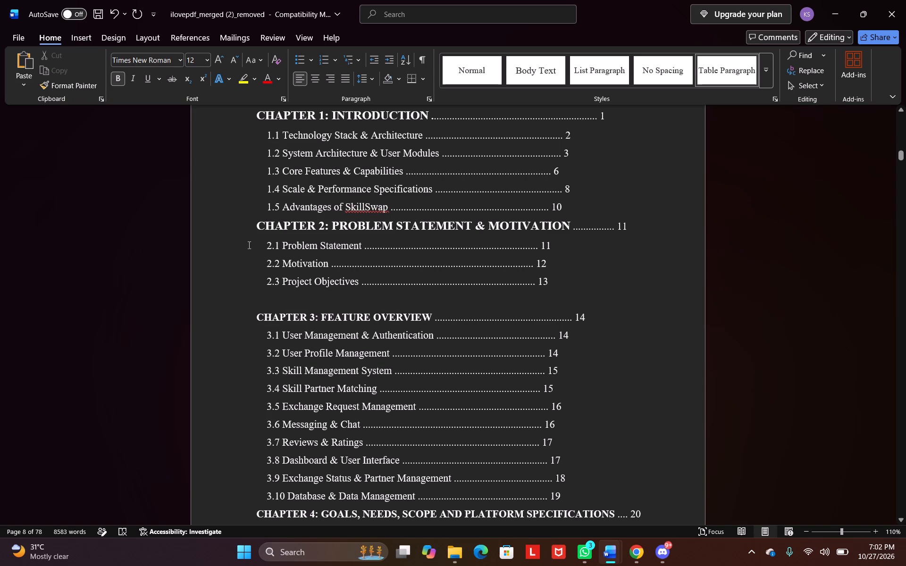
Insert a blank line between the 1.5 Advantages of SkillSwap entry and the CHAPTER 2 entry in the INDEX list.
{"action": "left_click", "coordinate": [252, 229]}
{"action": "key", "text": "Return"}
Set only the title text "CHAPTER 3: FEATURE OVERVIEW" in the INDEX list to font size 14.
{"action": "scroll", "coordinate": [287, 228], "scroll_direction": "down", "scroll_amount": 1}
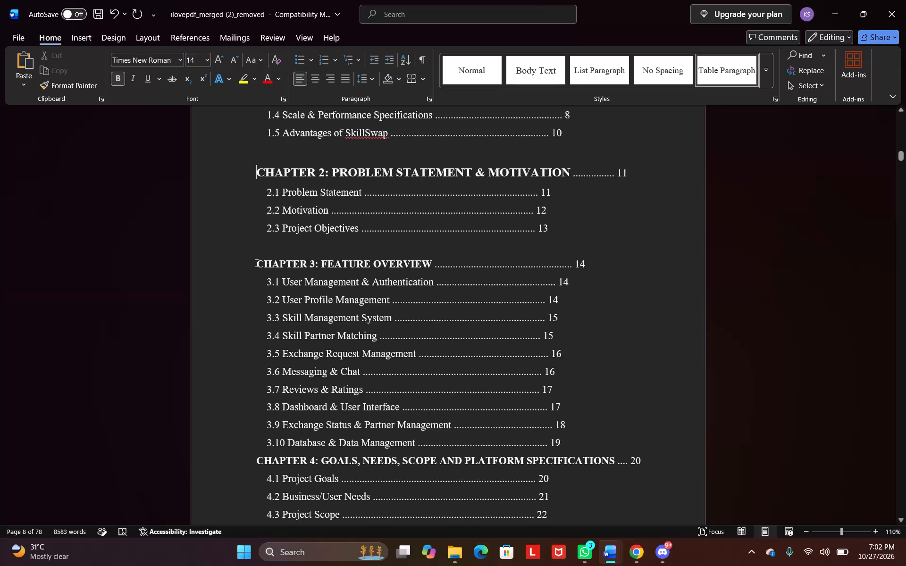
{"action": "left_click_drag", "start_coordinate": [256, 263], "coordinate": [349, 277]}
{"action": "left_click_drag", "start_coordinate": [349, 277], "coordinate": [319, 272]}
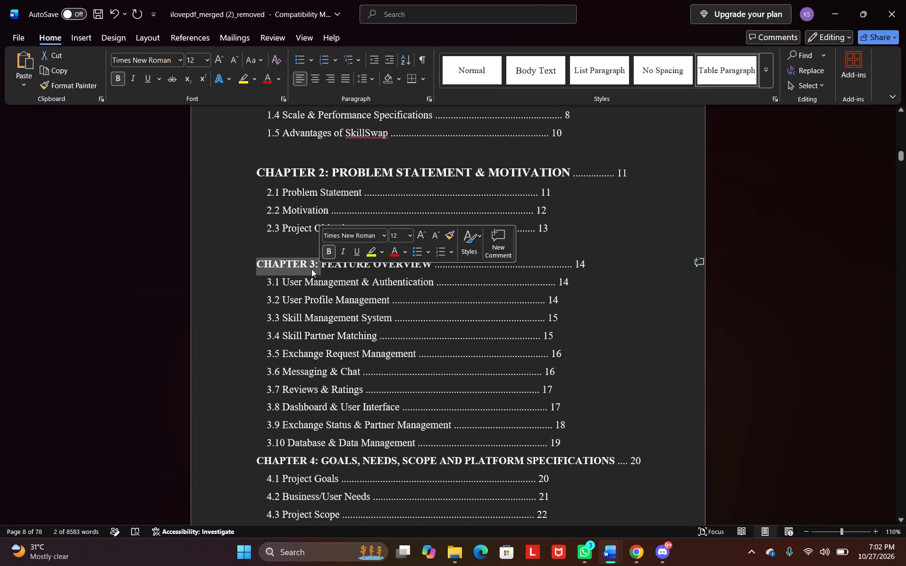
{"action": "left_click", "coordinate": [258, 264]}
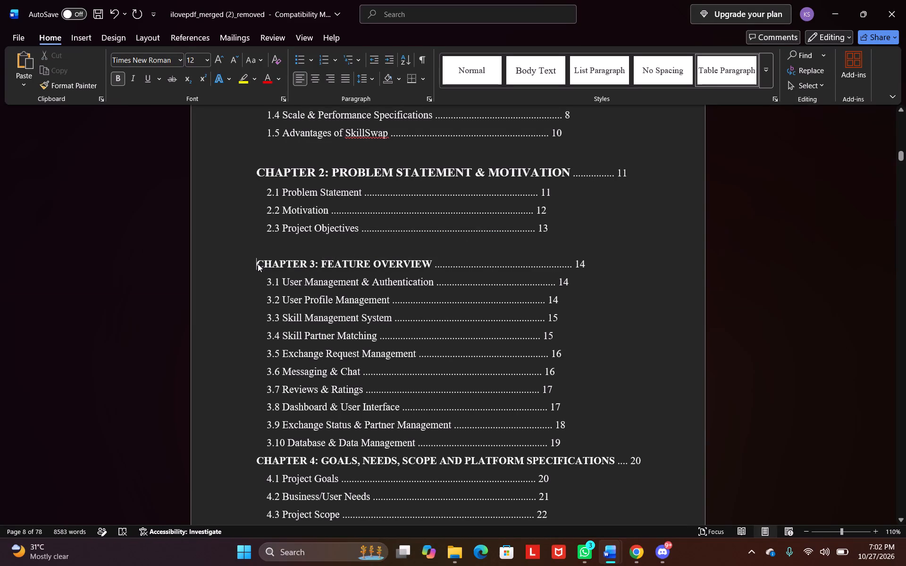
{"action": "left_click_drag", "start_coordinate": [258, 264], "coordinate": [428, 259]}
{"action": "left_click", "coordinate": [519, 222]}
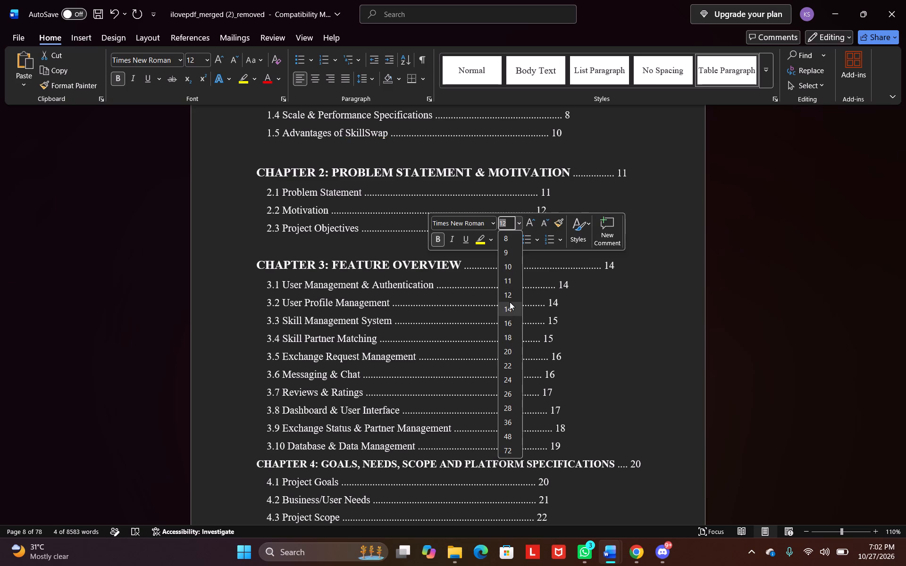
{"action": "left_click", "coordinate": [510, 302]}
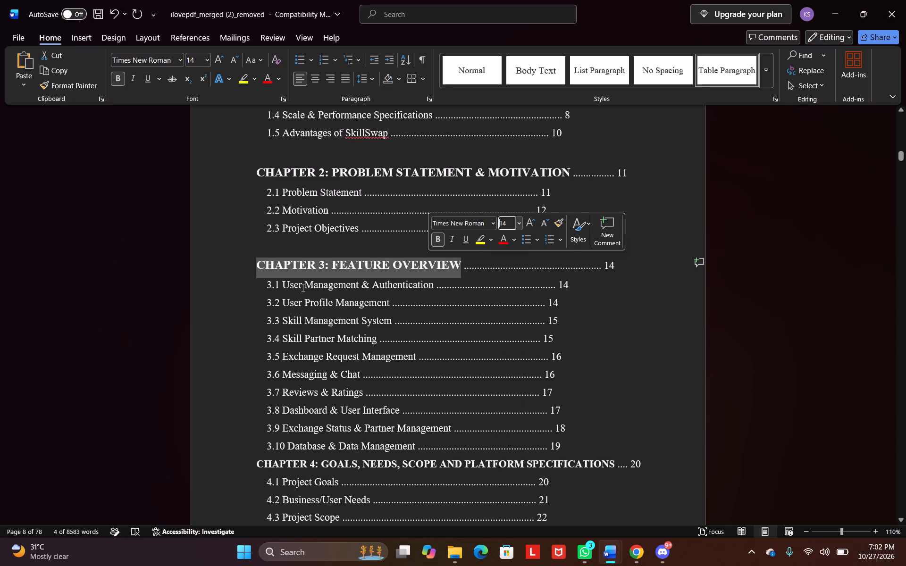
Set the INDEX title text "CHAPTER 4: GOALS, NEEDS, SCOPE AND PLATFORM SPECIFICATIONS" to font size 14.
{"action": "scroll", "coordinate": [295, 346], "scroll_direction": "down", "scroll_amount": 1}
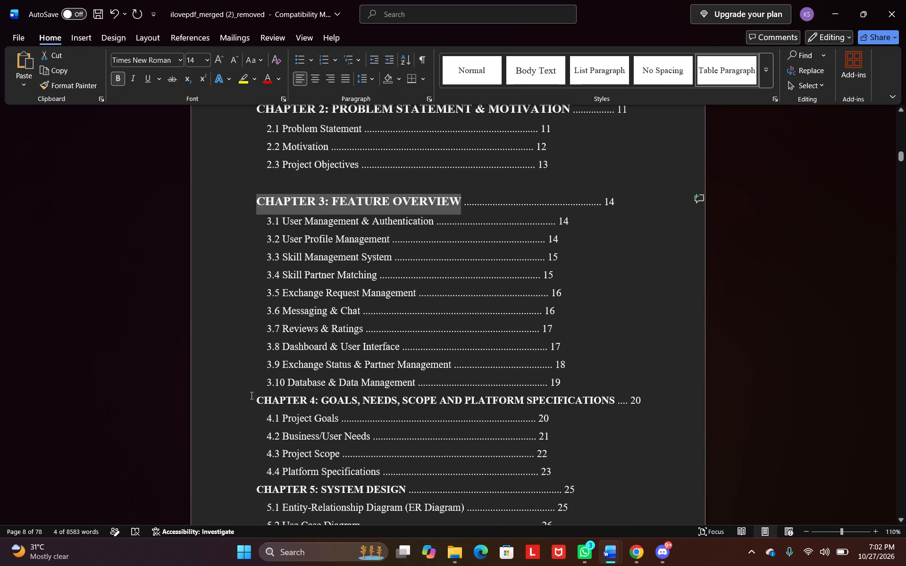
{"action": "left_click_drag", "start_coordinate": [255, 399], "coordinate": [376, 390]}
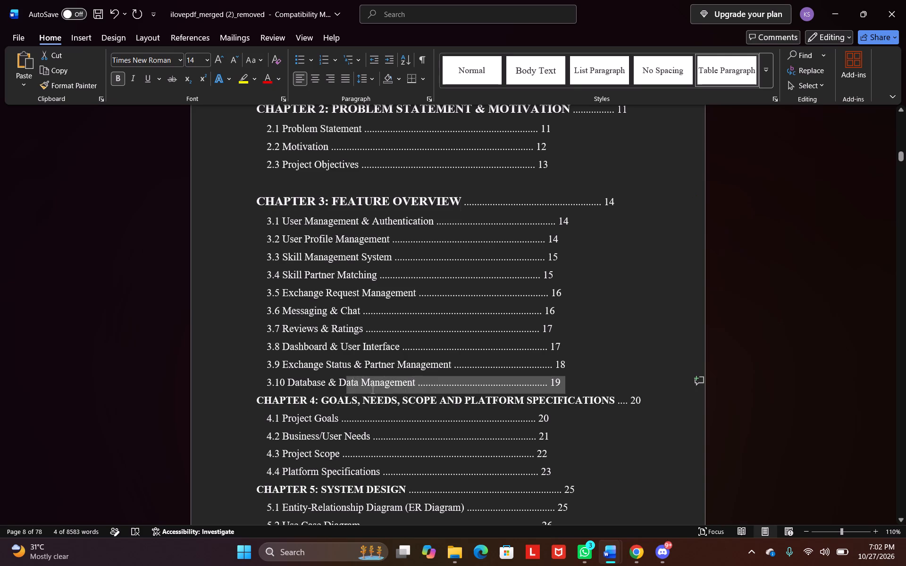
{"action": "left_click_drag", "start_coordinate": [376, 390], "coordinate": [562, 394]}
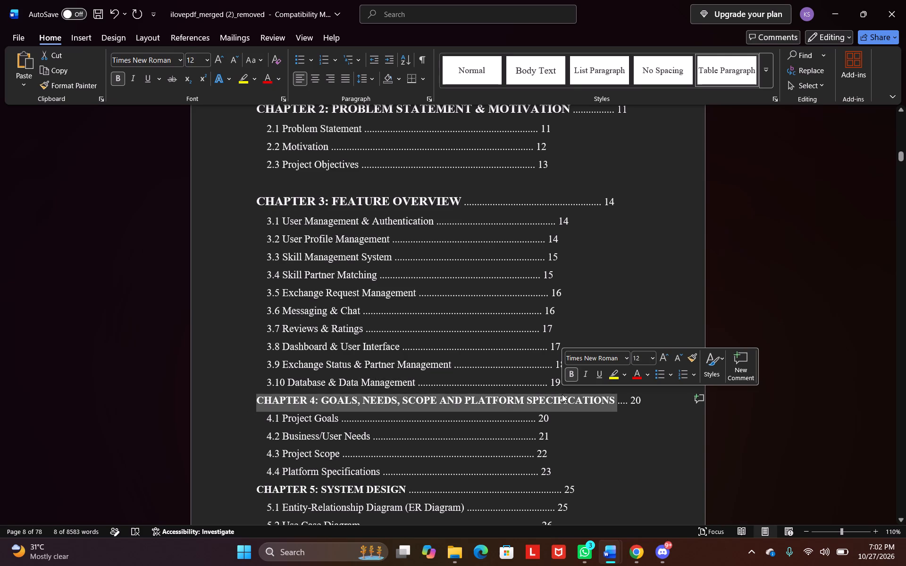
{"action": "left_click", "coordinate": [650, 356]}
{"action": "left_click", "coordinate": [644, 195]}
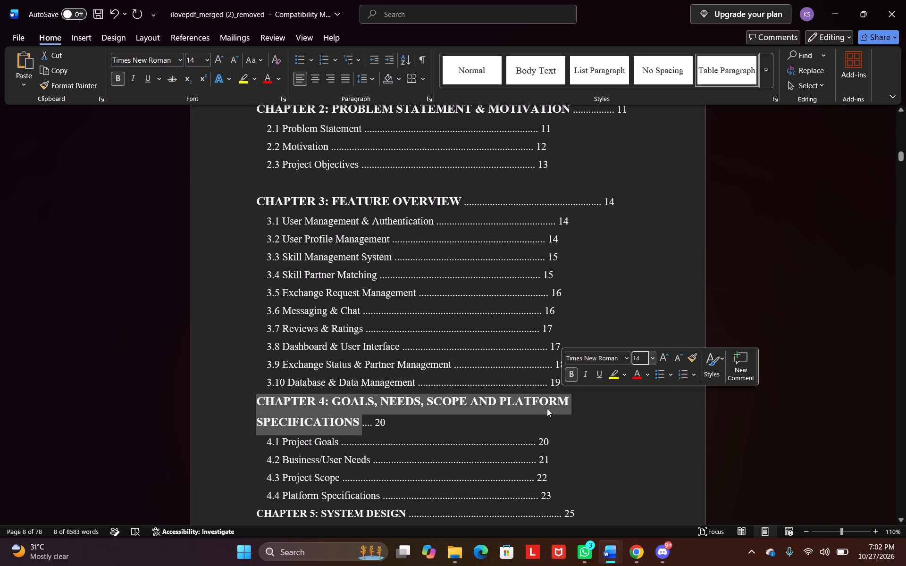
Set only the title text "CHAPTER 5: SYSTEM DESIGN" in the INDEX list to font size 14.
{"action": "scroll", "coordinate": [547, 408], "scroll_direction": "down", "scroll_amount": 2}
{"action": "left_click", "coordinate": [641, 386]}
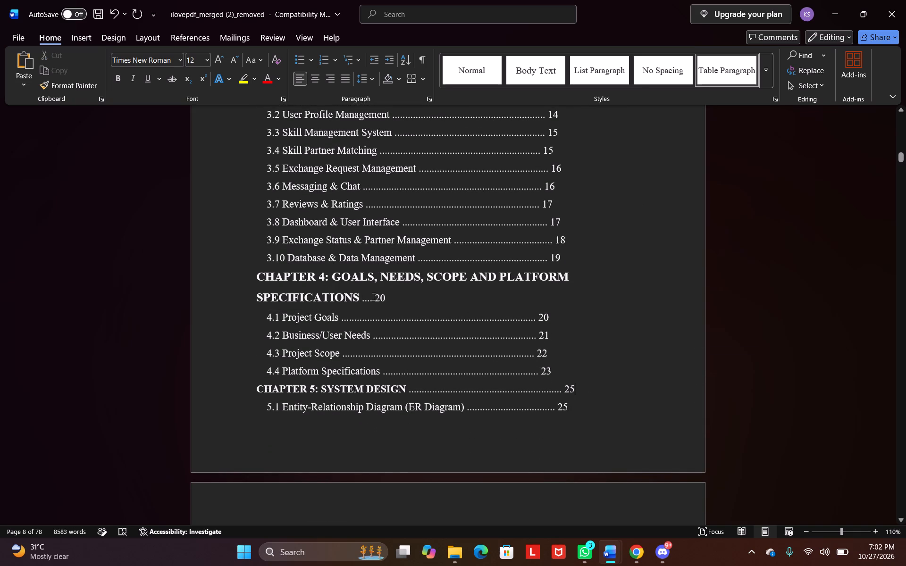
{"action": "left_click", "coordinate": [389, 296]}
{"action": "left_click", "coordinate": [264, 316]}
{"action": "left_click_drag", "start_coordinate": [257, 388], "coordinate": [405, 389]}
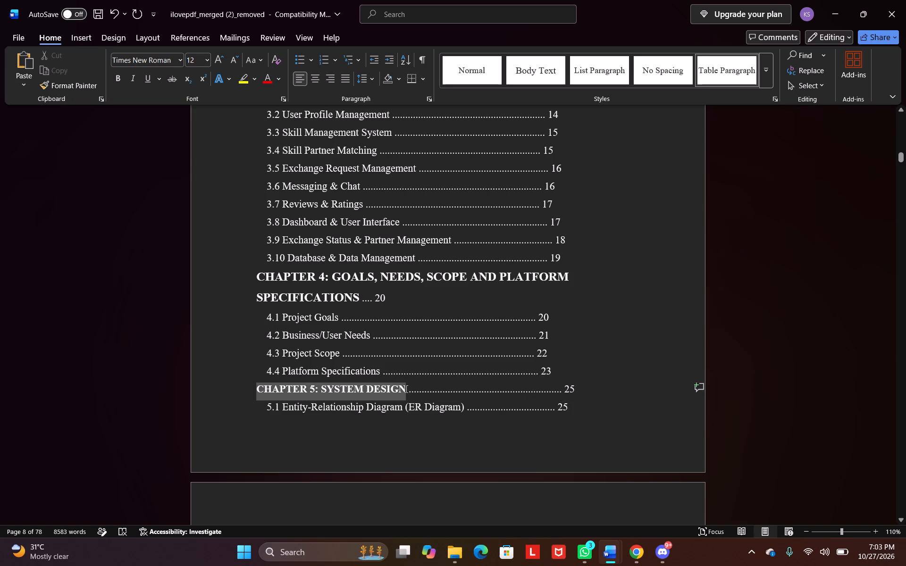
{"action": "left_click_drag", "start_coordinate": [405, 389], "coordinate": [406, 388]}
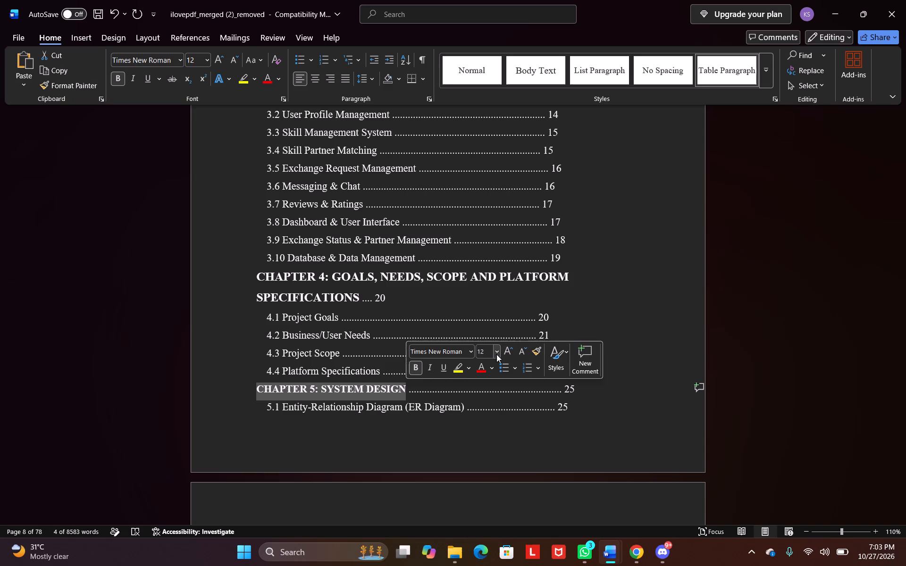
{"action": "left_click", "coordinate": [497, 354]}
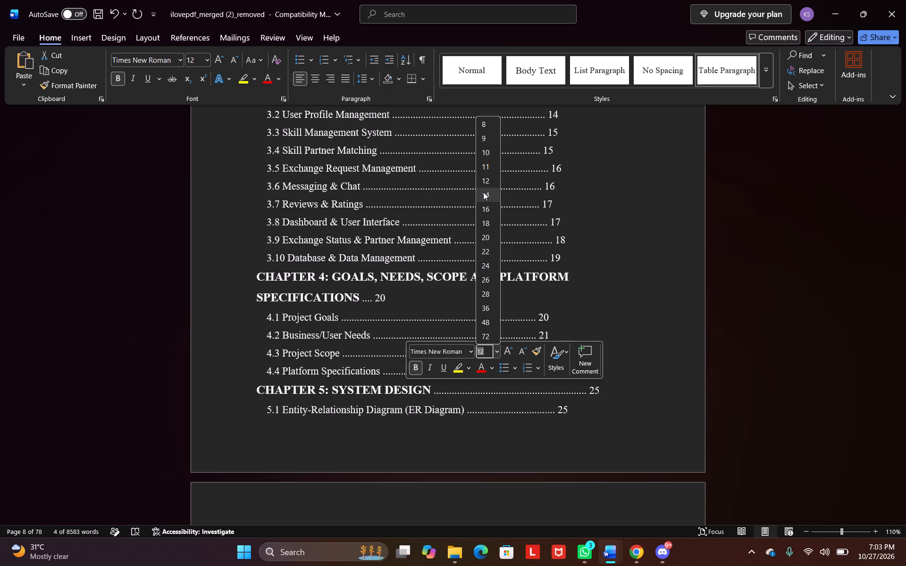
{"action": "left_click", "coordinate": [483, 192]}
Insert a page break before the CHAPTER 5: SYSTEM DESIGN entry so it starts on a new page.
{"action": "scroll", "coordinate": [402, 440], "scroll_direction": "down", "scroll_amount": 1}
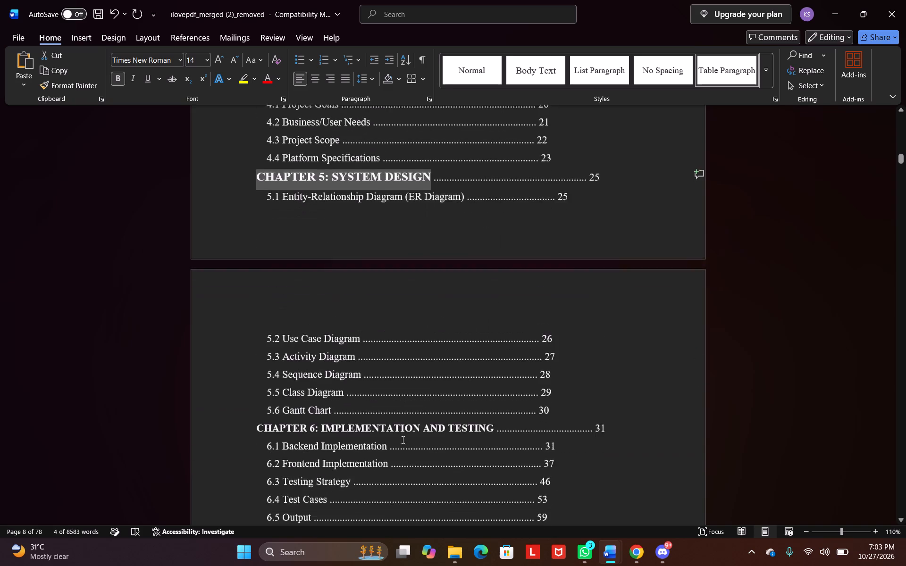
{"action": "scroll", "coordinate": [402, 440], "scroll_direction": "down", "scroll_amount": 1}
{"action": "scroll", "coordinate": [402, 440], "scroll_direction": "up", "scroll_amount": 2}
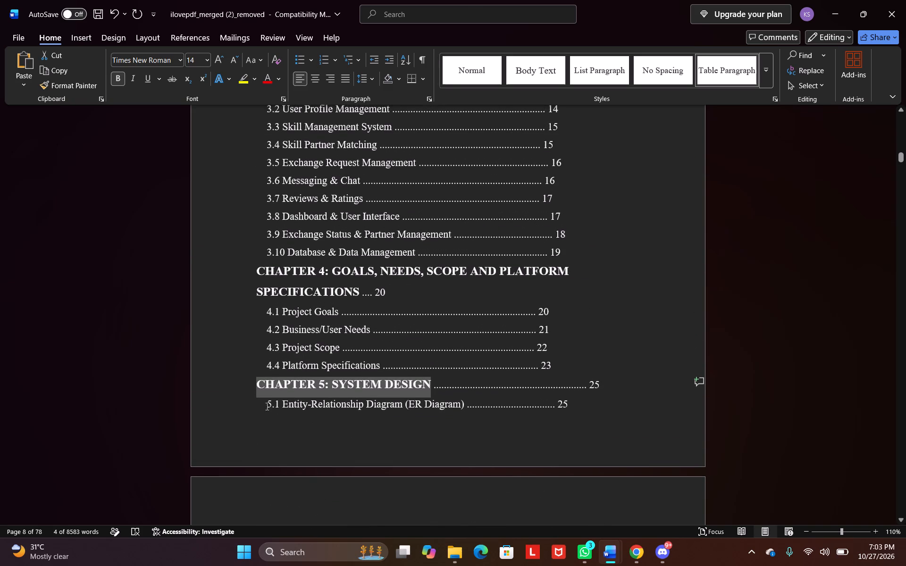
{"action": "left_click", "coordinate": [255, 382]}
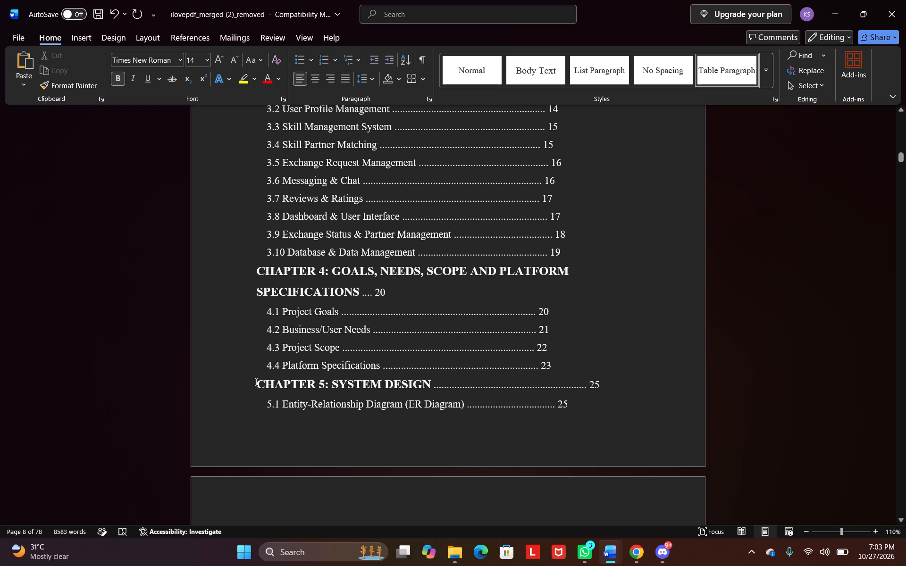
{"action": "key", "text": "ctrl+Return"}
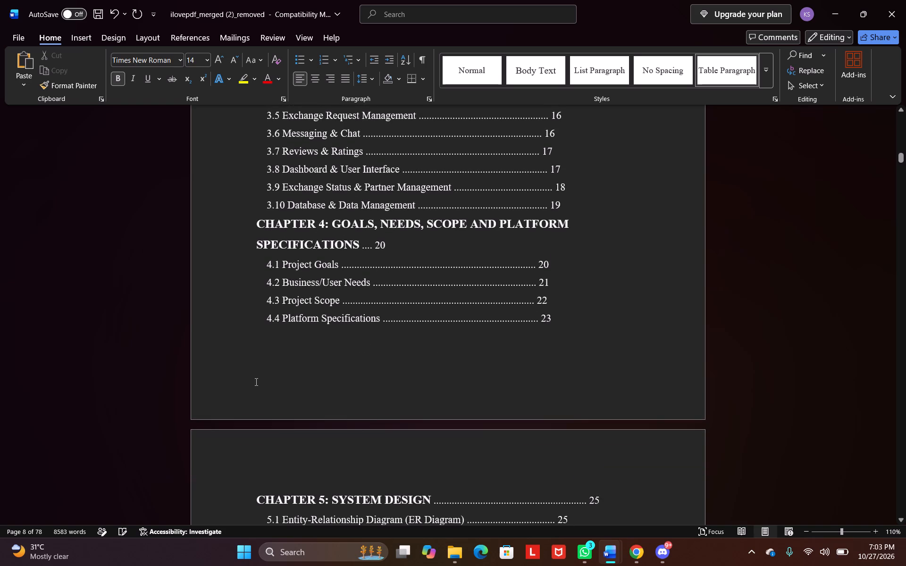
Set only the title text "CHAPTER 6: IMPLEMENTATION AND TESTING" in the INDEX list to font size 14.
{"action": "scroll", "coordinate": [312, 369], "scroll_direction": "down", "scroll_amount": 1}
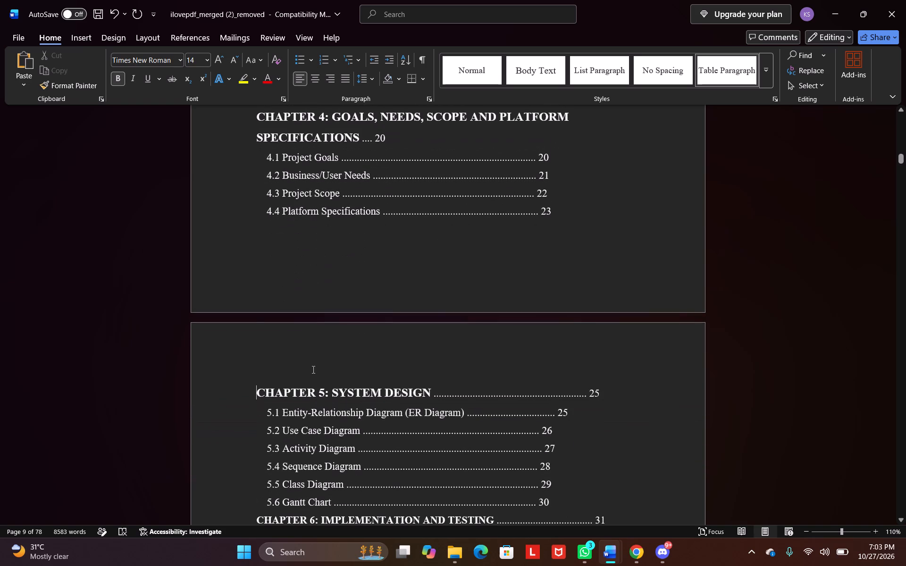
{"action": "scroll", "coordinate": [300, 414], "scroll_direction": "down", "scroll_amount": 1}
{"action": "scroll", "coordinate": [300, 414], "scroll_direction": "up", "scroll_amount": 2}
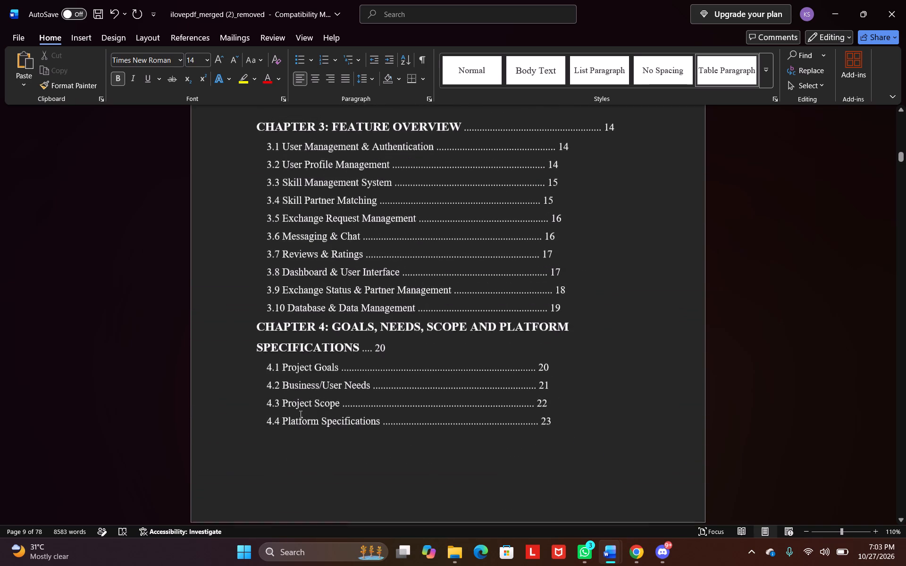
{"action": "scroll", "coordinate": [389, 345], "scroll_direction": "down", "scroll_amount": 1}
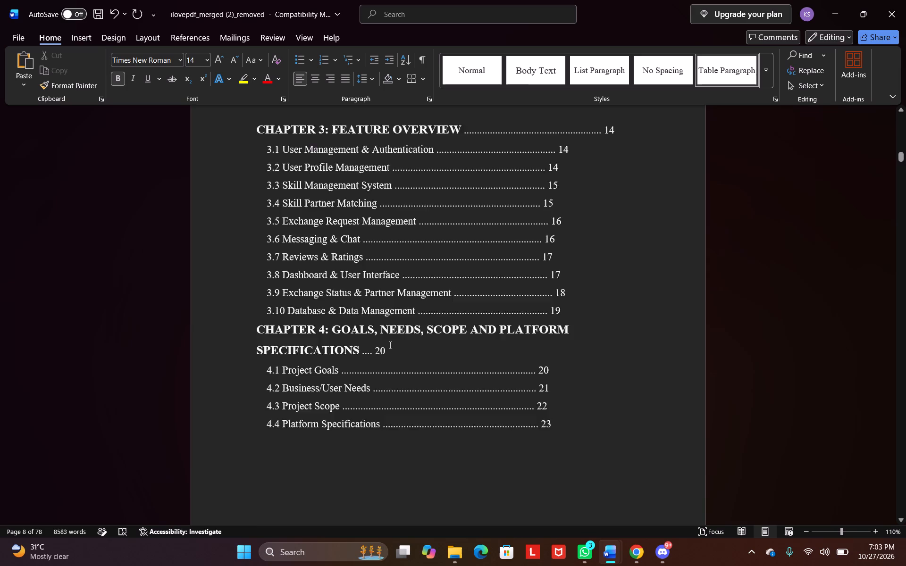
{"action": "scroll", "coordinate": [389, 345], "scroll_direction": "down", "scroll_amount": 2}
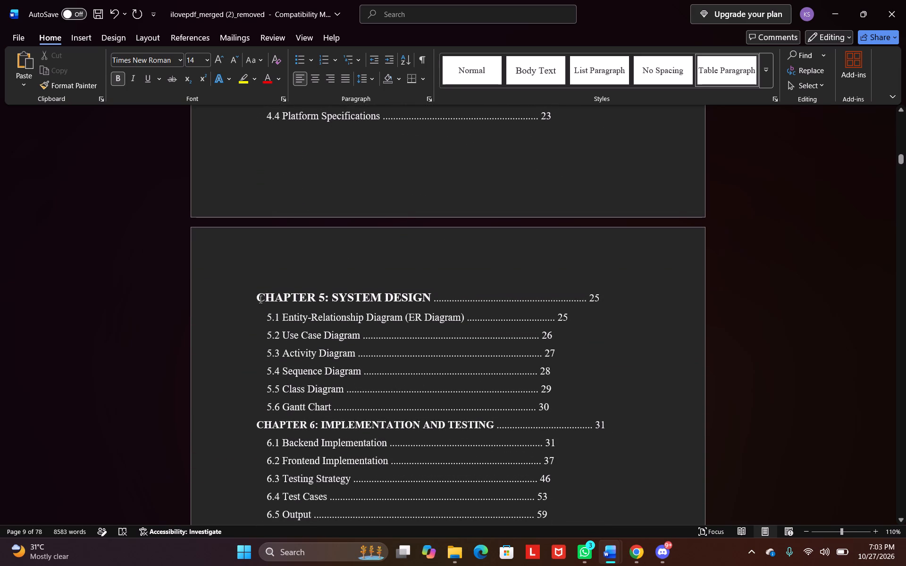
{"action": "left_click_drag", "start_coordinate": [257, 299], "coordinate": [428, 290]}
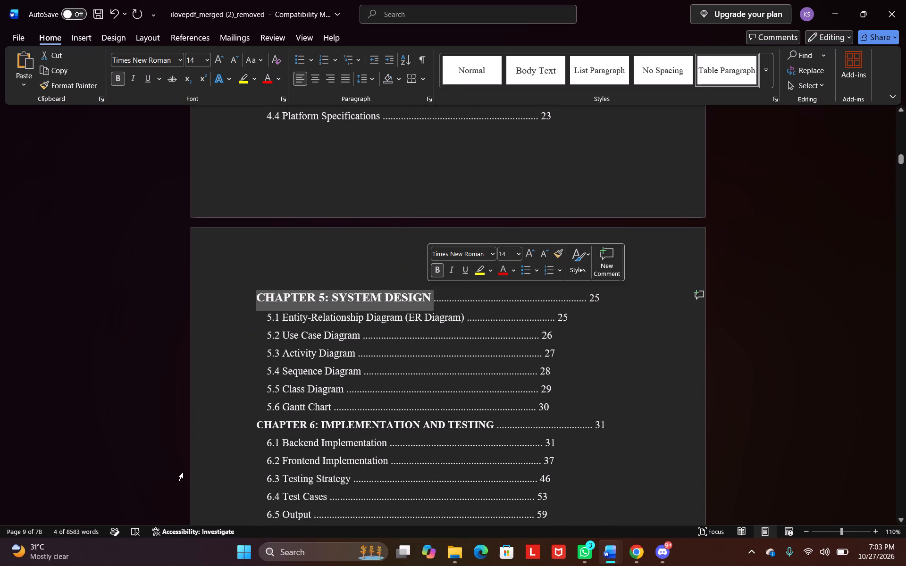
{"action": "left_click_drag", "start_coordinate": [260, 429], "coordinate": [428, 416]}
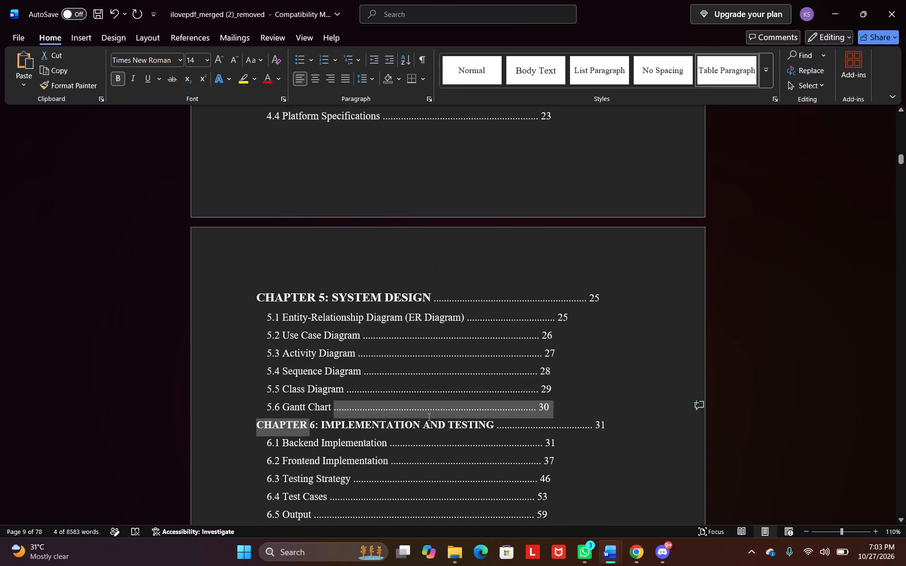
{"action": "left_click_drag", "start_coordinate": [428, 416], "coordinate": [478, 433]}
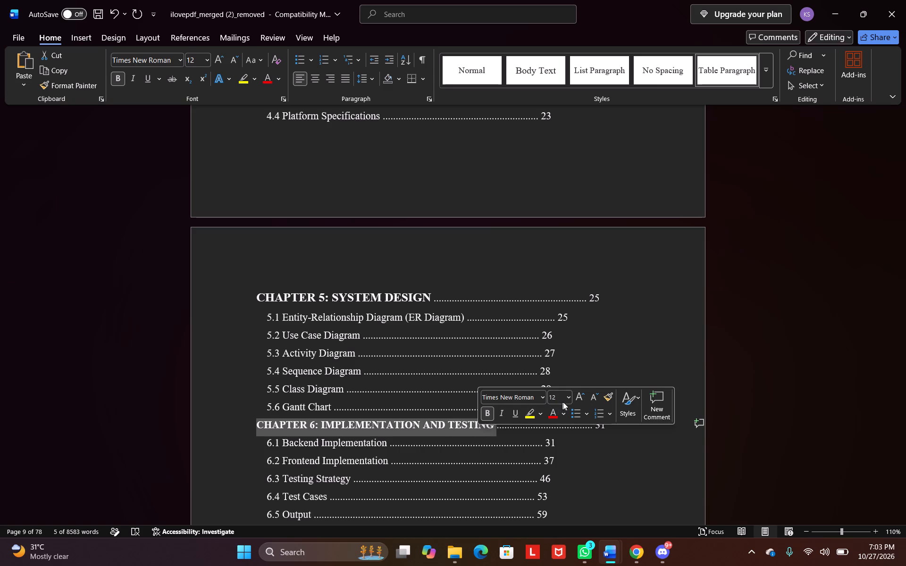
{"action": "left_click", "coordinate": [570, 398]}
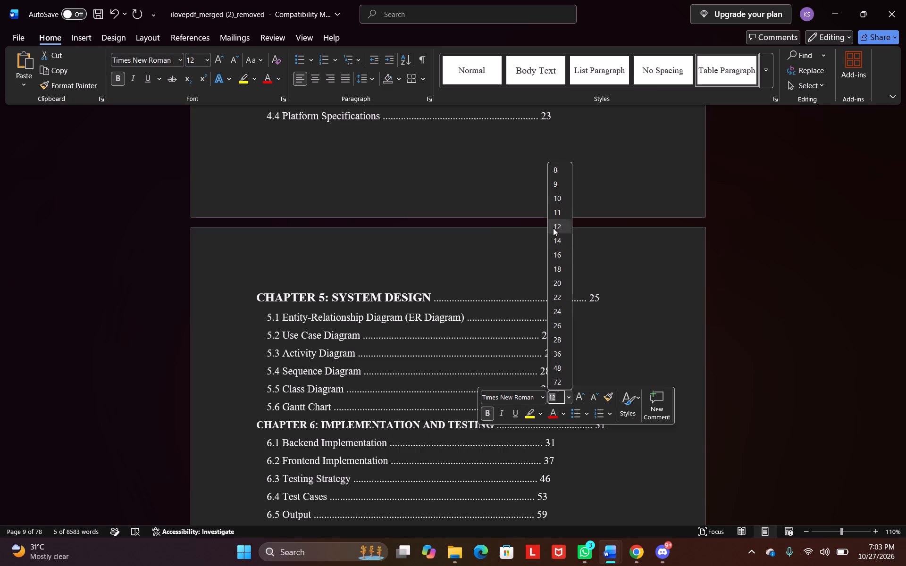
{"action": "left_click", "coordinate": [552, 242]}
Set only the title text "CHAPTER 7: CHALLENGES AND FUTURE SCOPE" in the INDEX list to font size 14.
{"action": "scroll", "coordinate": [443, 354], "scroll_direction": "down", "scroll_amount": 1}
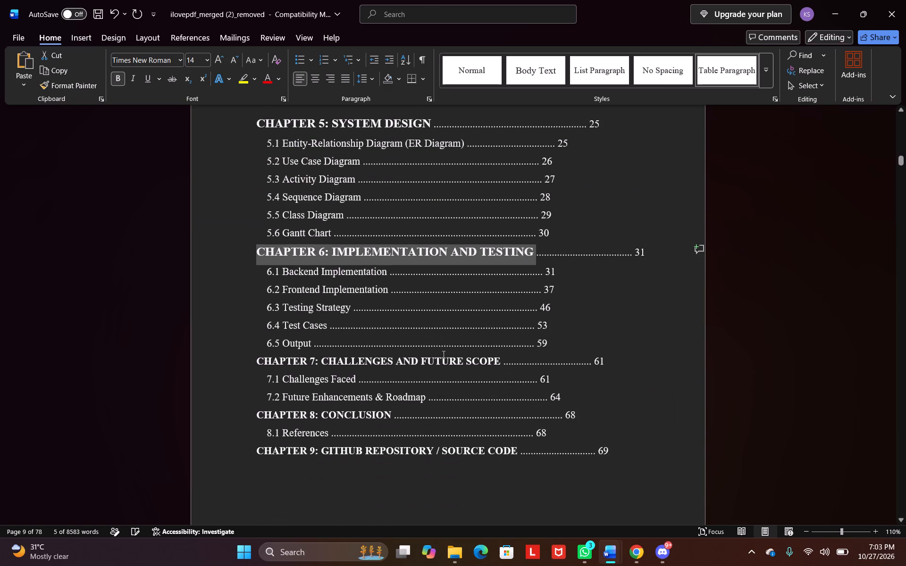
{"action": "left_click_drag", "start_coordinate": [255, 355], "coordinate": [387, 348]}
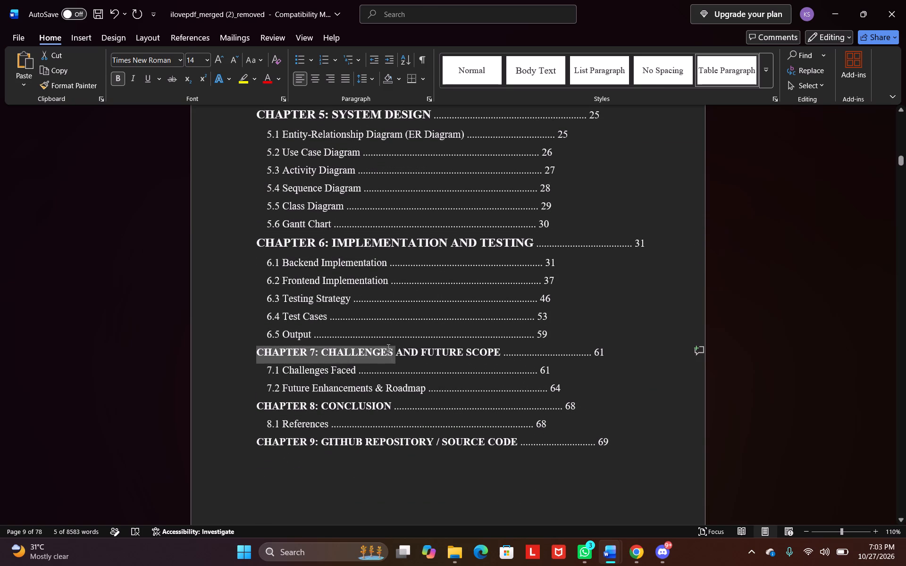
{"action": "left_click_drag", "start_coordinate": [387, 348], "coordinate": [496, 354]}
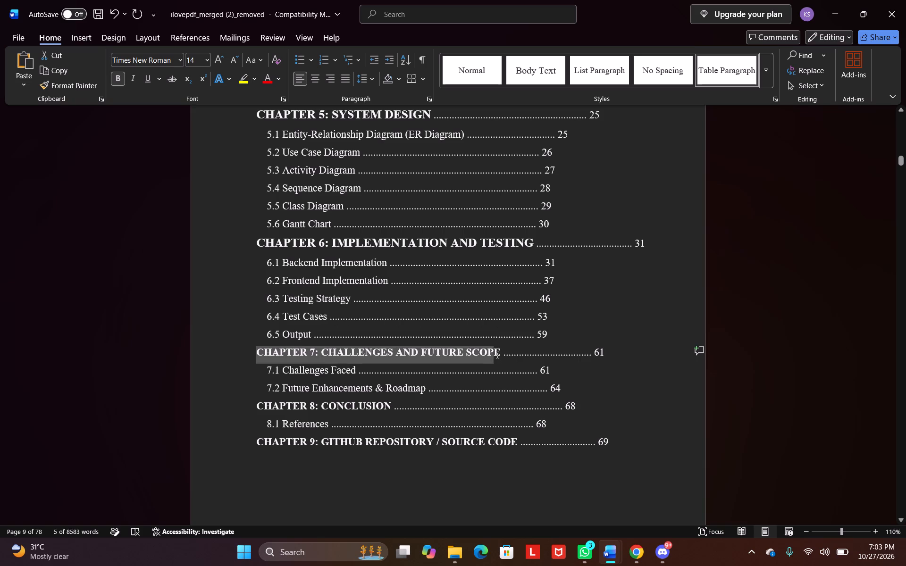
{"action": "left_click_drag", "start_coordinate": [496, 354], "coordinate": [501, 353]}
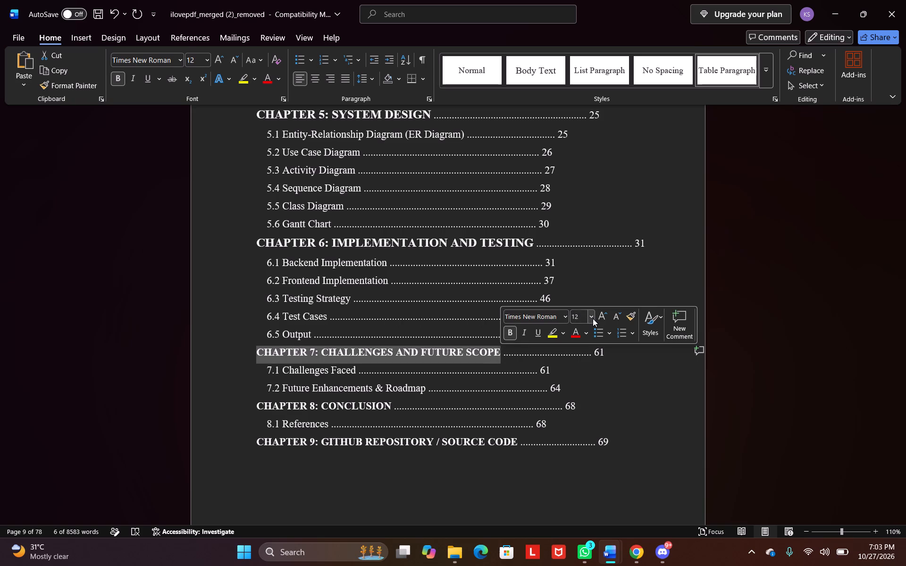
{"action": "left_click", "coordinate": [593, 318]}
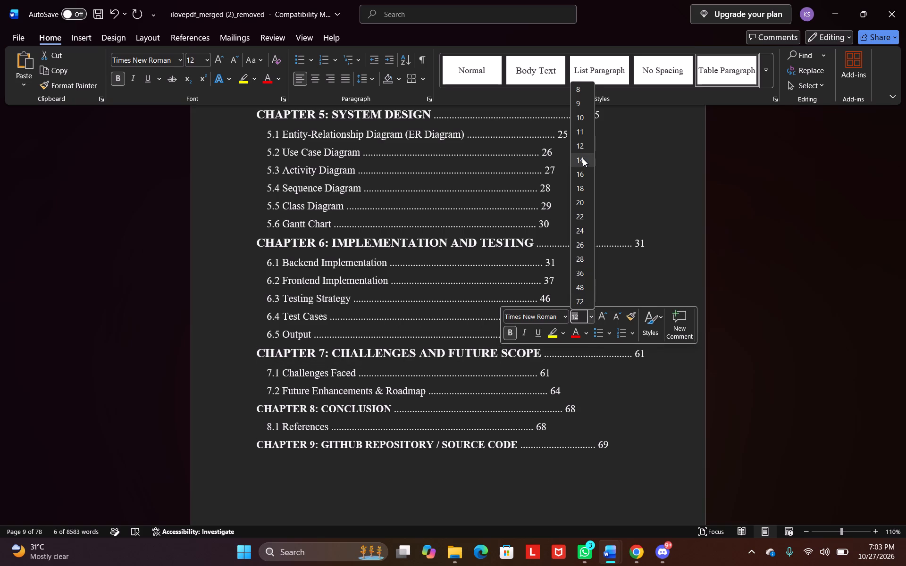
{"action": "left_click", "coordinate": [583, 158]}
Set only the title text "CHAPTER 8: CONCLUSION" in the INDEX list to font size 14.
{"action": "scroll", "coordinate": [328, 440], "scroll_direction": "down", "scroll_amount": 1}
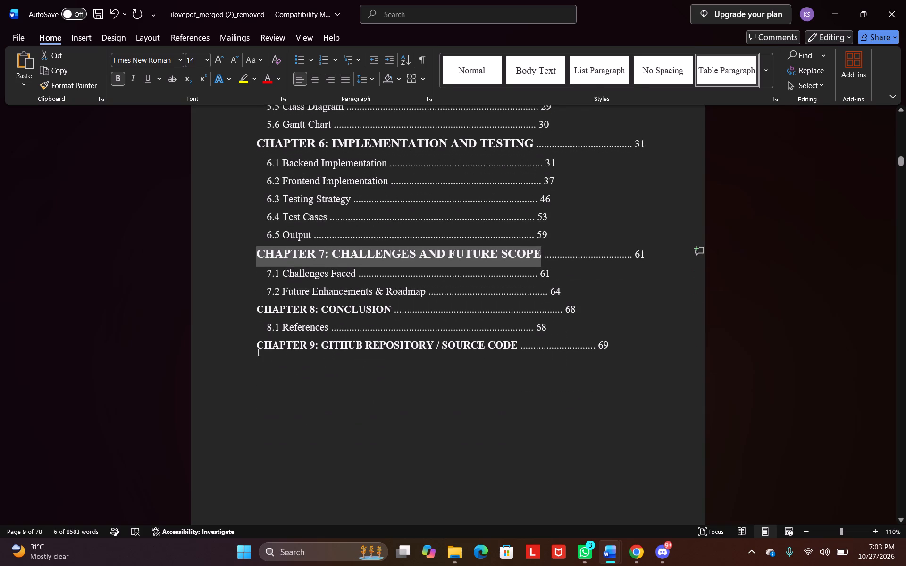
{"action": "left_click", "coordinate": [256, 348]}
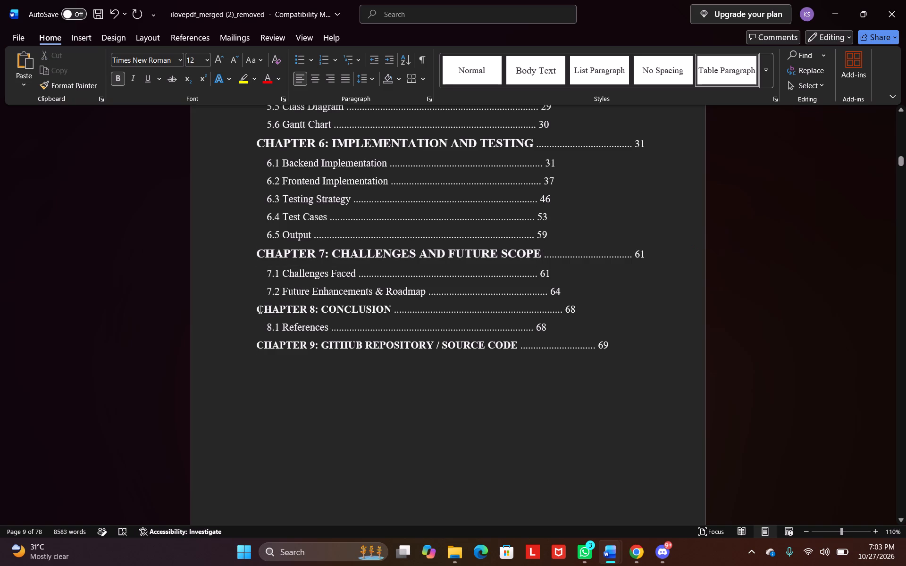
{"action": "left_click_drag", "start_coordinate": [256, 308], "coordinate": [405, 302]}
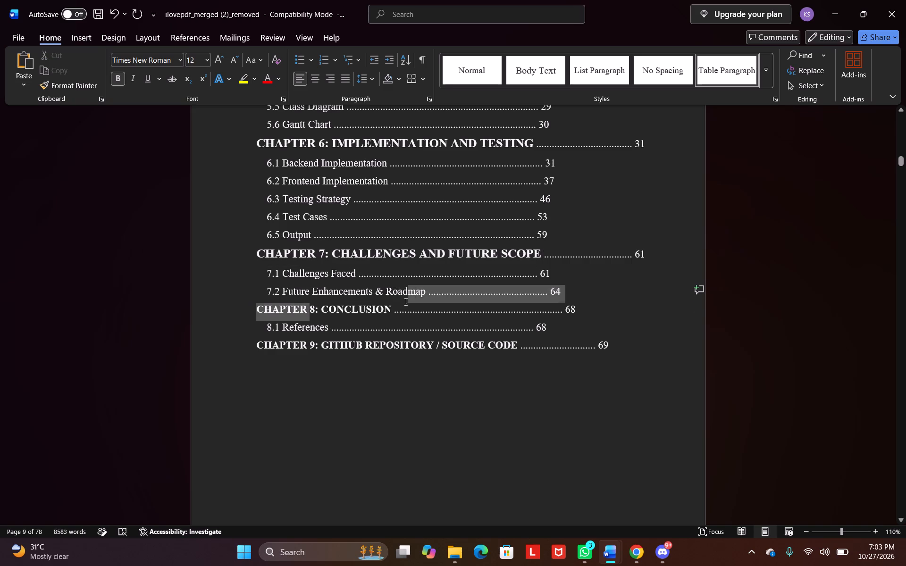
{"action": "left_click_drag", "start_coordinate": [405, 302], "coordinate": [389, 308]}
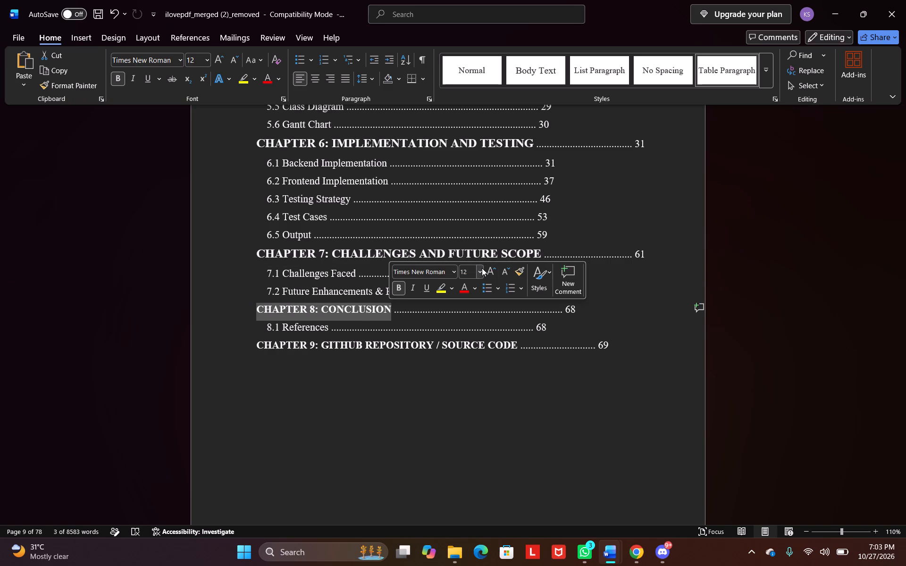
{"action": "left_click", "coordinate": [481, 268]}
{"action": "left_click", "coordinate": [462, 352]}
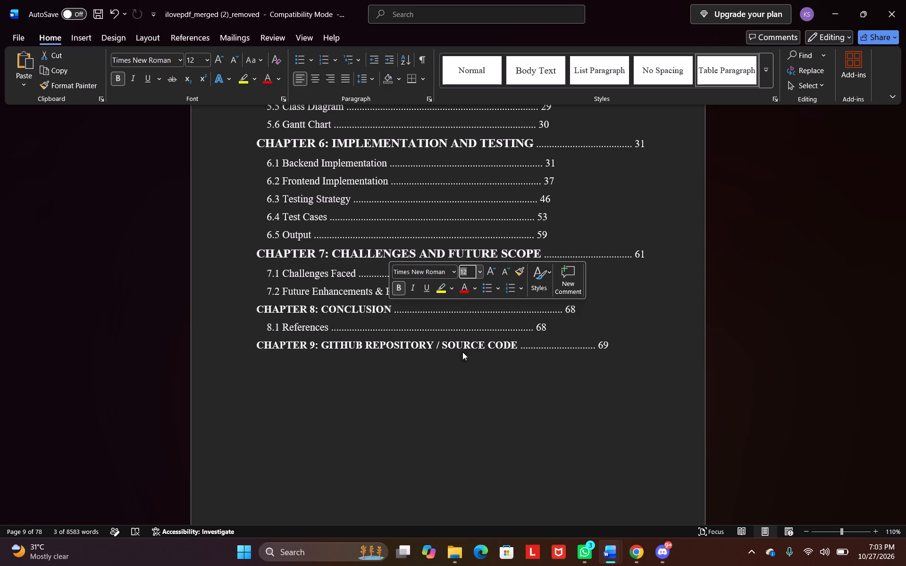
Set the title text "CHAPTER 9: GITHUB REPOSITORY / SOURCE CODE" in the INDEX list to font size 14.
{"action": "left_click_drag", "start_coordinate": [254, 351], "coordinate": [371, 349]}
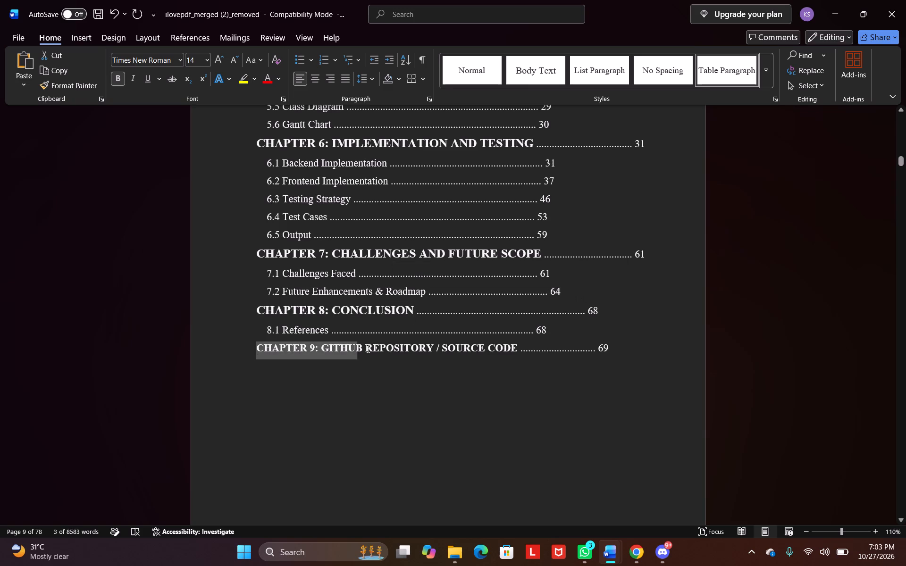
{"action": "left_click_drag", "start_coordinate": [371, 349], "coordinate": [505, 364]}
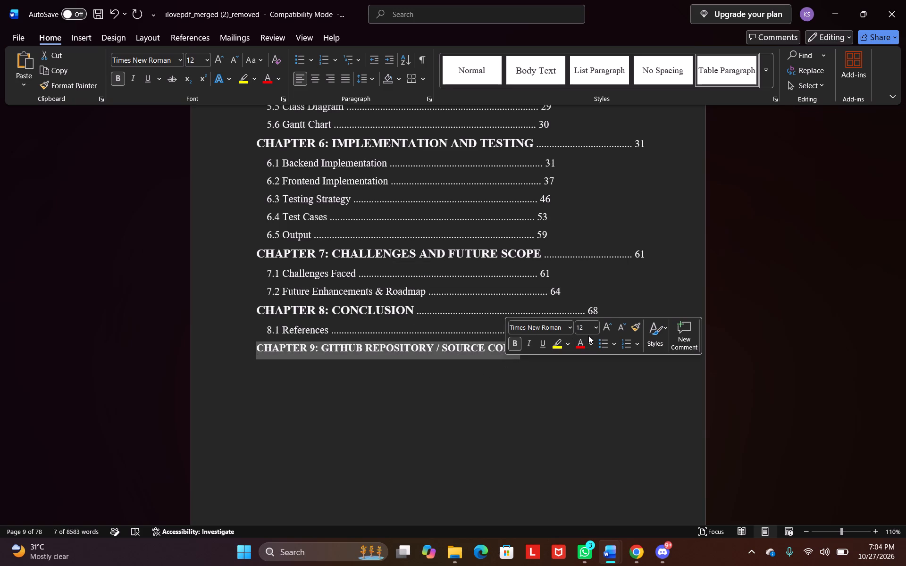
{"action": "left_click", "coordinate": [592, 329]}
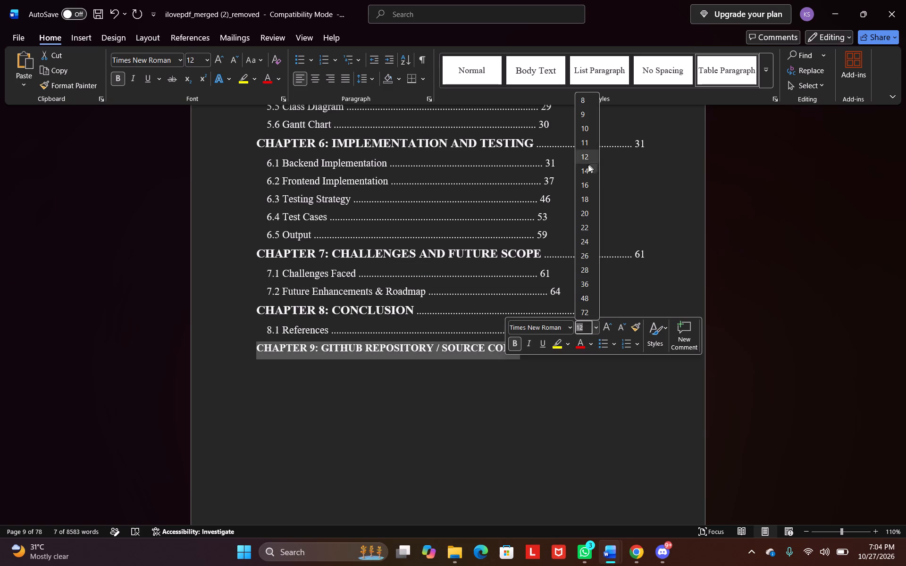
{"action": "left_click", "coordinate": [578, 172]}
{"action": "left_click", "coordinate": [549, 418]}
Review the INDEX pages and the neighbouring pages for consistent chapter title size and spacing.
{"action": "scroll", "coordinate": [549, 418], "scroll_direction": "down", "scroll_amount": 2}
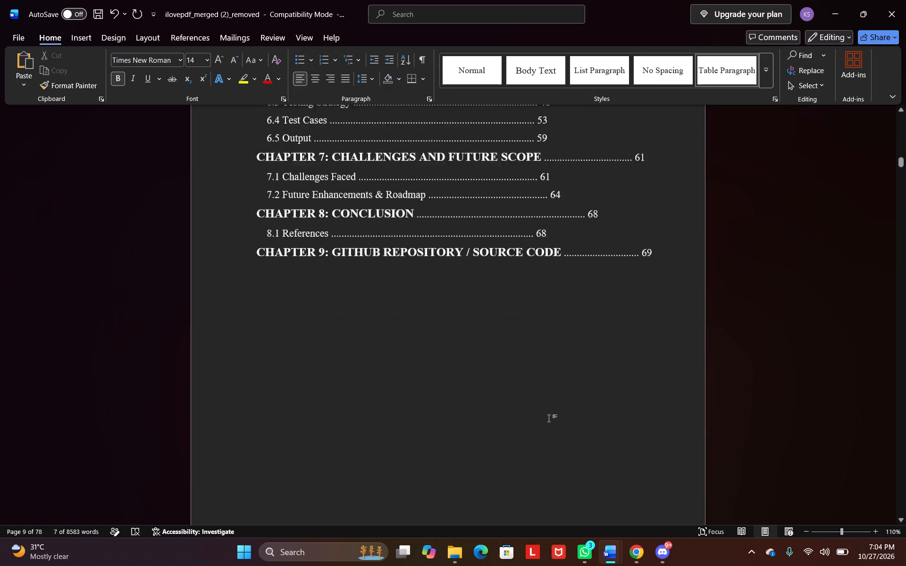
{"action": "scroll", "coordinate": [549, 418], "scroll_direction": "down", "scroll_amount": 1}
{"action": "scroll", "coordinate": [549, 418], "scroll_direction": "up", "scroll_amount": 2}
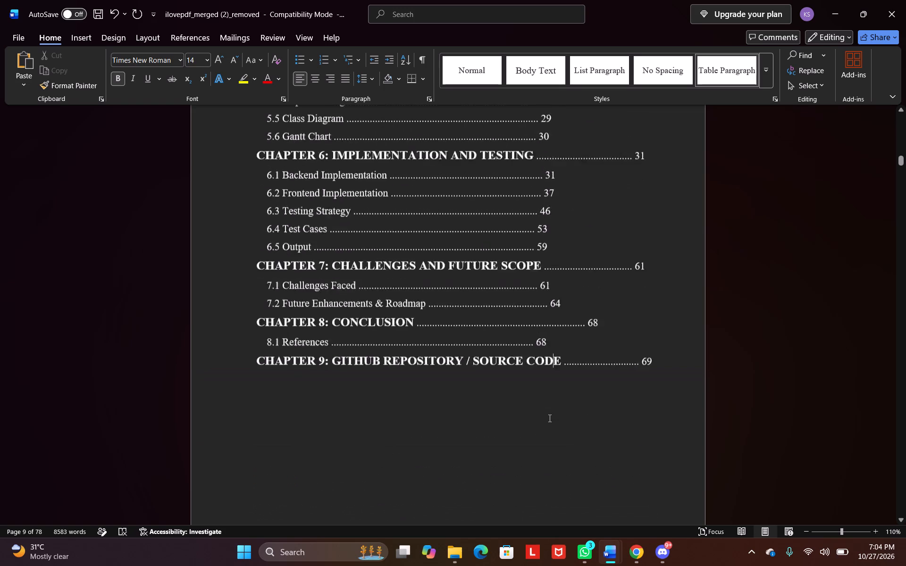
{"action": "scroll", "coordinate": [549, 418], "scroll_direction": "up", "scroll_amount": 1}
{"action": "scroll", "coordinate": [549, 418], "scroll_direction": "down", "scroll_amount": 5}
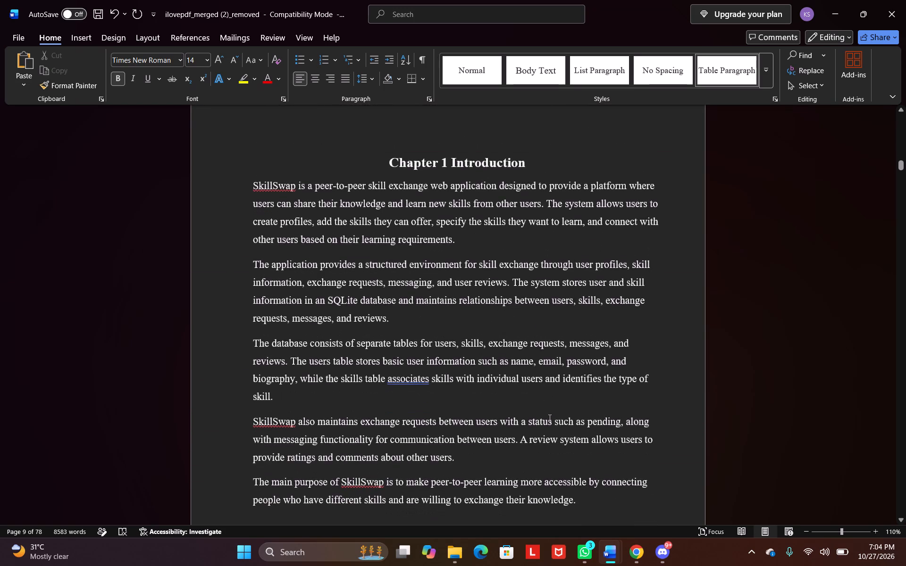
{"action": "scroll", "coordinate": [549, 418], "scroll_direction": "down", "scroll_amount": 2}
{"action": "scroll", "coordinate": [549, 418], "scroll_direction": "up", "scroll_amount": 16}
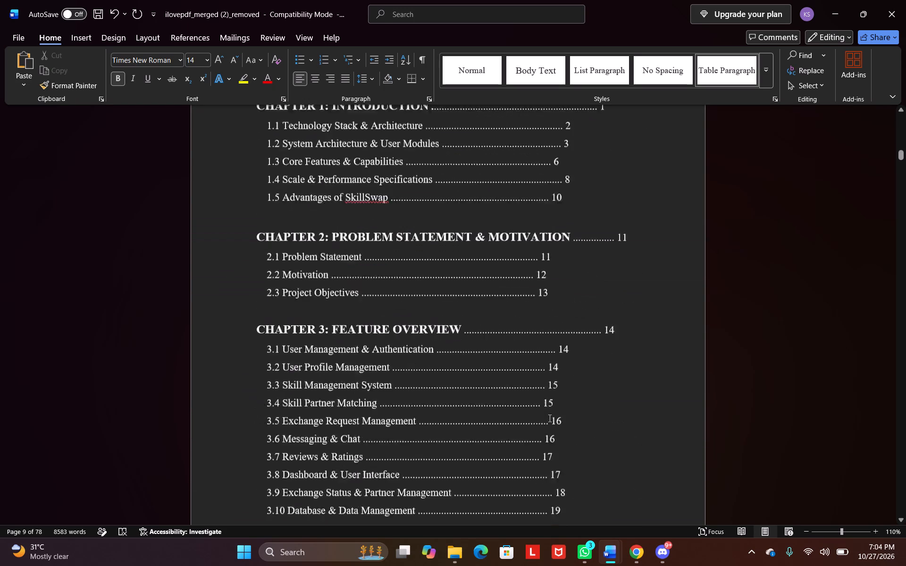
{"action": "scroll", "coordinate": [549, 418], "scroll_direction": "up", "scroll_amount": 2}
{"action": "scroll", "coordinate": [549, 418], "scroll_direction": "down", "scroll_amount": 2}
Replace the heading "INDEX" above the chapter list with "Table Of Contents".
{"action": "scroll", "coordinate": [549, 418], "scroll_direction": "down", "scroll_amount": 1}
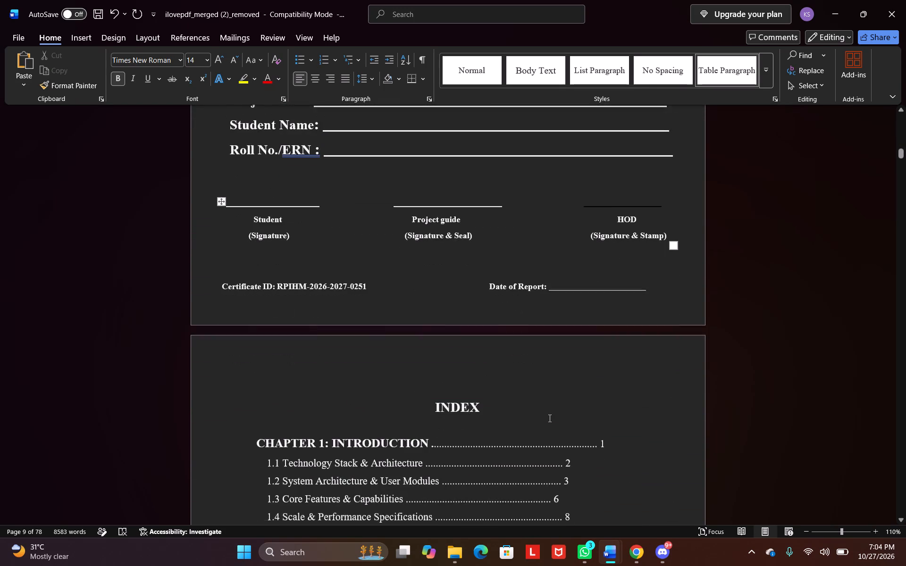
{"action": "scroll", "coordinate": [549, 418], "scroll_direction": "down", "scroll_amount": 1}
{"action": "left_click", "coordinate": [482, 394]}
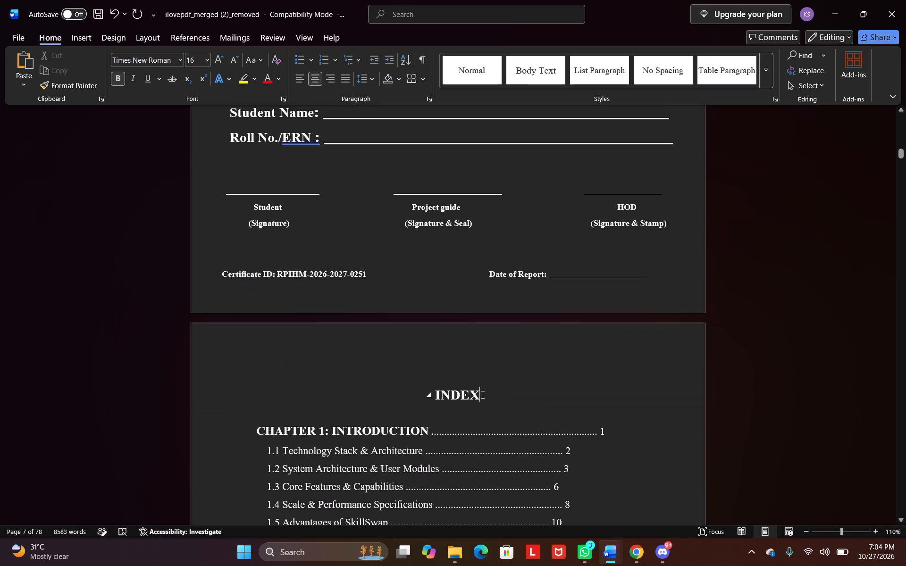
{"action": "key", "text": "BackSpace"}
{"action": "key", "text": "BackSpace"}
{"action": "key", "text": "BackSpace"}
{"action": "key", "text": "BackSpace"}
{"action": "key", "text": "BackSpace"}
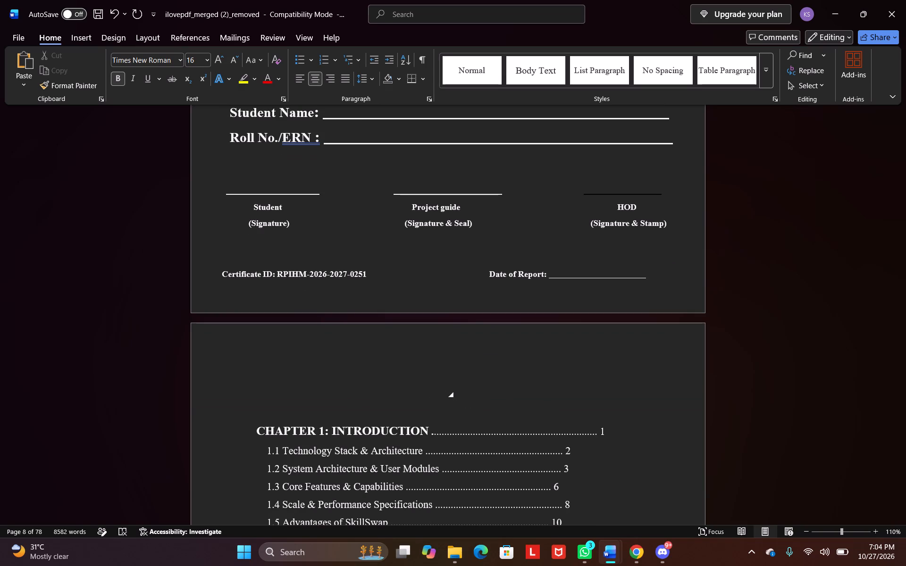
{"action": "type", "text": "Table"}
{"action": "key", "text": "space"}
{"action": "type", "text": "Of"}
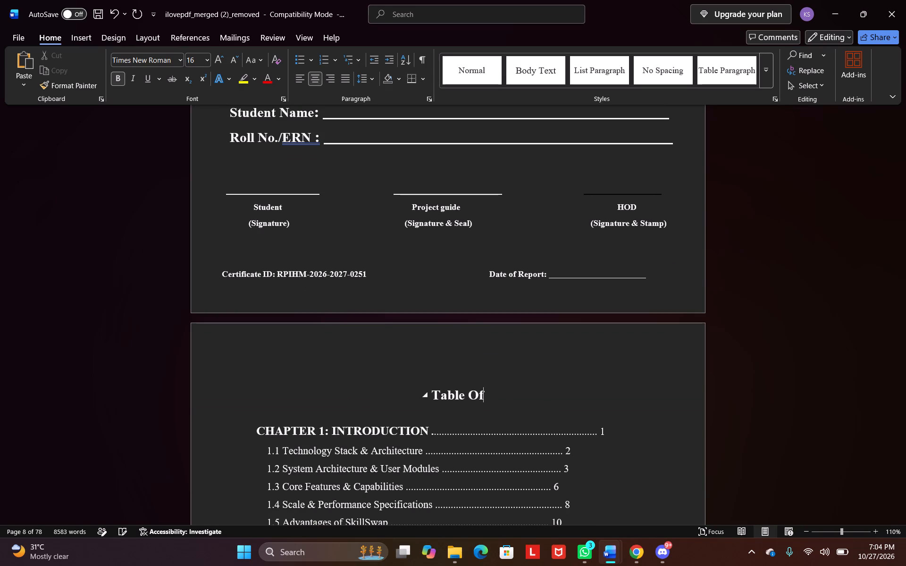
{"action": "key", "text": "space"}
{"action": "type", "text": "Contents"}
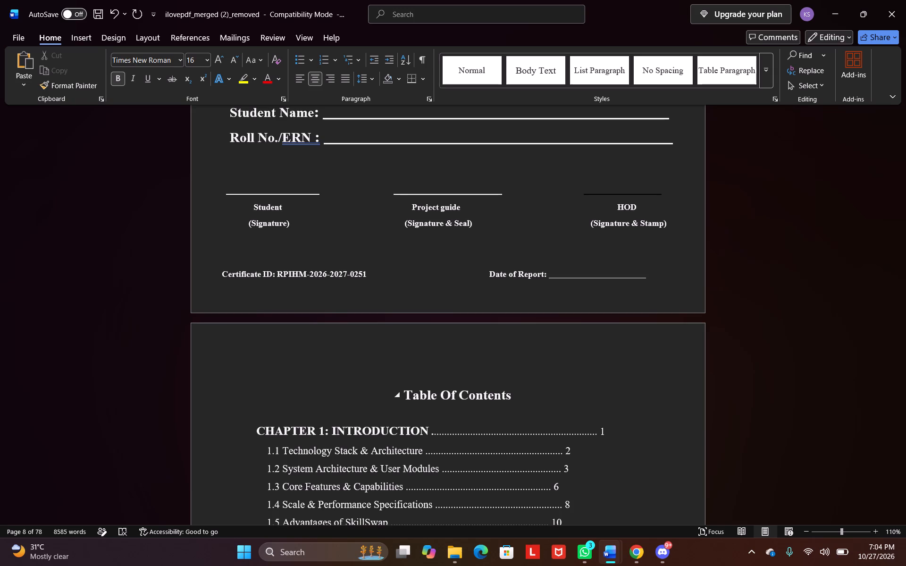
Remove the blank line between entry 1.5 Advantages of SkillSwap and the CHAPTER 2 title in the contents list.
{"action": "scroll", "coordinate": [511, 416], "scroll_direction": "down", "scroll_amount": 4}
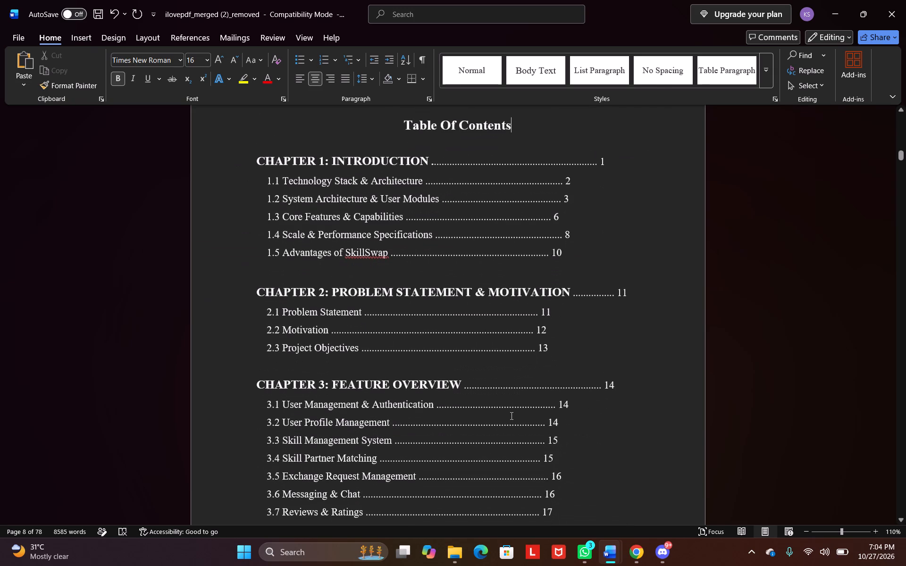
{"action": "left_click", "coordinate": [267, 273]}
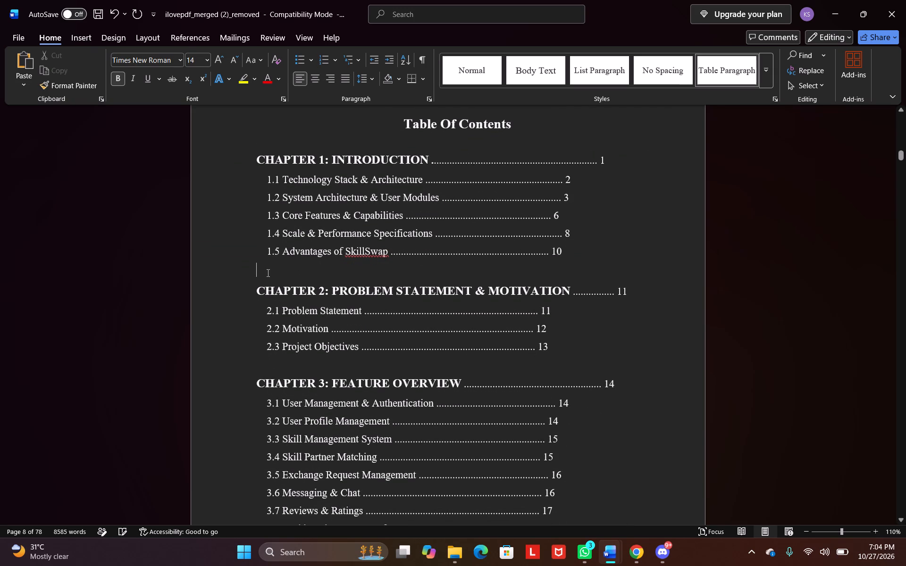
{"action": "key", "text": "BackSpace"}
{"action": "key", "text": "Tab"}
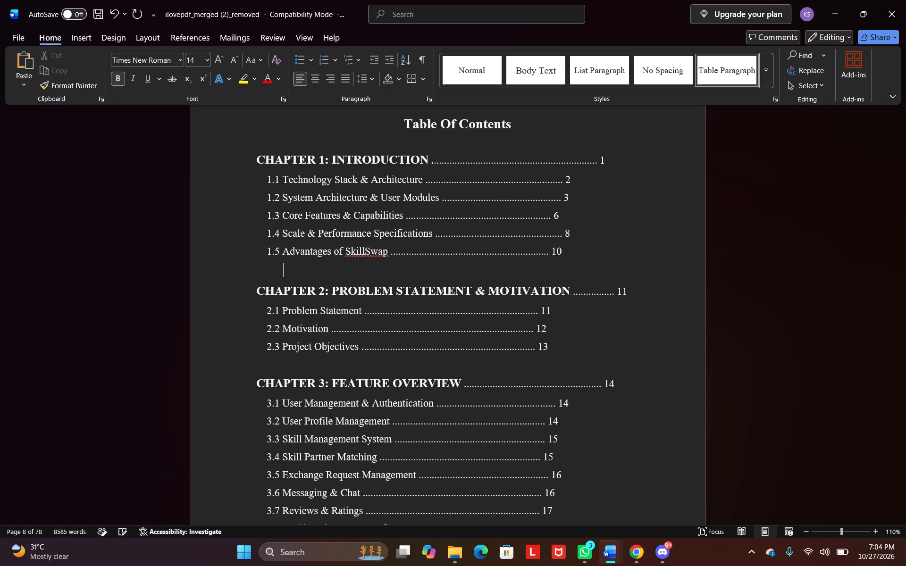
{"action": "key", "text": "Tab"}
{"action": "key", "text": "BackSpace"}
{"action": "key", "text": "BackSpace"}
{"action": "key", "text": "BackSpace"}
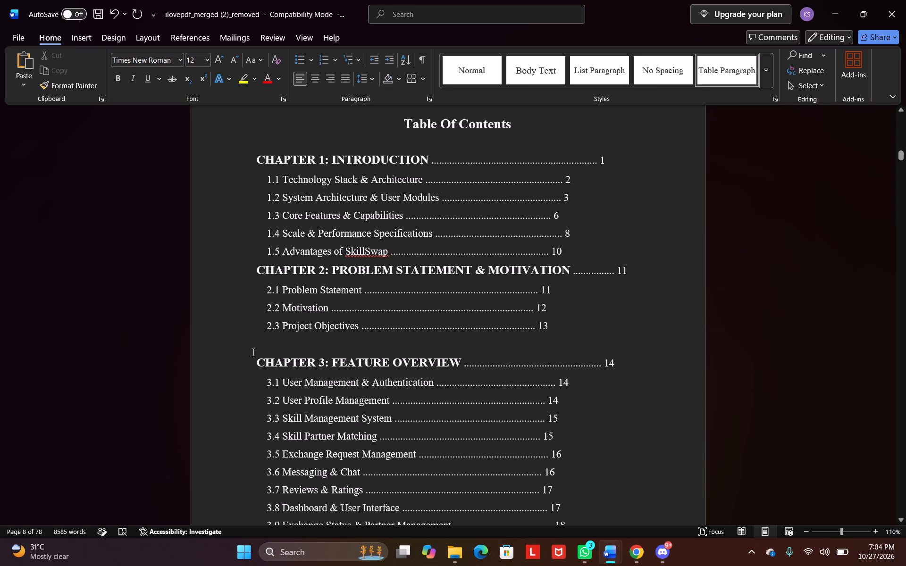
Remove the blank line between entry 2.3 Project Objectives and the CHAPTER 3 title, keeping page number 13.
{"action": "left_click", "coordinate": [262, 348]}
{"action": "key", "text": "BackSpace"}
{"action": "key", "text": "BackSpace"}
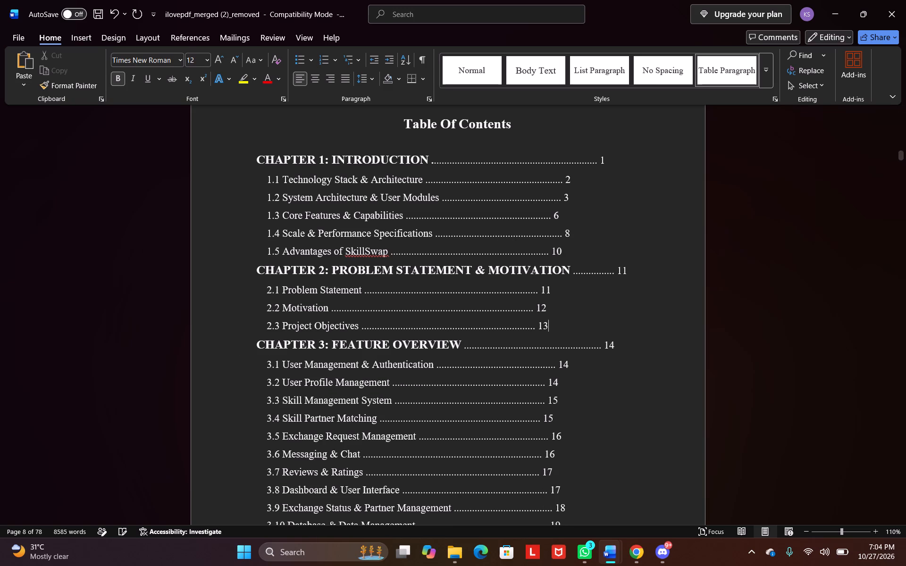
{"action": "key", "text": "BackSpace"}
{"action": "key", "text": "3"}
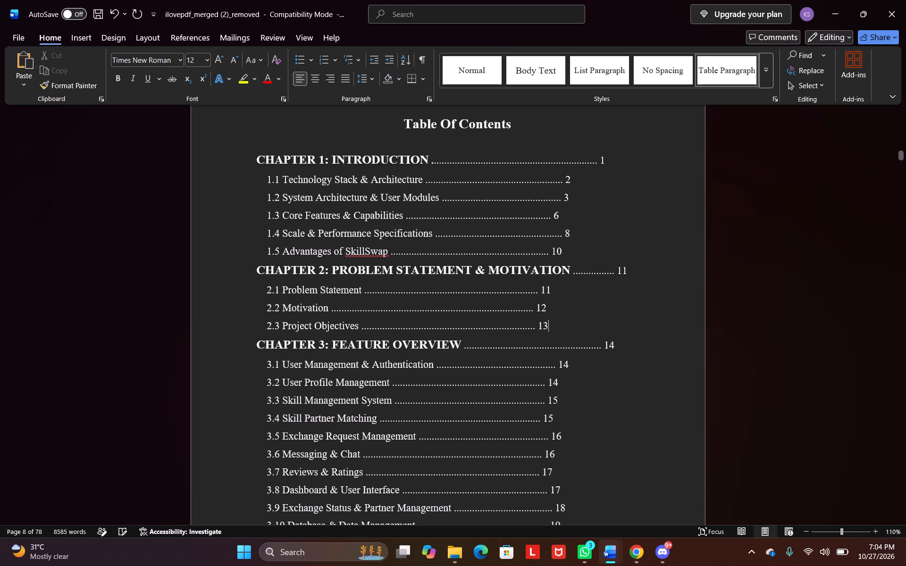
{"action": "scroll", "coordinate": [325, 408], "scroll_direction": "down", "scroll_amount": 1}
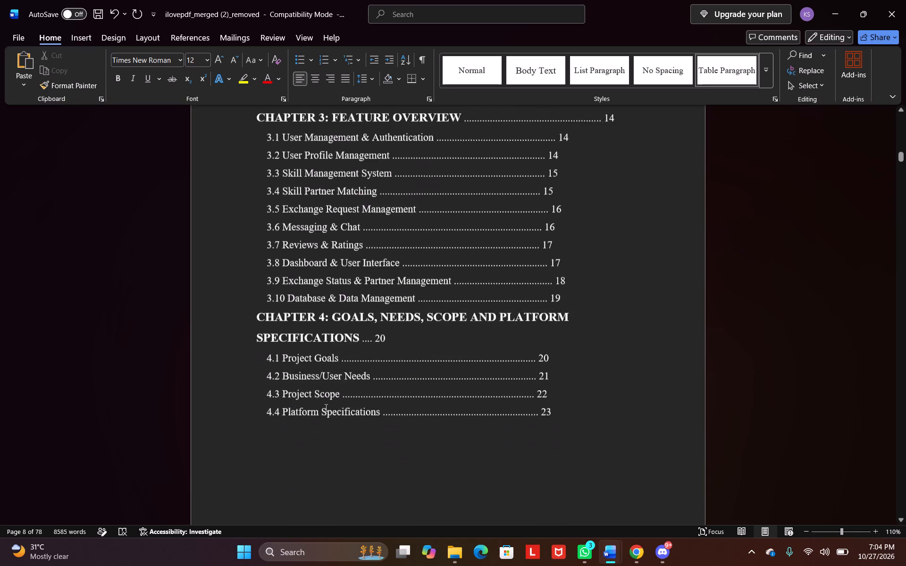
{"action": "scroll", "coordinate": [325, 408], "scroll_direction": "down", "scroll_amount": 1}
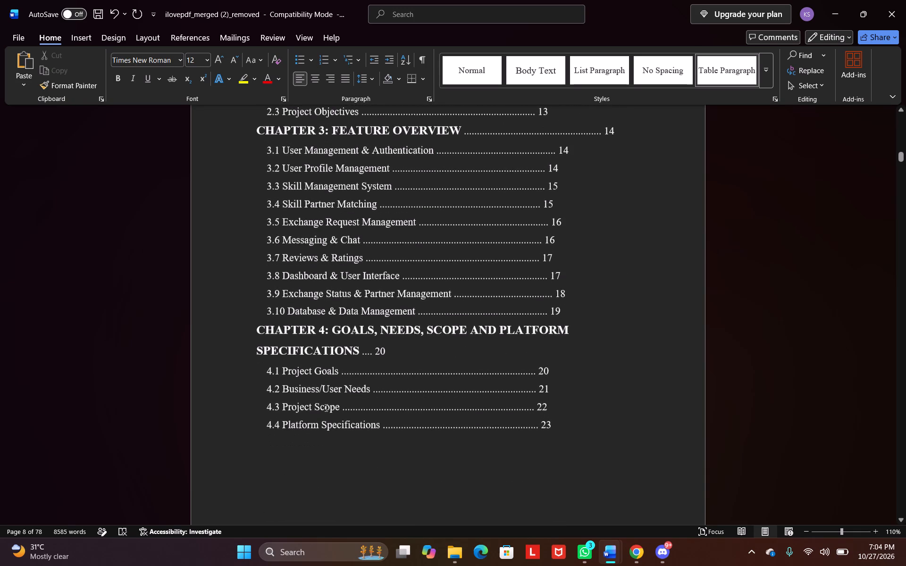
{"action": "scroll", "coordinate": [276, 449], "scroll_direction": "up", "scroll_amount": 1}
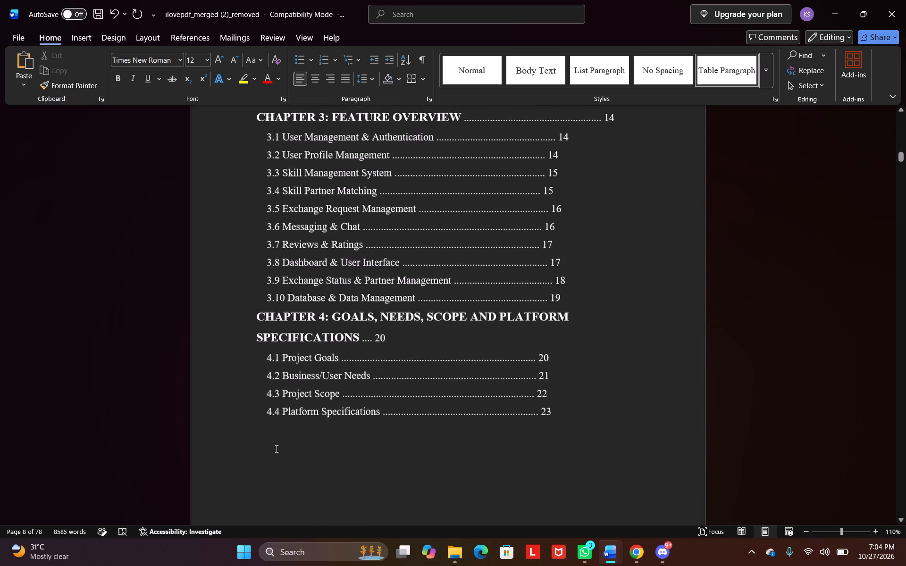
Review the remaining contents list entries and the opening Chapter 1 pages for consistent spacing and layout.
{"action": "scroll", "coordinate": [276, 449], "scroll_direction": "up", "scroll_amount": 1}
{"action": "scroll", "coordinate": [276, 449], "scroll_direction": "right", "scroll_amount": 1}
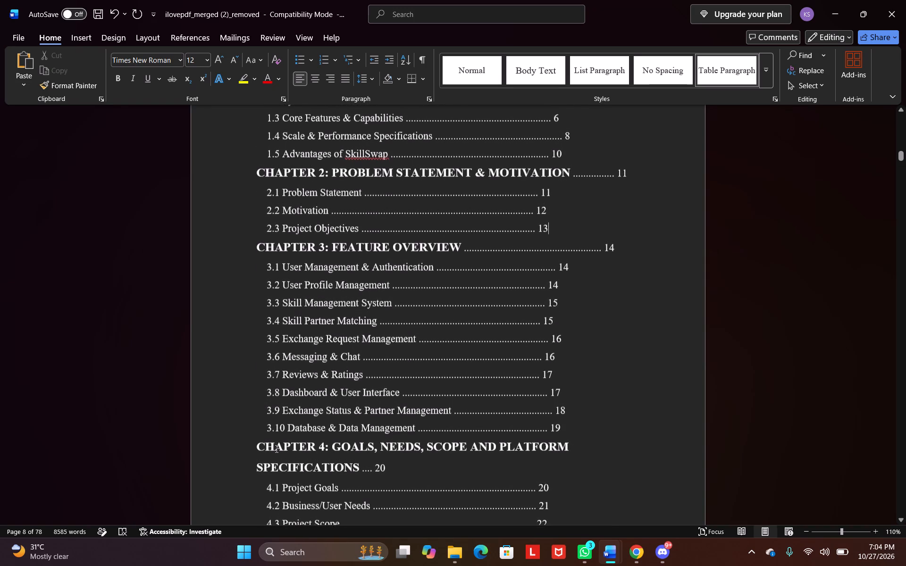
{"action": "scroll", "coordinate": [276, 449], "scroll_direction": "down", "scroll_amount": 5}
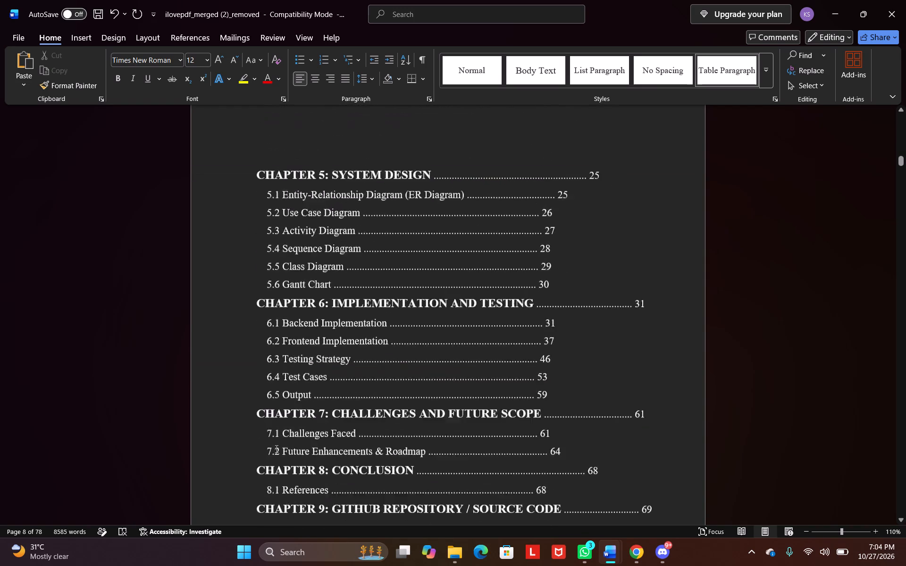
{"action": "scroll", "coordinate": [276, 449], "scroll_direction": "down", "scroll_amount": 4}
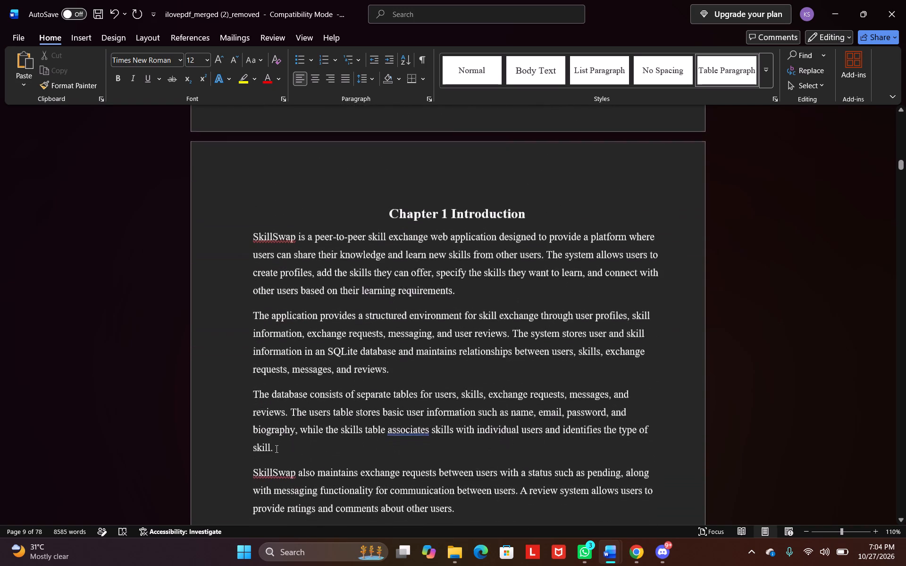
{"action": "scroll", "coordinate": [276, 449], "scroll_direction": "down", "scroll_amount": 3}
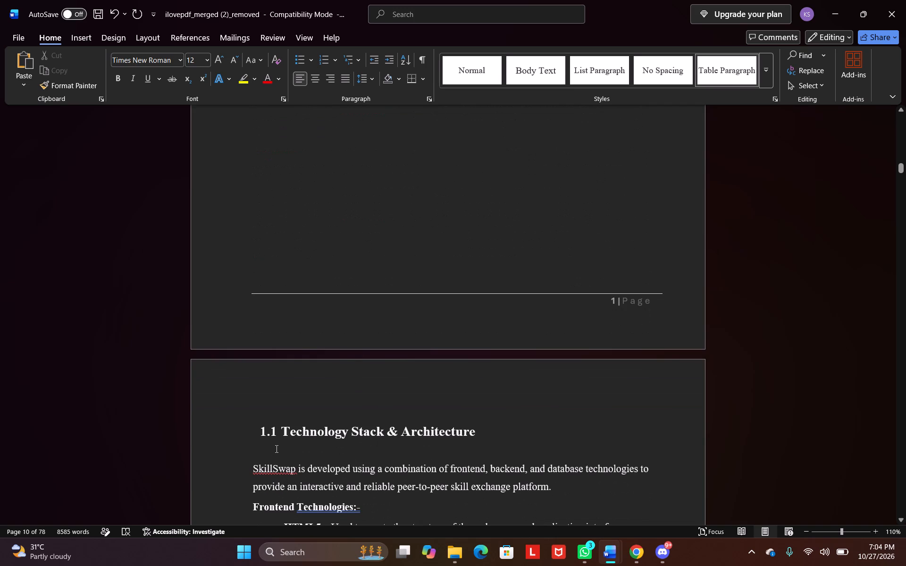
{"action": "scroll", "coordinate": [276, 449], "scroll_direction": "down", "scroll_amount": 3}
{"action": "scroll", "coordinate": [276, 449], "scroll_direction": "up", "scroll_amount": 5}
{"action": "scroll", "coordinate": [276, 449], "scroll_direction": "down", "scroll_amount": 7}
{"action": "scroll", "coordinate": [276, 449], "scroll_direction": "up", "scroll_amount": 2}
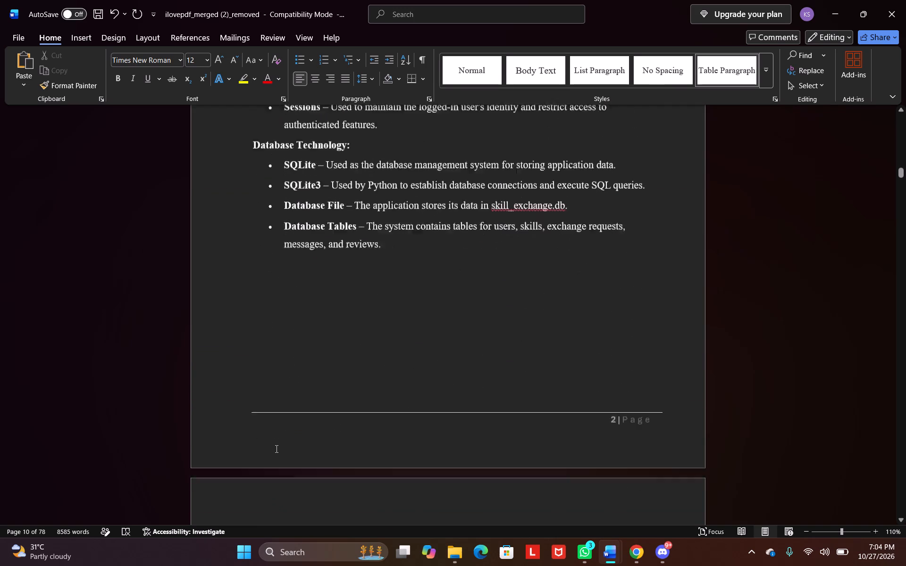
Look through the front matter, including the acknowledgement and plagiarism certificate pages, and recheck the contents list and first chapter pages.
{"action": "scroll", "coordinate": [276, 449], "scroll_direction": "up", "scroll_amount": 13}
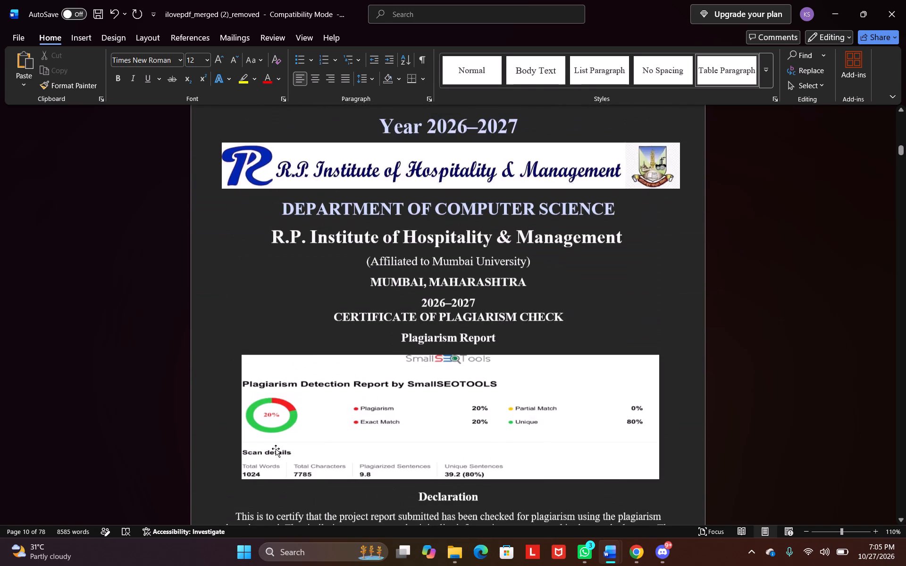
{"action": "scroll", "coordinate": [276, 449], "scroll_direction": "up", "scroll_amount": 5}
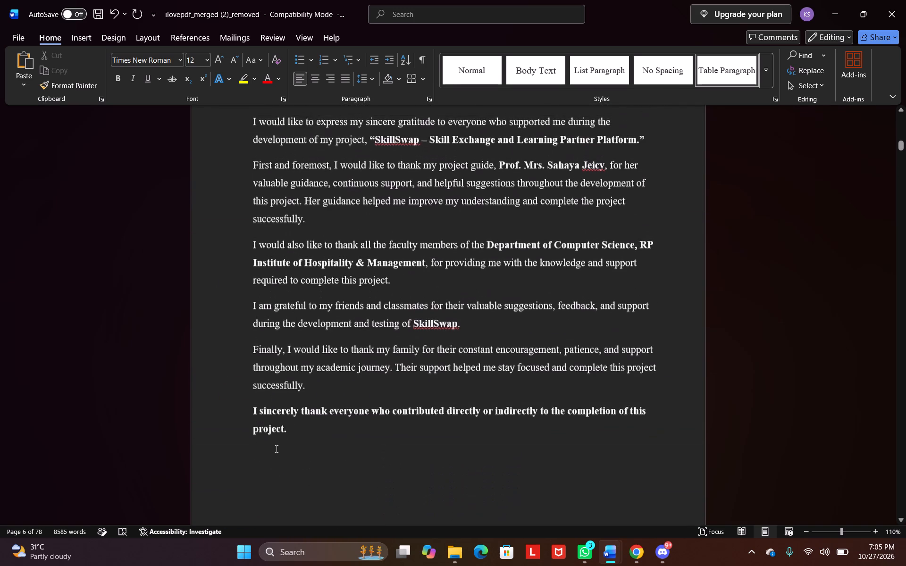
{"action": "scroll", "coordinate": [276, 449], "scroll_direction": "up", "scroll_amount": 7}
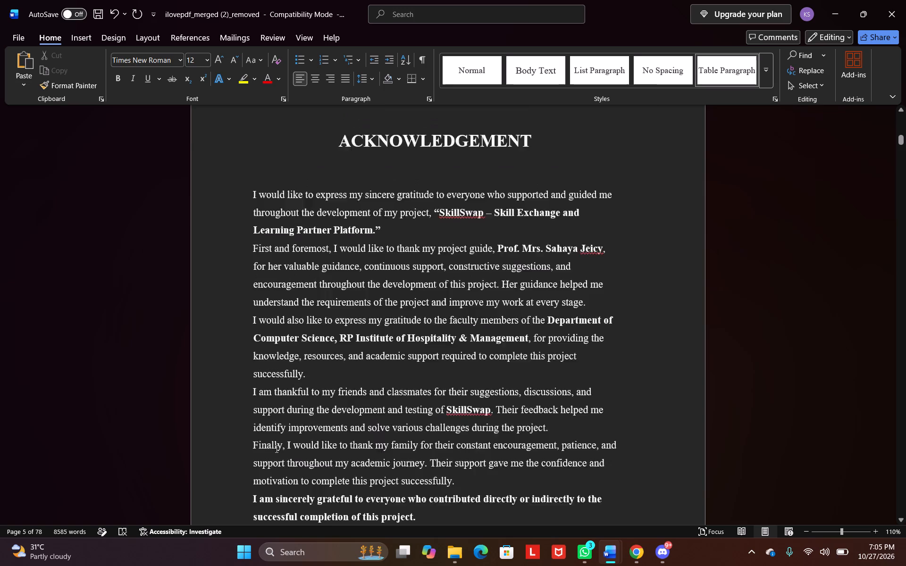
{"action": "scroll", "coordinate": [276, 449], "scroll_direction": "up", "scroll_amount": 5}
{"action": "scroll", "coordinate": [276, 449], "scroll_direction": "down", "scroll_amount": 9}
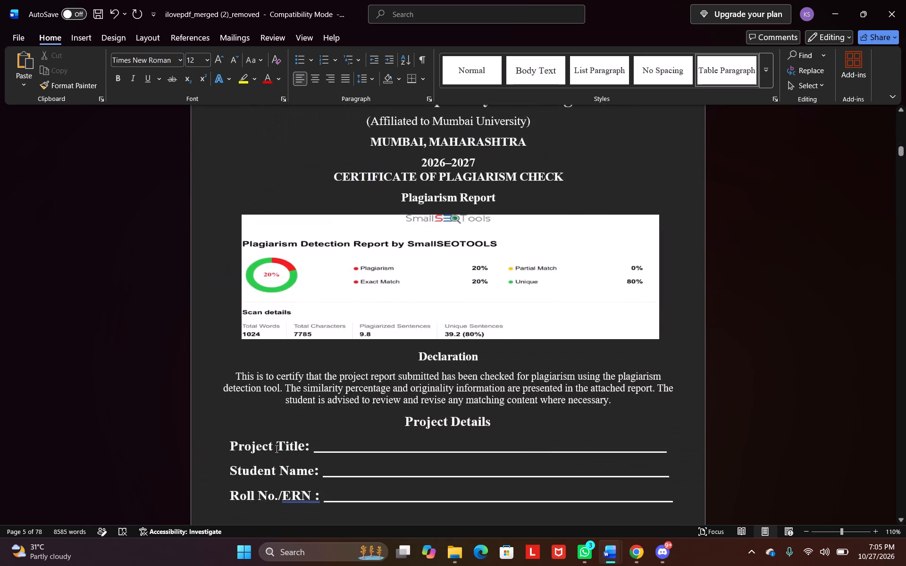
{"action": "scroll", "coordinate": [276, 449], "scroll_direction": "down", "scroll_amount": 10}
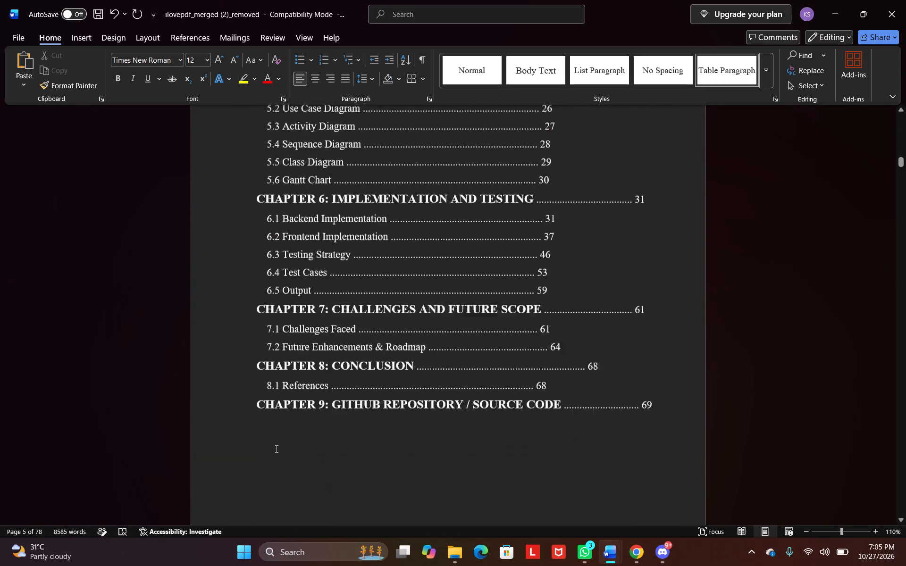
{"action": "scroll", "coordinate": [276, 449], "scroll_direction": "down", "scroll_amount": 4}
{"action": "scroll", "coordinate": [276, 449], "scroll_direction": "up", "scroll_amount": 6}
{"action": "scroll", "coordinate": [276, 449], "scroll_direction": "down", "scroll_amount": 4}
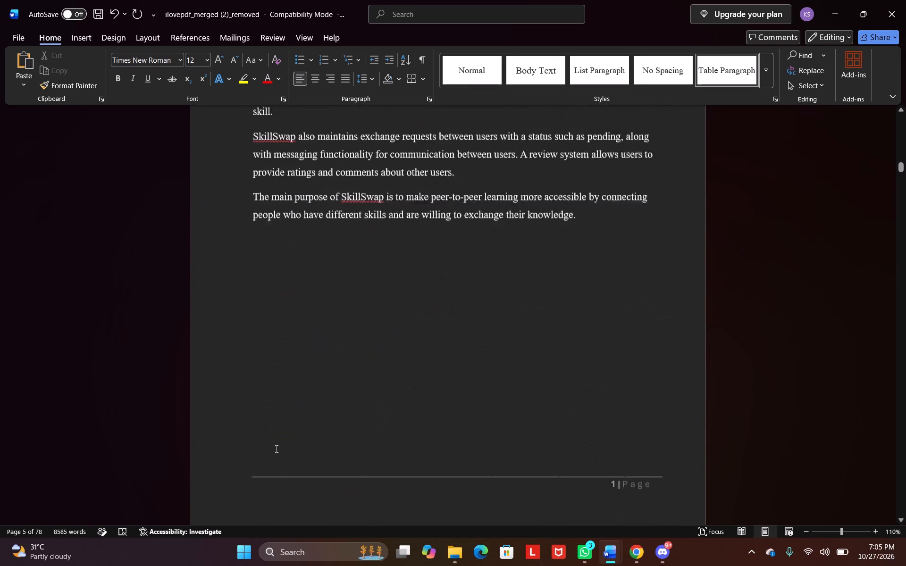
{"action": "scroll", "coordinate": [276, 449], "scroll_direction": "up", "scroll_amount": 7}
{"action": "scroll", "coordinate": [276, 449], "scroll_direction": "down", "scroll_amount": 1}
{"action": "scroll", "coordinate": [276, 449], "scroll_direction": "up", "scroll_amount": 1}
{"action": "scroll", "coordinate": [276, 449], "scroll_direction": "down", "scroll_amount": 1}
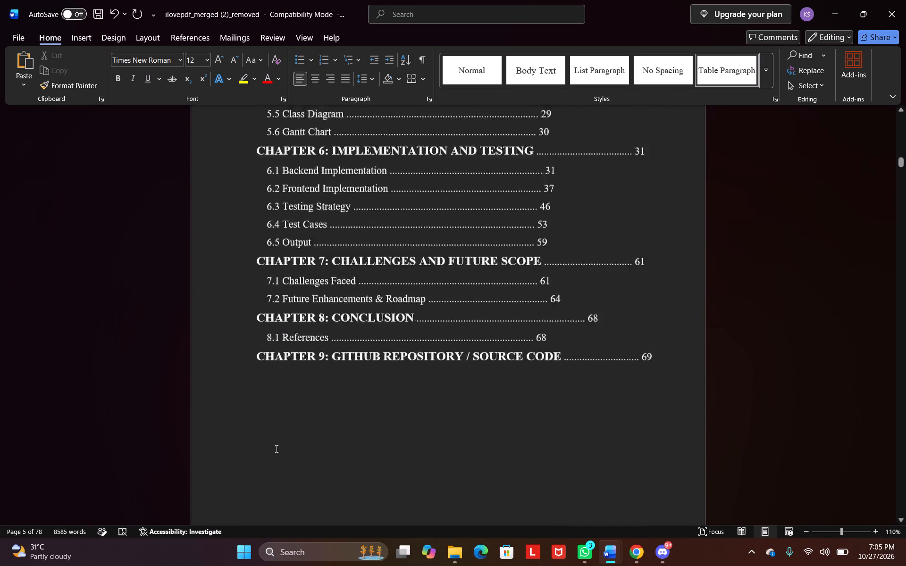
{"action": "scroll", "coordinate": [276, 449], "scroll_direction": "down", "scroll_amount": 6}
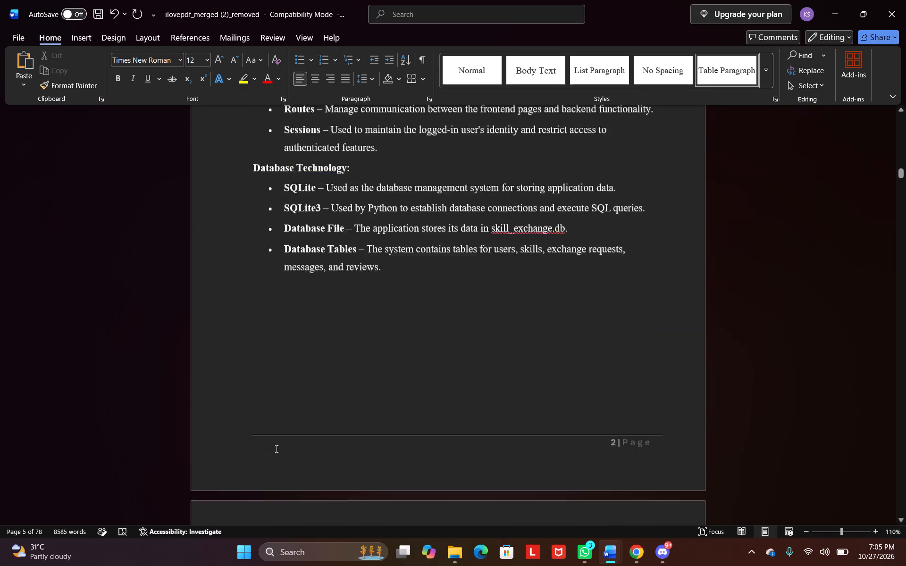
{"action": "scroll", "coordinate": [276, 449], "scroll_direction": "down", "scroll_amount": 3}
{"action": "scroll", "coordinate": [276, 449], "scroll_direction": "up", "scroll_amount": 11}
{"action": "scroll", "coordinate": [276, 449], "scroll_direction": "up", "scroll_amount": 14}
{"action": "scroll", "coordinate": [276, 449], "scroll_direction": "up", "scroll_amount": 9}
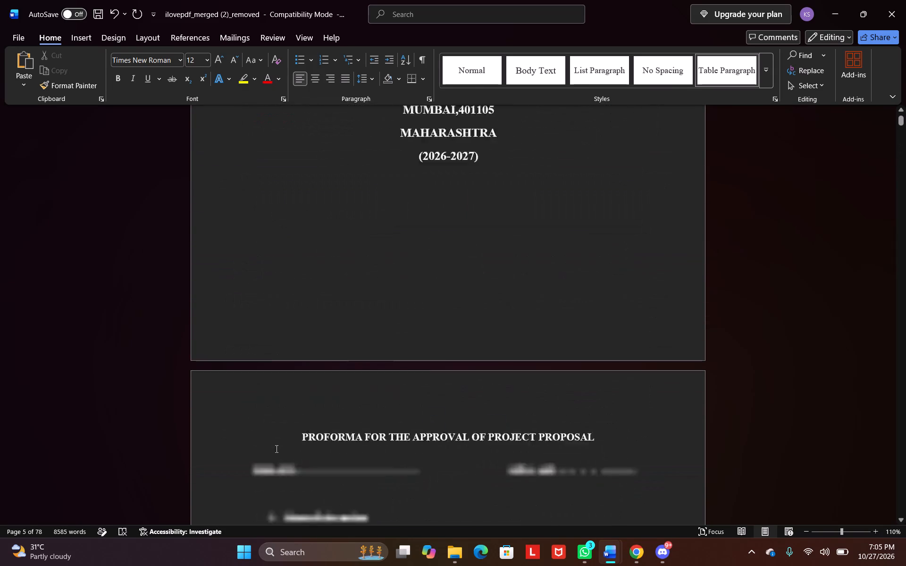
Copy all of the body text under the ABSTRACT heading, from the opening SkillSwap paragraph through the last paragraph.
{"action": "scroll", "coordinate": [276, 449], "scroll_direction": "down", "scroll_amount": 8}
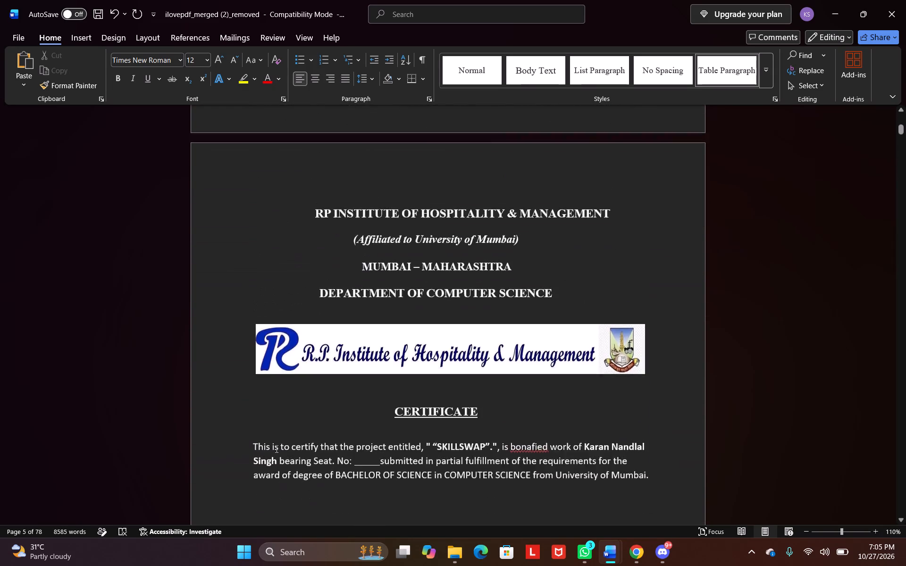
{"action": "scroll", "coordinate": [276, 449], "scroll_direction": "down", "scroll_amount": 5}
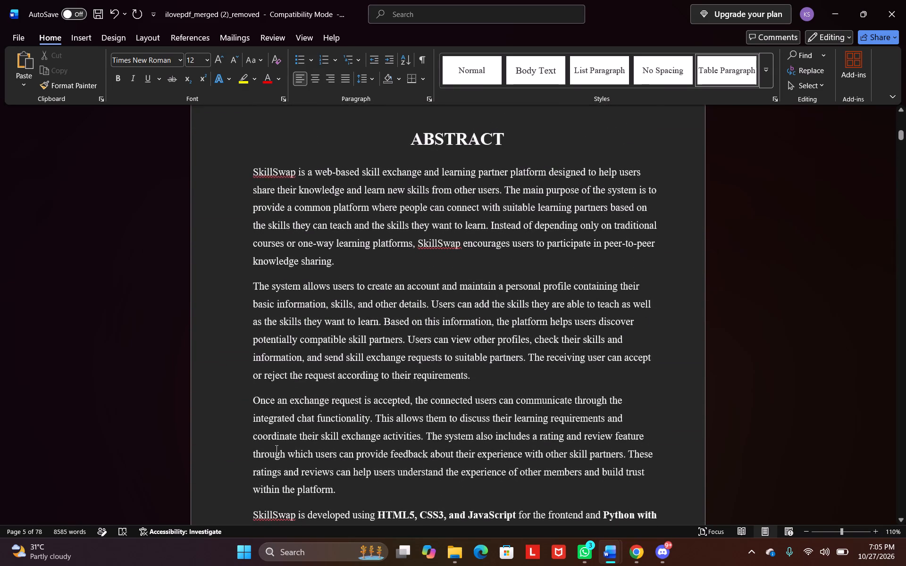
{"action": "scroll", "coordinate": [276, 449], "scroll_direction": "down", "scroll_amount": 2}
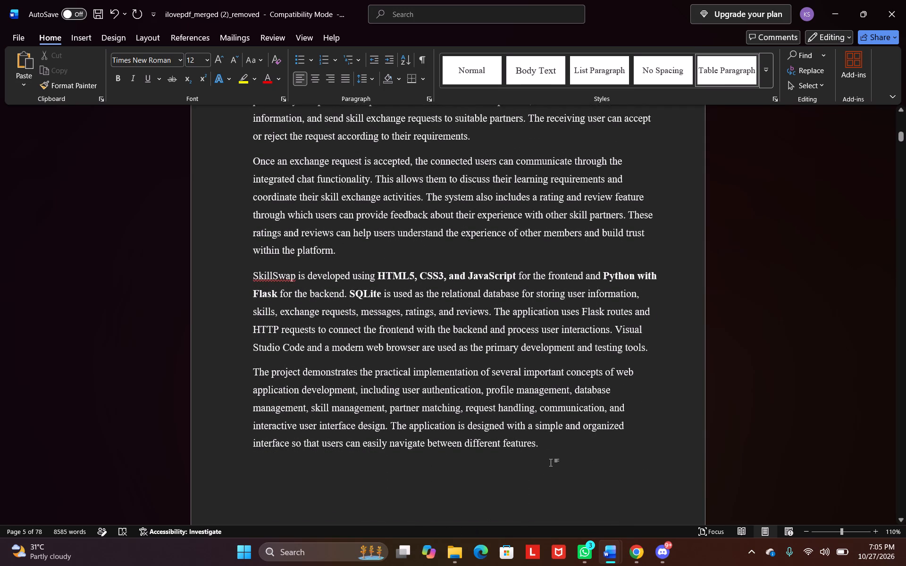
{"action": "left_click_drag", "start_coordinate": [546, 443], "coordinate": [360, 155]}
{"action": "scroll", "coordinate": [405, 260], "scroll_direction": "down", "scroll_amount": 1}
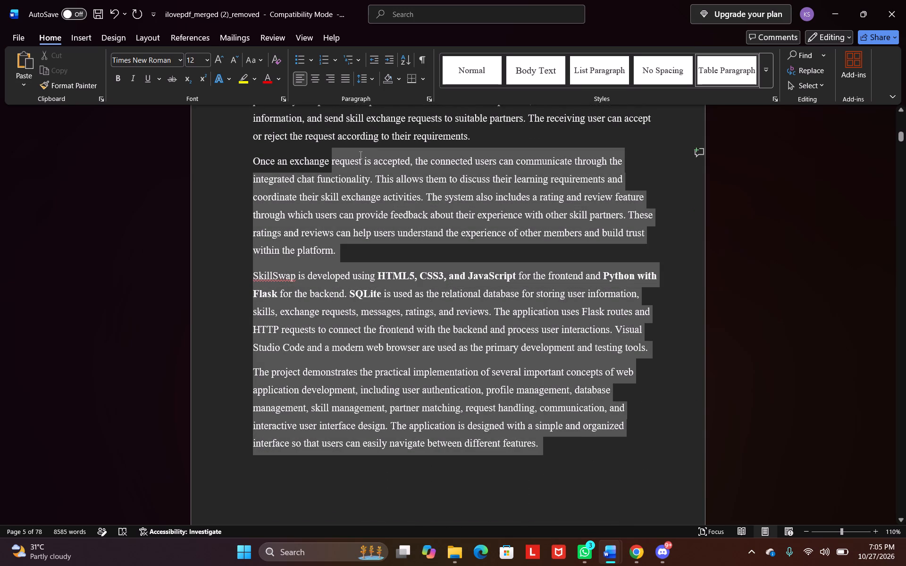
{"action": "scroll", "coordinate": [360, 155], "scroll_direction": "down", "scroll_amount": 1}
{"action": "left_click_drag", "start_coordinate": [360, 155], "coordinate": [426, 363]}
{"action": "scroll", "coordinate": [337, 142], "scroll_direction": "up", "scroll_amount": 1}
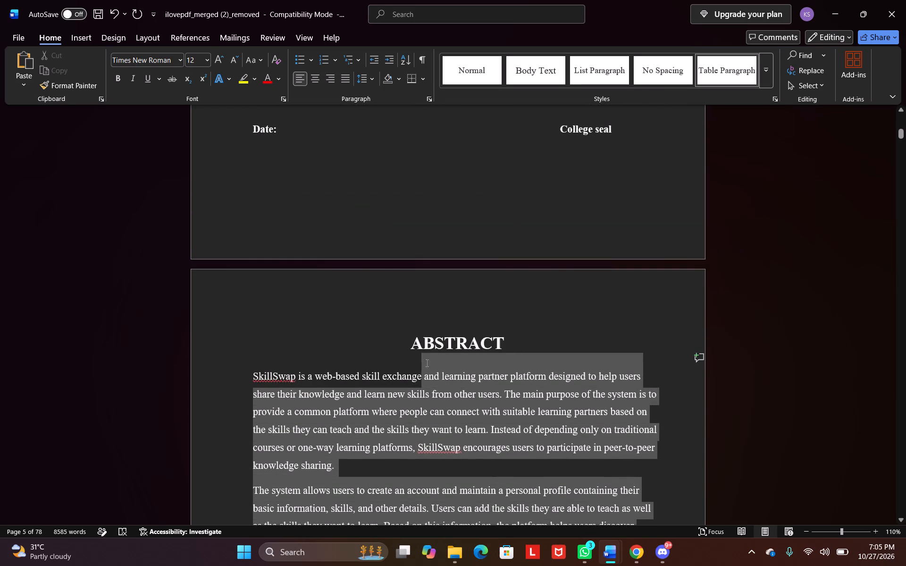
{"action": "left_click_drag", "start_coordinate": [426, 363], "coordinate": [255, 380]}
{"action": "scroll", "coordinate": [426, 363], "scroll_direction": "up", "scroll_amount": 1}
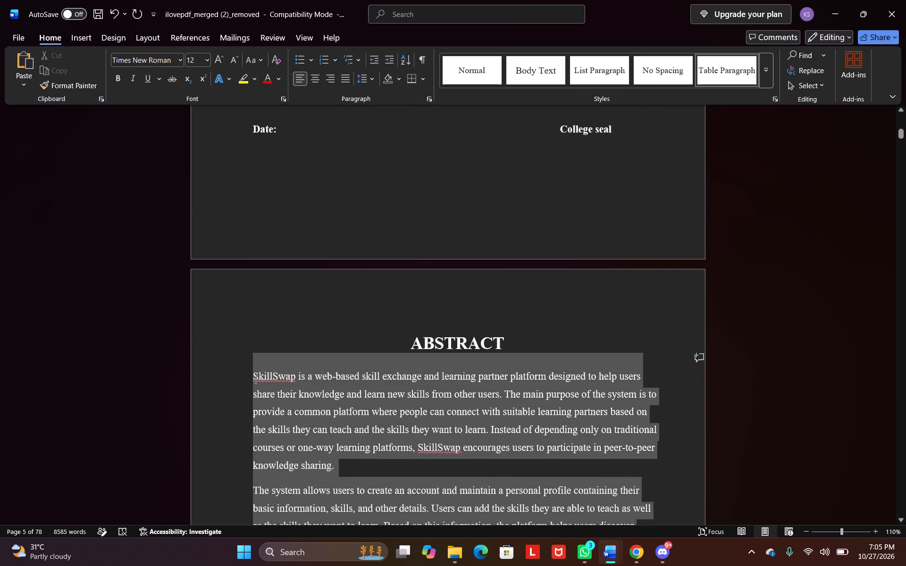
{"action": "scroll", "coordinate": [255, 380], "scroll_direction": "up", "scroll_amount": 1}
{"action": "left_click_drag", "start_coordinate": [255, 380], "coordinate": [247, 383]}
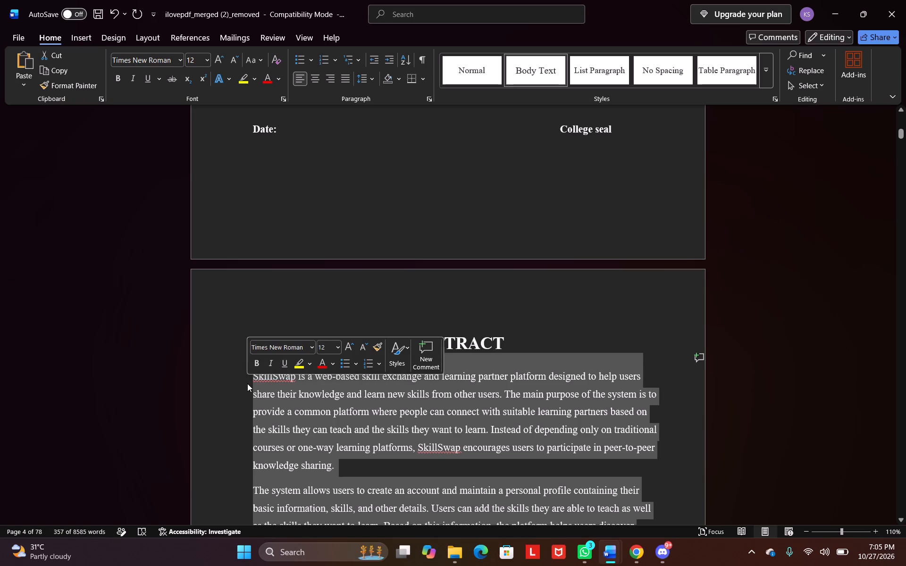
{"action": "key", "text": "ctrl+c"}
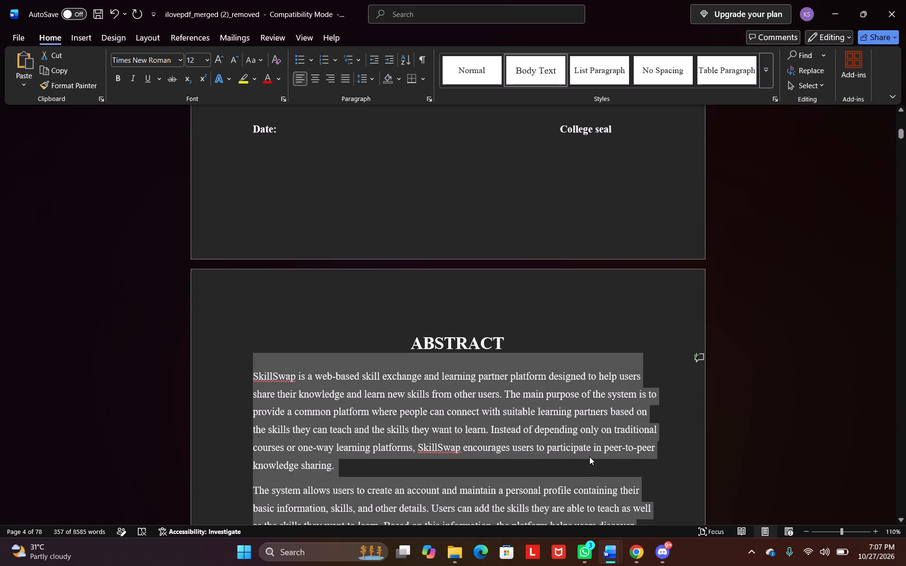
{"action": "key", "text": "ctrl+v"}
{"action": "scroll", "coordinate": [589, 457], "scroll_direction": "down", "scroll_amount": 3}
{"action": "scroll", "coordinate": [589, 457], "scroll_direction": "up", "scroll_amount": 1}
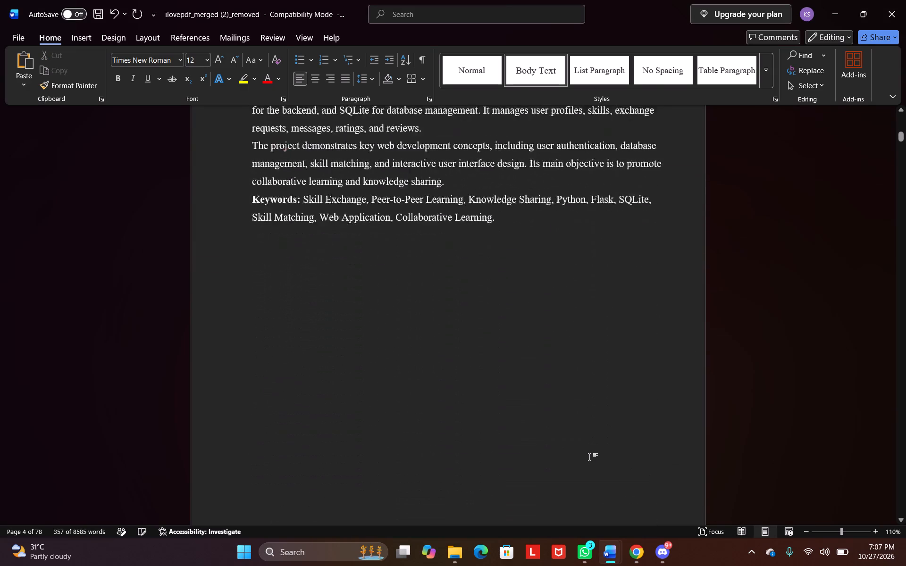
{"action": "scroll", "coordinate": [589, 457], "scroll_direction": "up", "scroll_amount": 1}
{"action": "scroll", "coordinate": [589, 457], "scroll_direction": "down", "scroll_amount": 5}
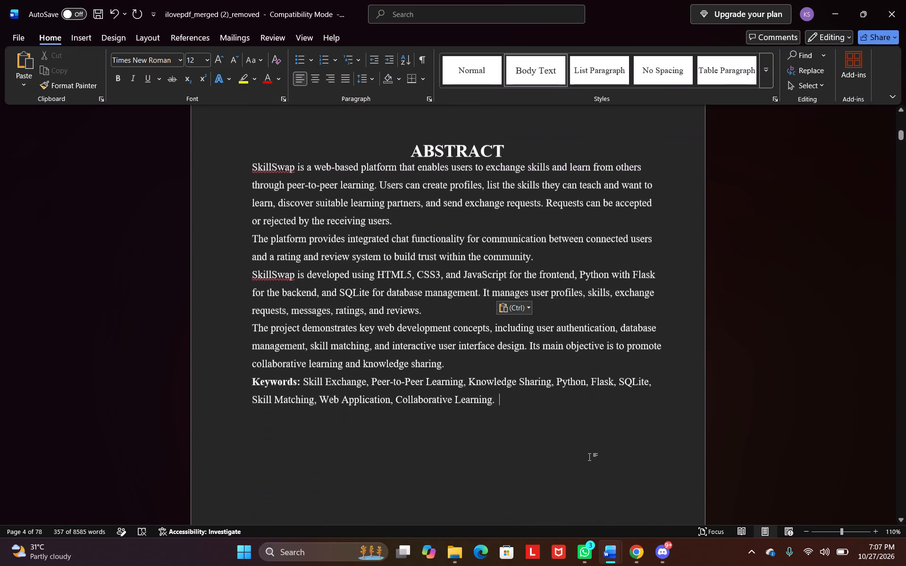
{"action": "scroll", "coordinate": [589, 457], "scroll_direction": "down", "scroll_amount": 8}
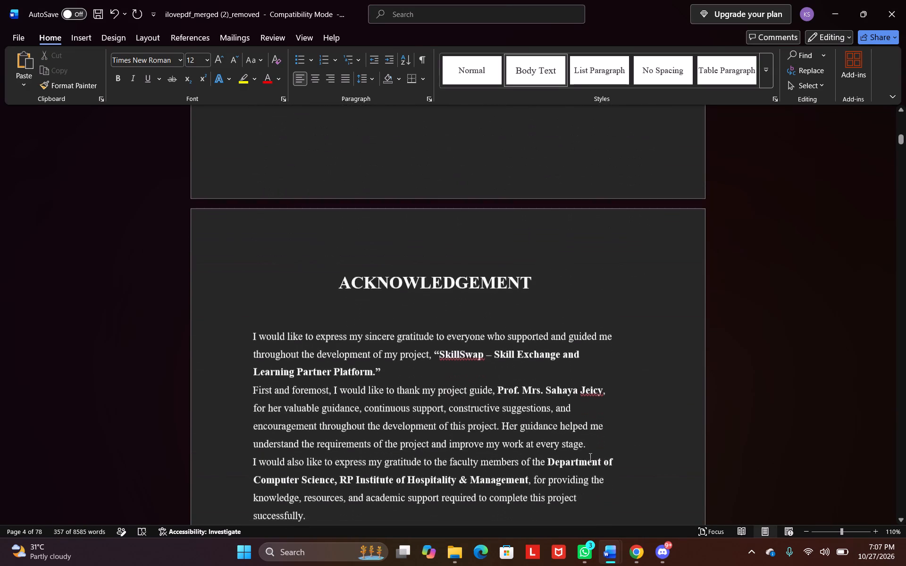
{"action": "scroll", "coordinate": [589, 457], "scroll_direction": "down", "scroll_amount": 2}
{"action": "scroll", "coordinate": [589, 457], "scroll_direction": "up", "scroll_amount": 2}
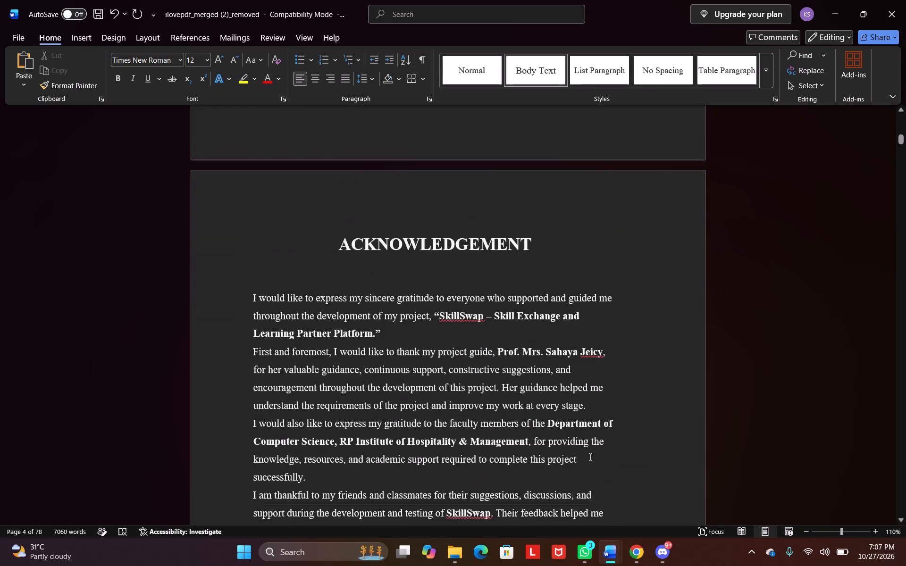
Set the line spacing of the ABSTRACT heading and all its body text, including the keywords, to 1.5 lines.
{"action": "scroll", "coordinate": [589, 457], "scroll_direction": "up", "scroll_amount": 7}
{"action": "left_click_drag", "start_coordinate": [498, 477], "coordinate": [347, 352]}
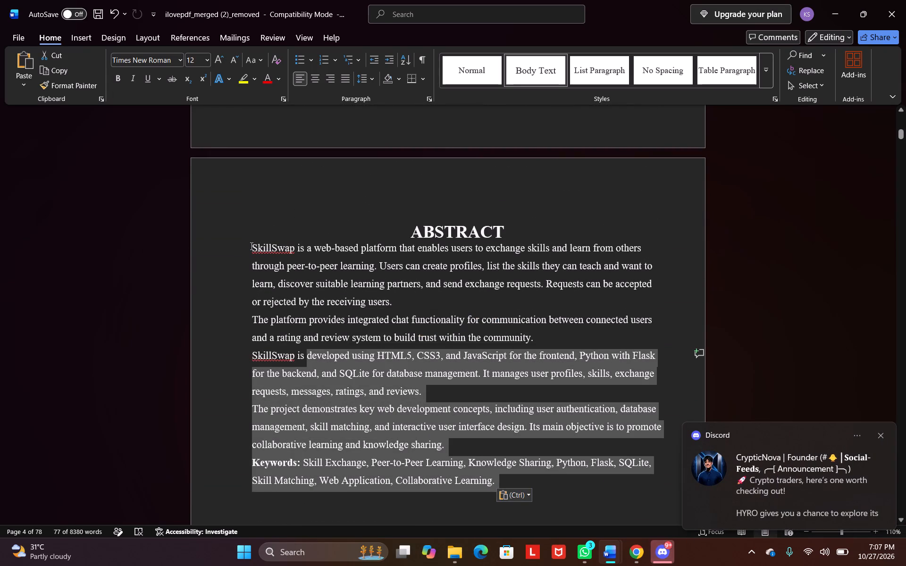
{"action": "left_click_drag", "start_coordinate": [252, 246], "coordinate": [340, 285]}
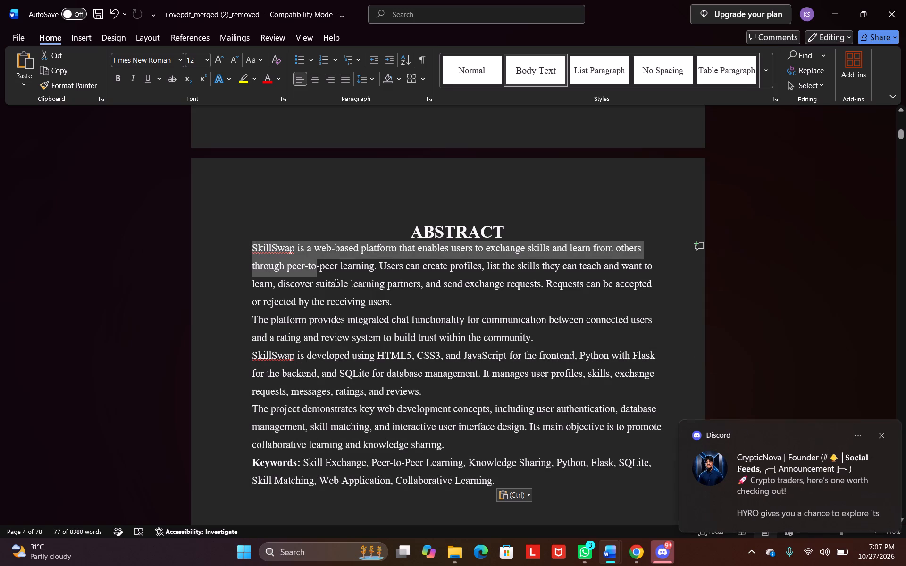
{"action": "left_click_drag", "start_coordinate": [340, 285], "coordinate": [482, 454]}
{"action": "scroll", "coordinate": [481, 451], "scroll_direction": "up", "scroll_amount": 1}
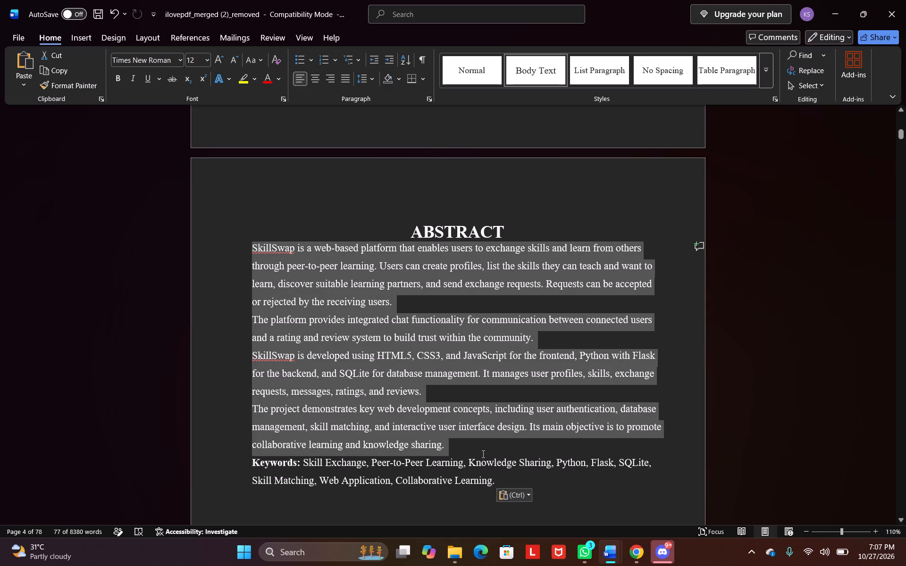
{"action": "left_click_drag", "start_coordinate": [482, 454], "coordinate": [491, 477]}
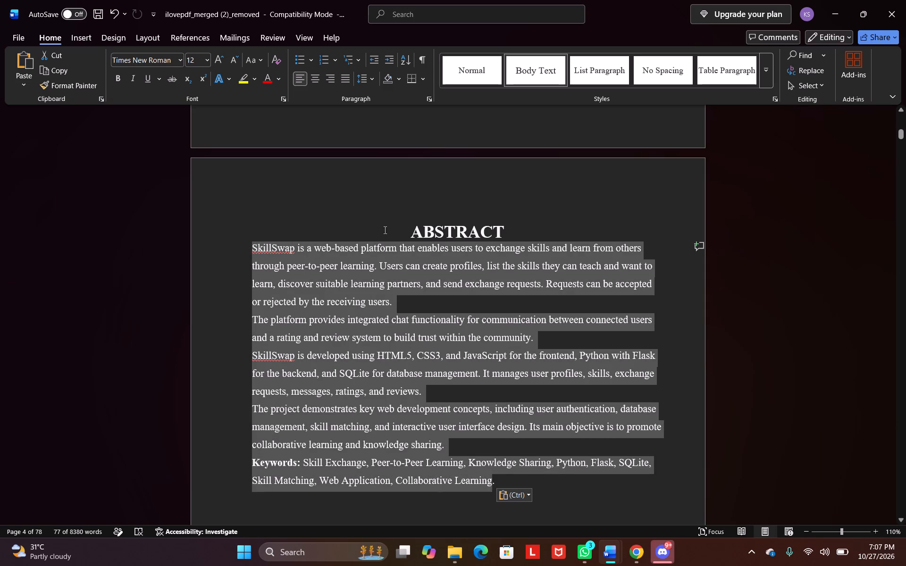
{"action": "left_click_drag", "start_coordinate": [408, 238], "coordinate": [459, 299]}
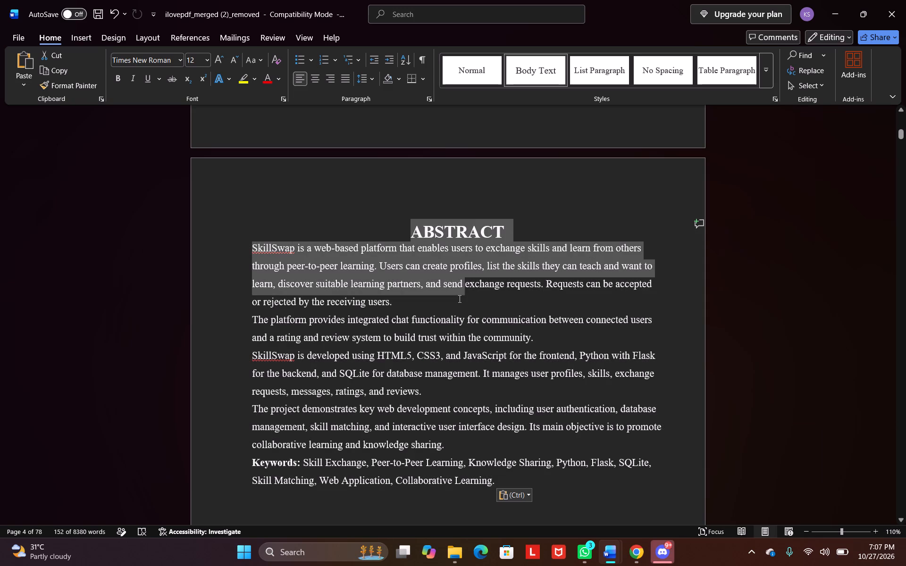
{"action": "left_click_drag", "start_coordinate": [459, 299], "coordinate": [545, 474]}
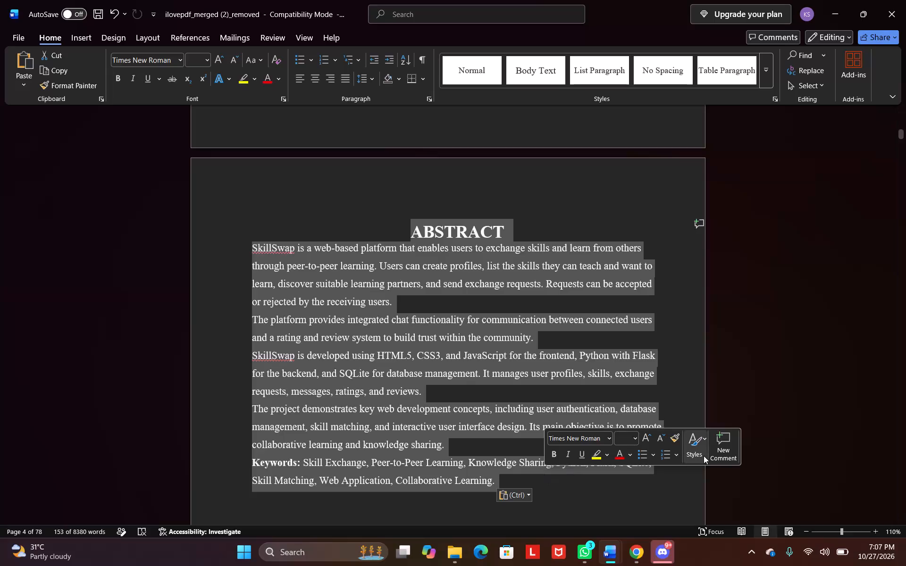
{"action": "left_click", "coordinate": [429, 100]}
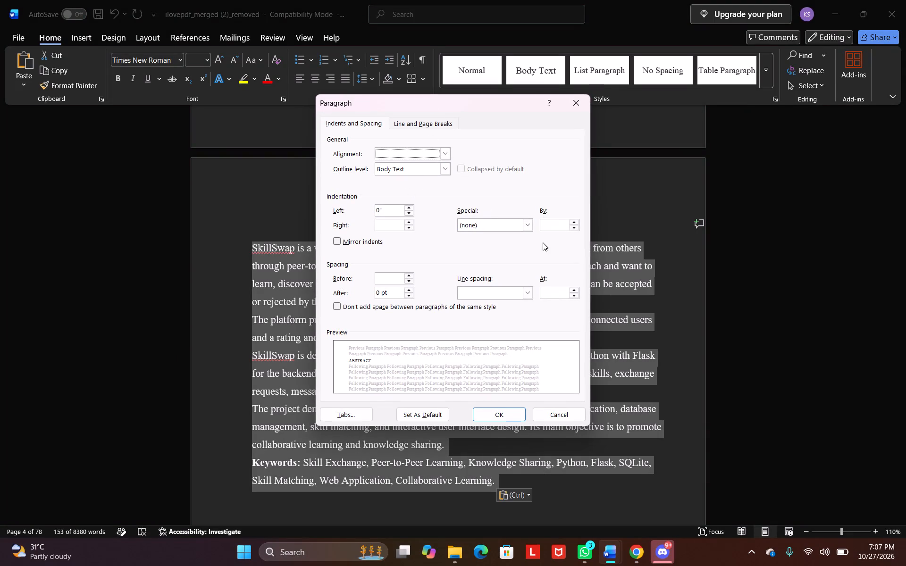
{"action": "left_click", "coordinate": [527, 294]}
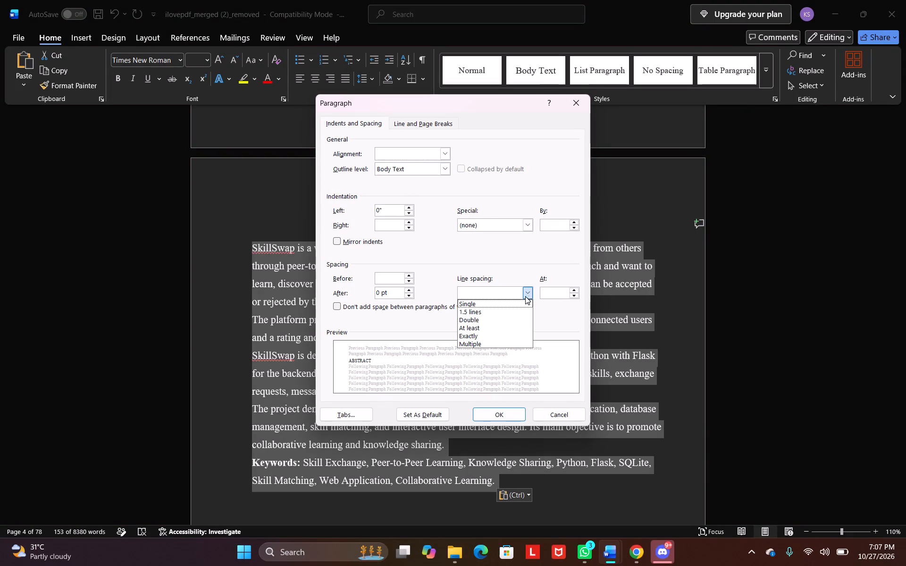
{"action": "left_click", "coordinate": [508, 311]}
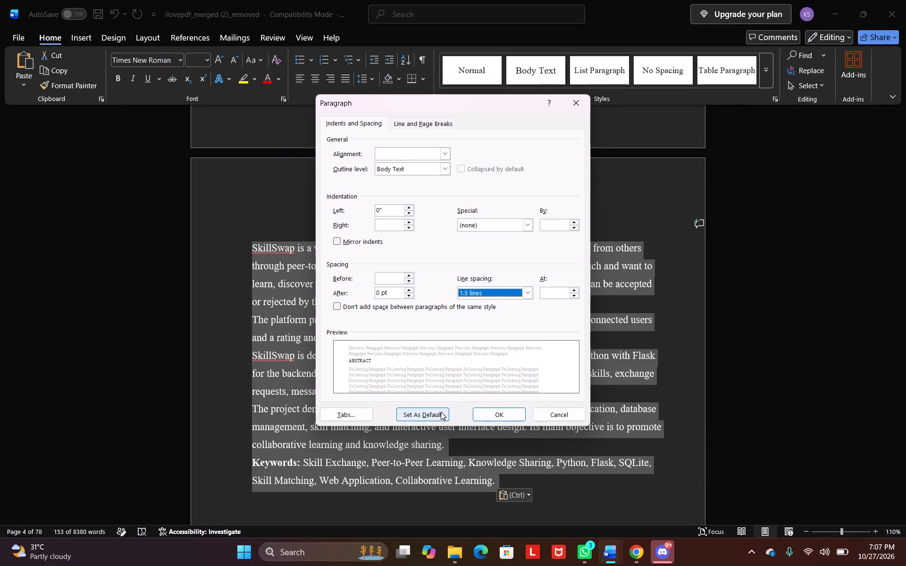
{"action": "left_click", "coordinate": [439, 412]}
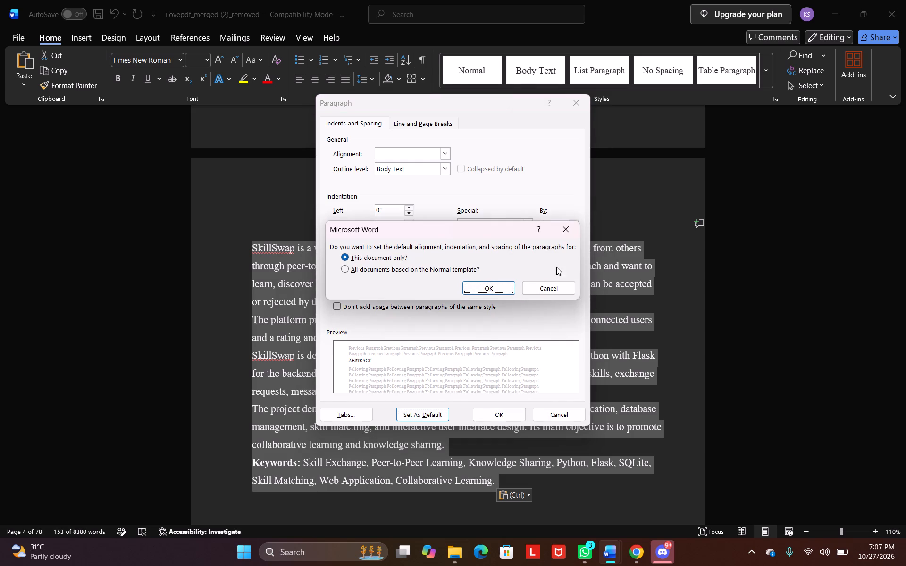
{"action": "left_click", "coordinate": [571, 233]}
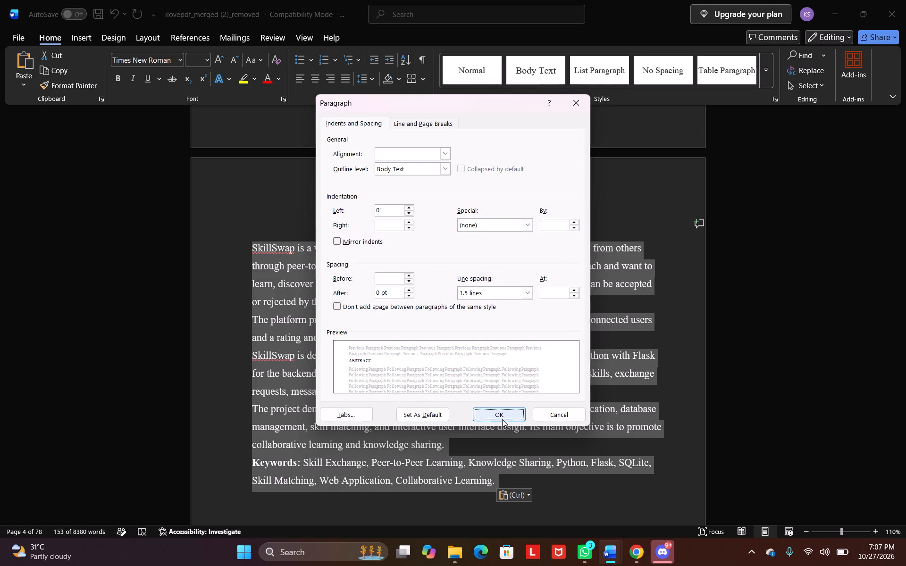
{"action": "left_click", "coordinate": [507, 412]}
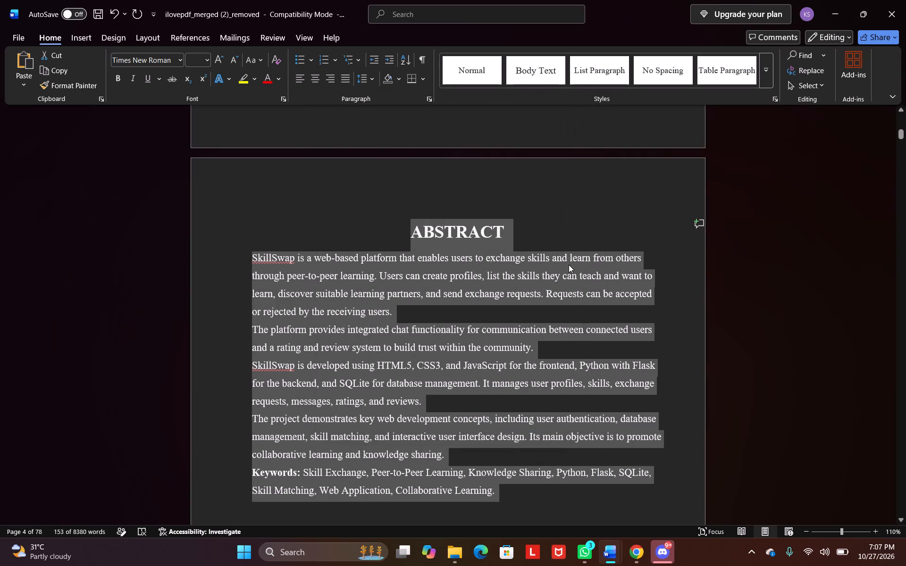
{"action": "left_click", "coordinate": [582, 249]}
Remove the empty space between the ACKNOWLEDGEMENT heading and its first paragraph.
{"action": "scroll", "coordinate": [582, 249], "scroll_direction": "down", "scroll_amount": 7}
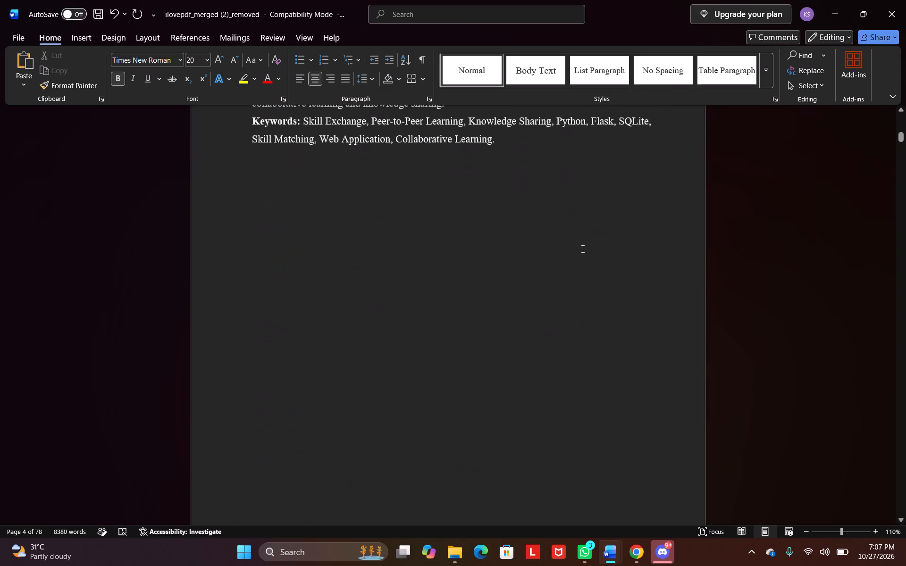
{"action": "scroll", "coordinate": [582, 249], "scroll_direction": "down", "scroll_amount": 4}
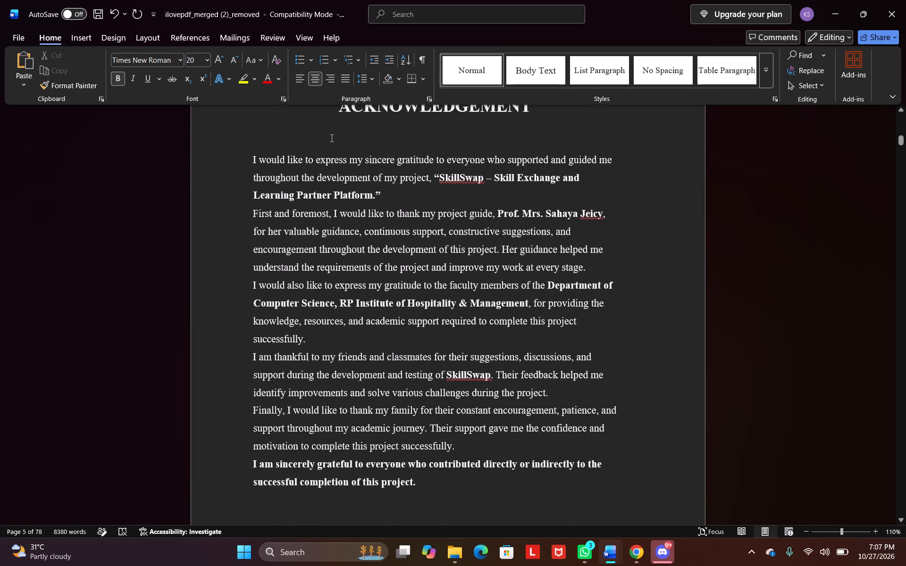
{"action": "left_click", "coordinate": [324, 139]}
{"action": "key", "text": "BackSpace"}
{"action": "key", "text": "BackSpace"}
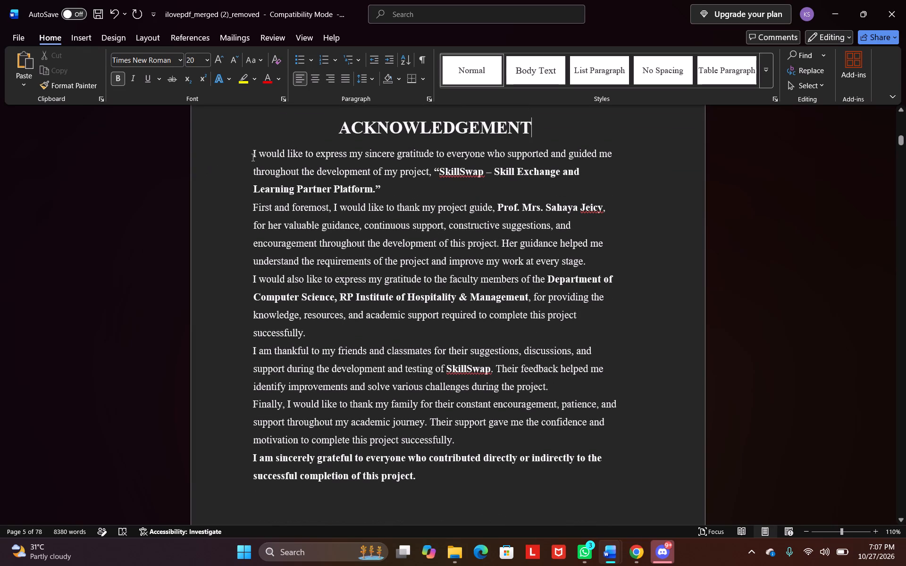
Review the Acknowledgement and Declaration pages, comparing their wording and layout.
{"action": "scroll", "coordinate": [416, 370], "scroll_direction": "down", "scroll_amount": 2}
{"action": "scroll", "coordinate": [416, 370], "scroll_direction": "up", "scroll_amount": 1}
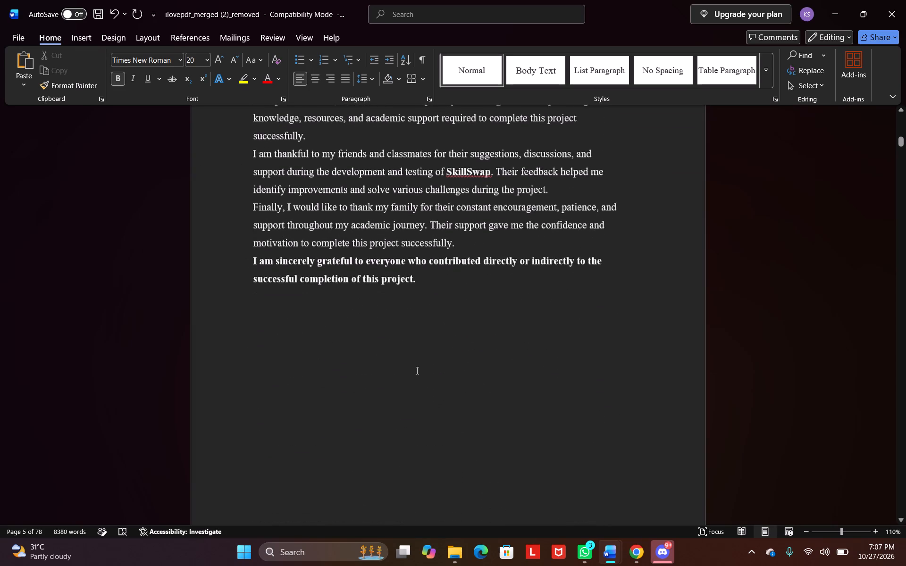
{"action": "scroll", "coordinate": [416, 370], "scroll_direction": "up", "scroll_amount": 1}
{"action": "scroll", "coordinate": [416, 370], "scroll_direction": "down", "scroll_amount": 5}
{"action": "scroll", "coordinate": [416, 370], "scroll_direction": "up", "scroll_amount": 4}
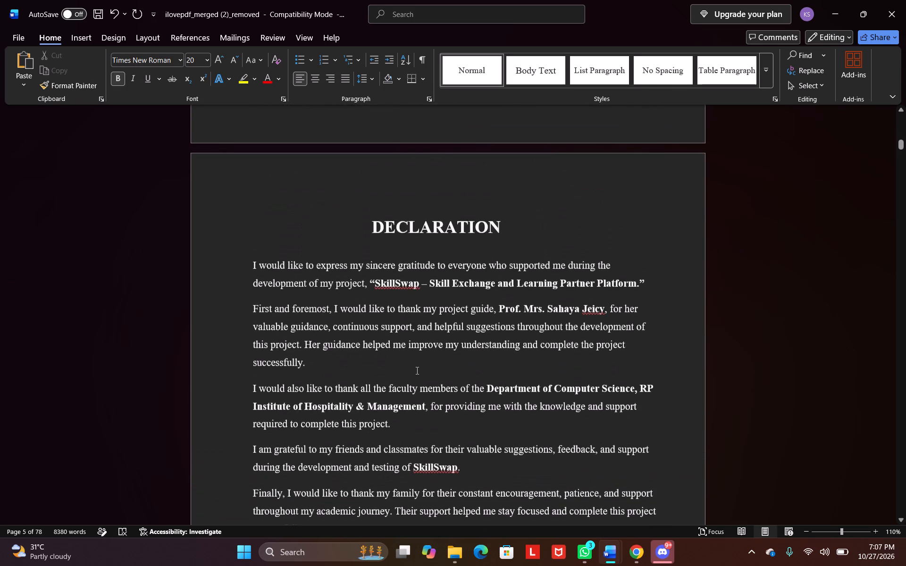
{"action": "scroll", "coordinate": [416, 370], "scroll_direction": "up", "scroll_amount": 4}
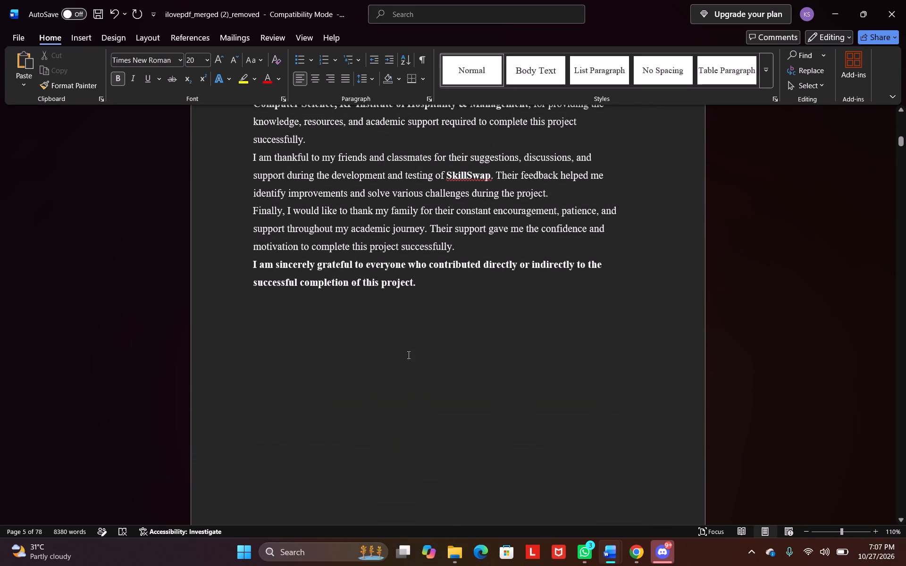
{"action": "scroll", "coordinate": [416, 313], "scroll_direction": "down", "scroll_amount": 4}
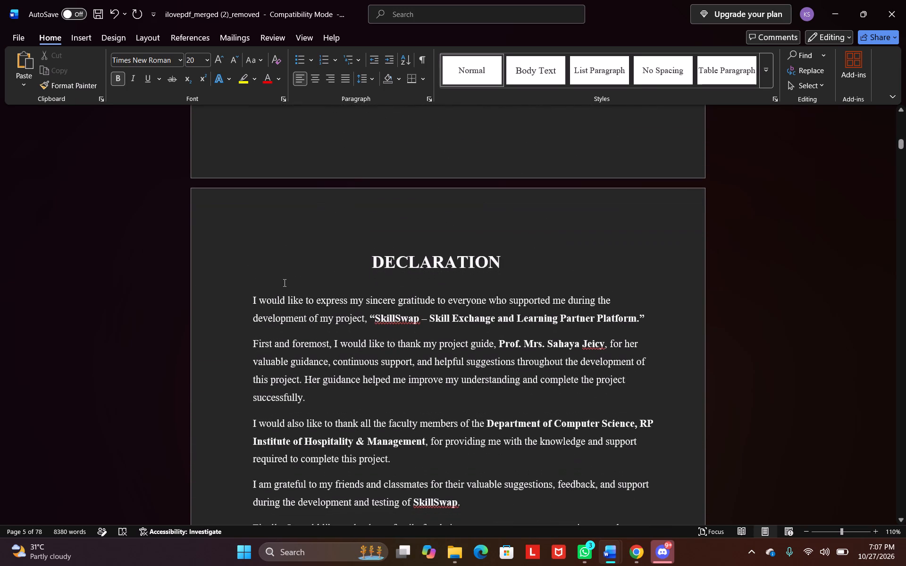
{"action": "scroll", "coordinate": [339, 268], "scroll_direction": "down", "scroll_amount": 1}
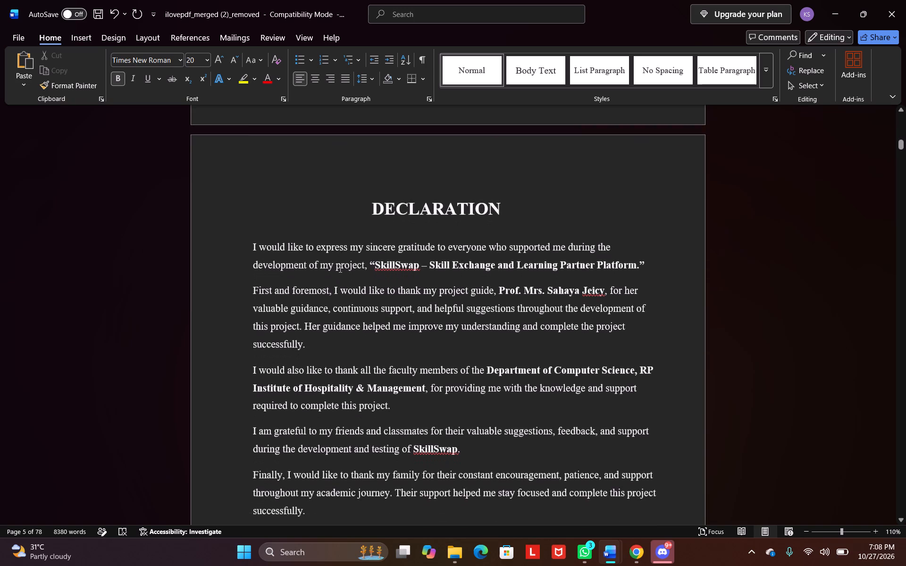
{"action": "scroll", "coordinate": [339, 268], "scroll_direction": "down", "scroll_amount": 1}
{"action": "scroll", "coordinate": [382, 186], "scroll_direction": "down", "scroll_amount": 1}
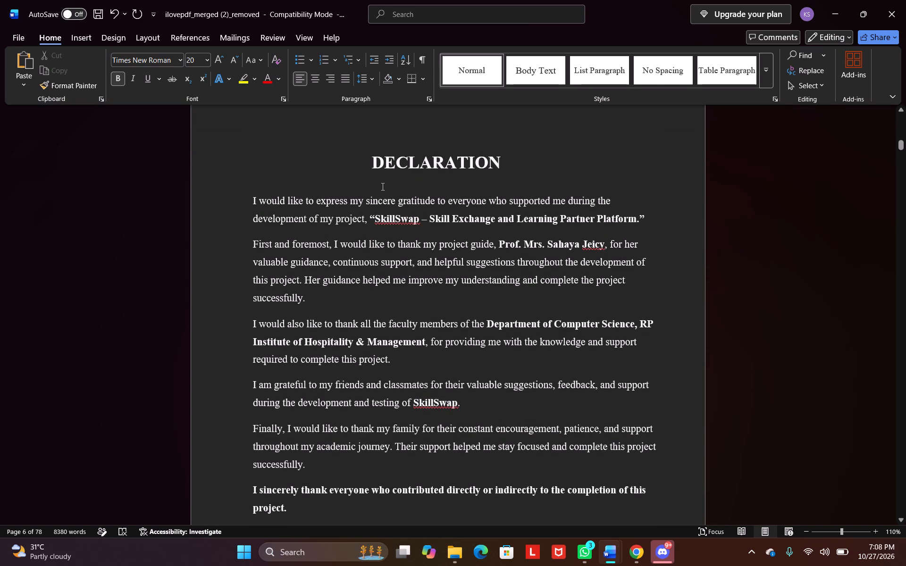
{"action": "left_click_drag", "start_coordinate": [370, 156], "coordinate": [415, 216]}
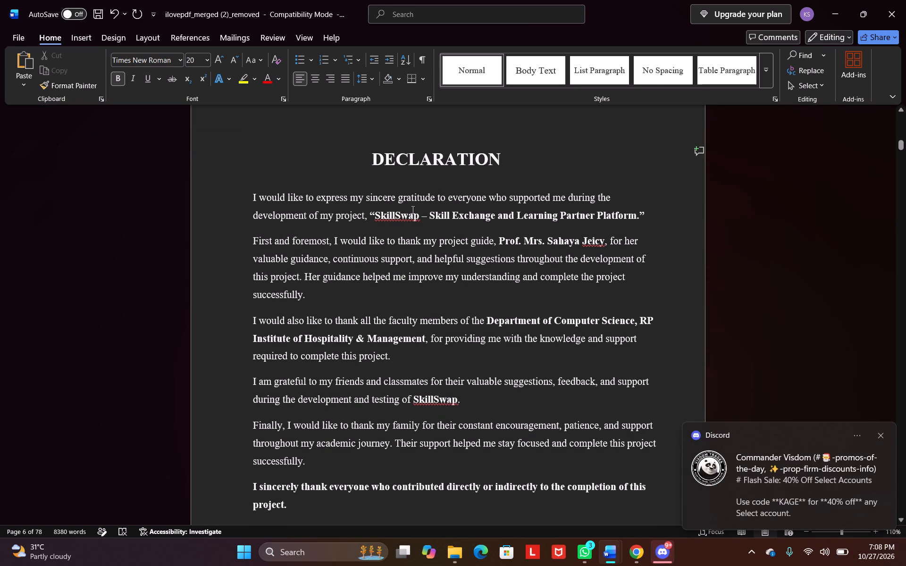
{"action": "left_click_drag", "start_coordinate": [415, 216], "coordinate": [545, 490]}
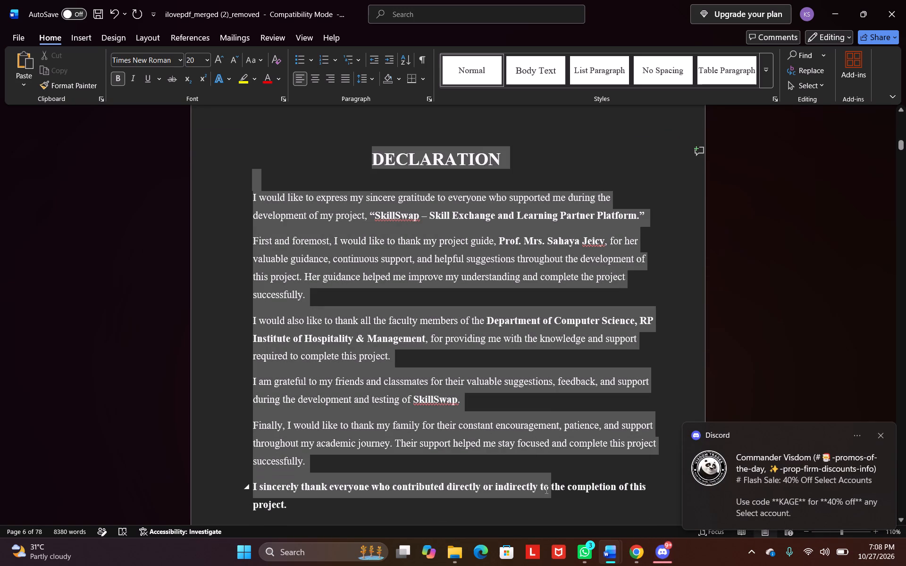
{"action": "left_click_drag", "start_coordinate": [545, 490], "coordinate": [559, 503]}
{"action": "key", "text": "ctrl+c"}
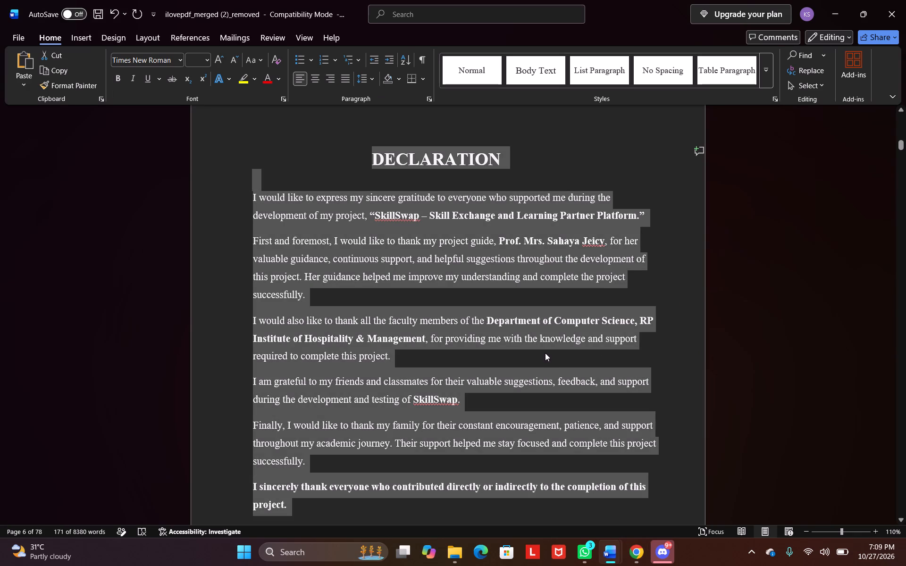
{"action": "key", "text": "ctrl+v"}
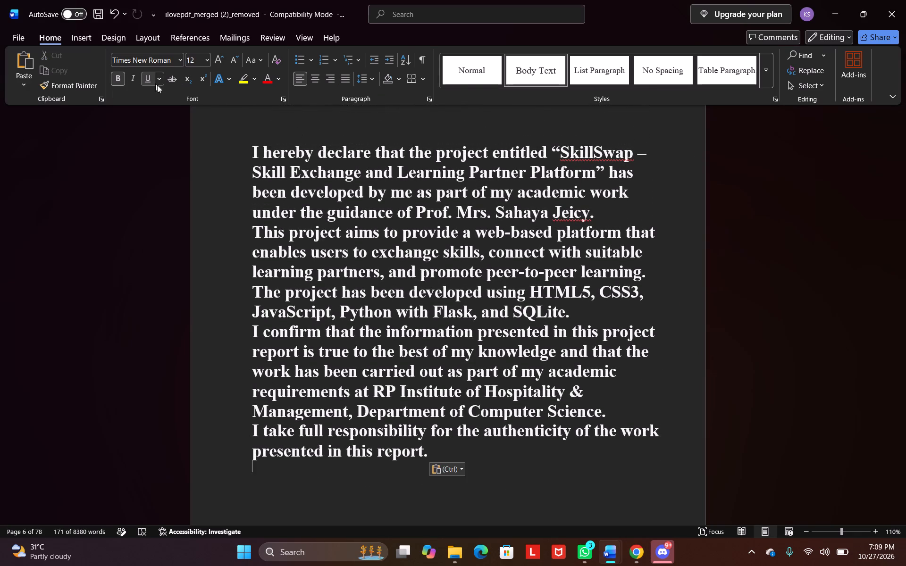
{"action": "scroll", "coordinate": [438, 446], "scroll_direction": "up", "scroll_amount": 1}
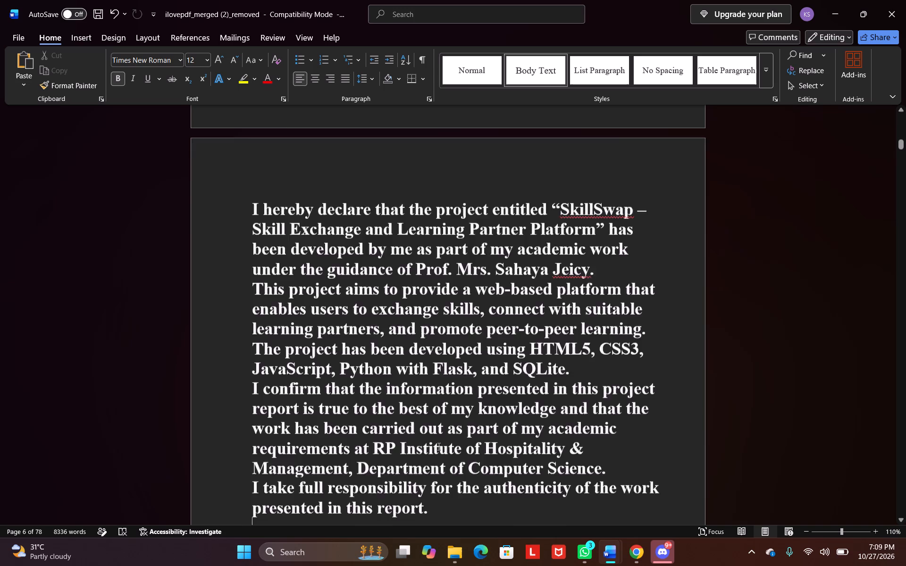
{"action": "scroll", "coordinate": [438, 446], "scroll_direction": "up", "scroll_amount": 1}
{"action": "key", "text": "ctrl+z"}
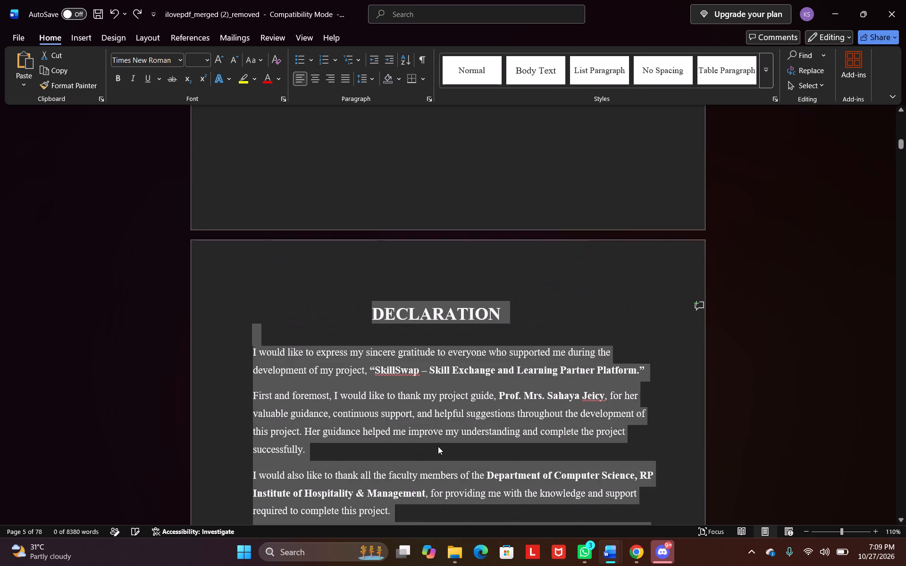
Replace only the body text under the DECLARATION heading with the copied revised declaration, removing the leftover letter before its first sentence.
{"action": "left_click", "coordinate": [296, 322]}
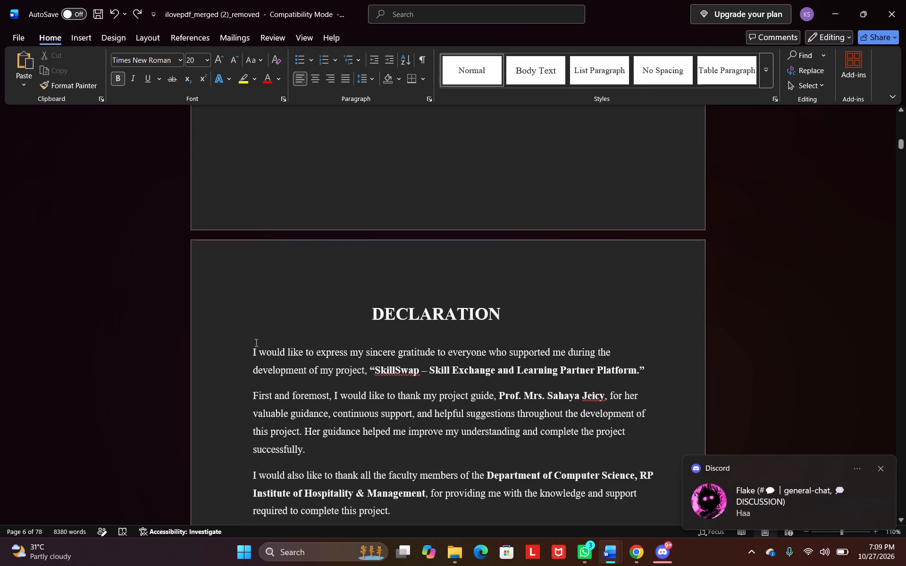
{"action": "left_click_drag", "start_coordinate": [252, 349], "coordinate": [405, 491]}
{"action": "scroll", "coordinate": [346, 407], "scroll_direction": "up", "scroll_amount": 1}
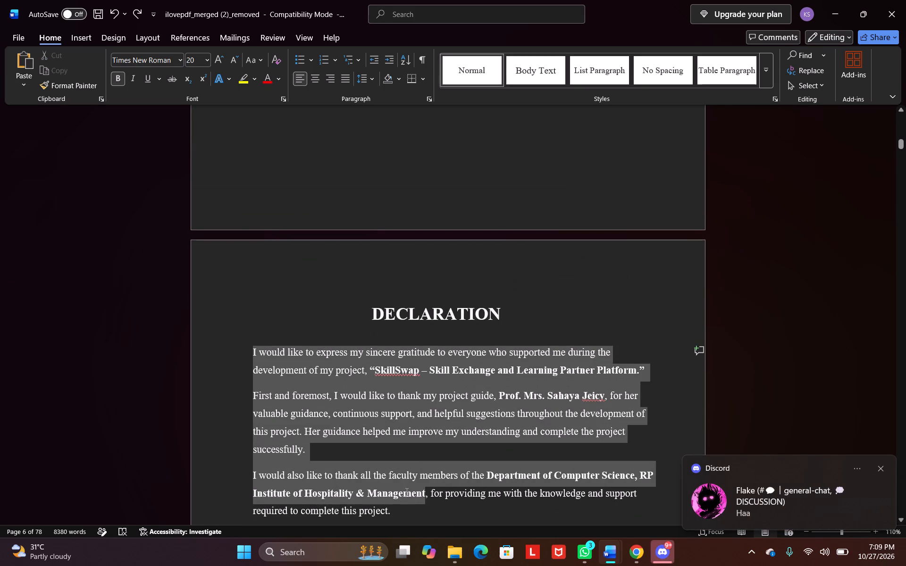
{"action": "left_click_drag", "start_coordinate": [405, 491], "coordinate": [377, 233]}
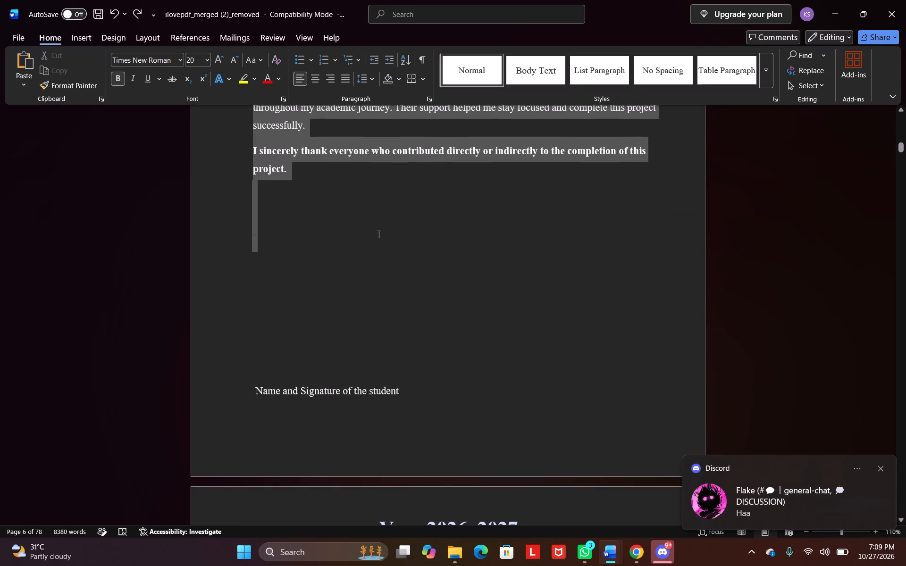
{"action": "left_click_drag", "start_coordinate": [377, 233], "coordinate": [317, 108]}
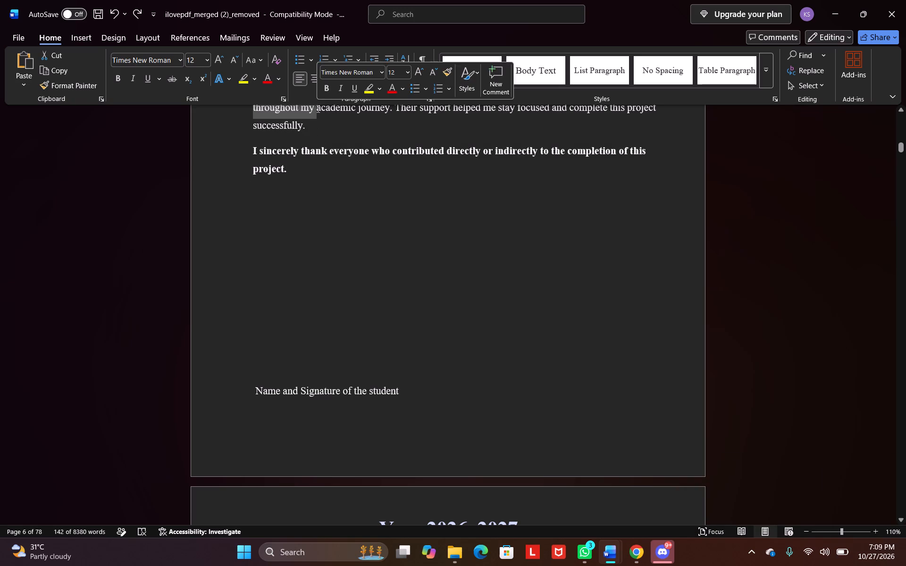
{"action": "left_click_drag", "start_coordinate": [300, 183], "coordinate": [246, 104]}
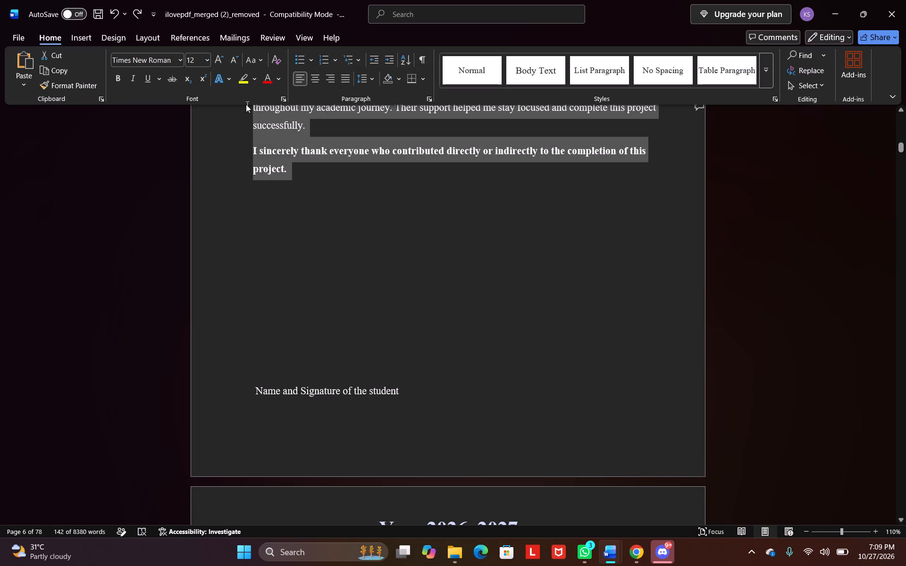
{"action": "left_click_drag", "start_coordinate": [246, 104], "coordinate": [248, 77]}
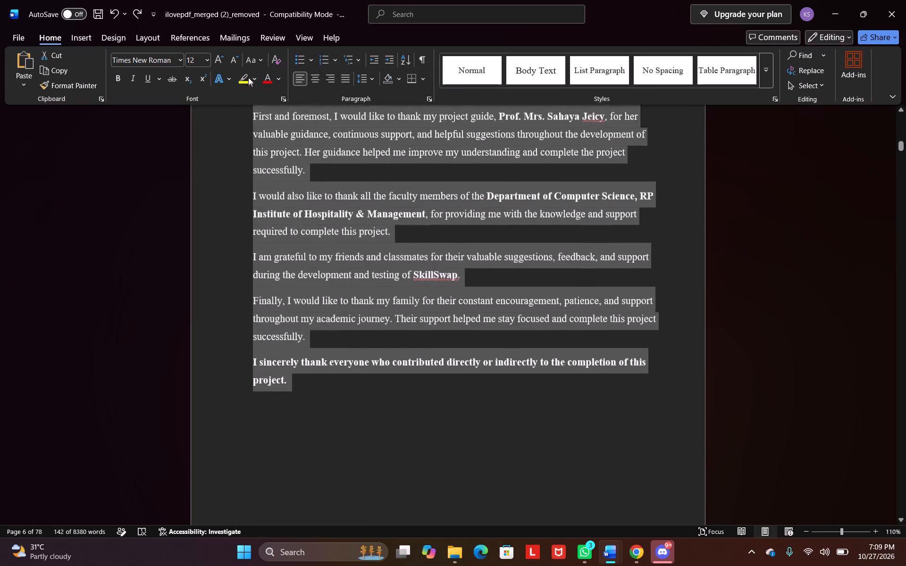
{"action": "left_click_drag", "start_coordinate": [248, 77], "coordinate": [257, 341]}
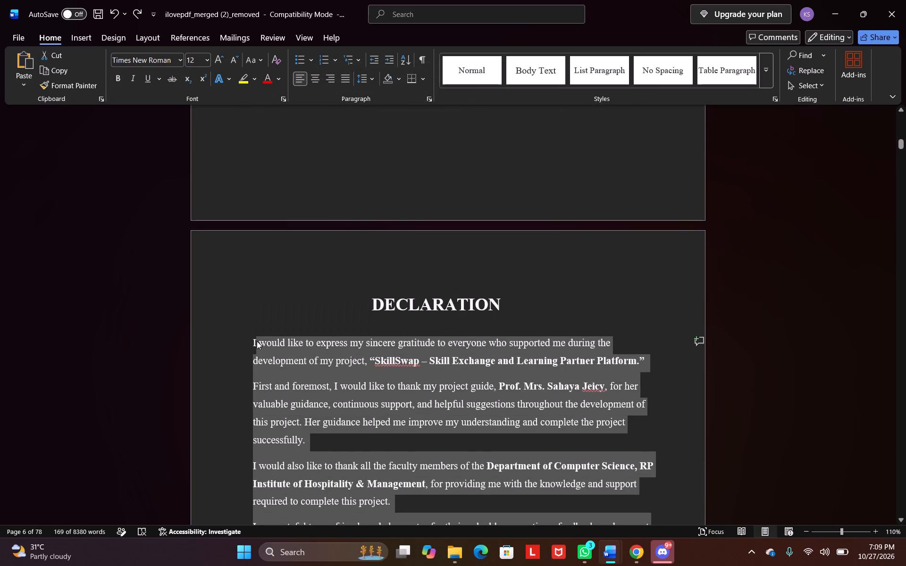
{"action": "key", "text": "ctrl+v"}
{"action": "left_click", "coordinate": [257, 341]}
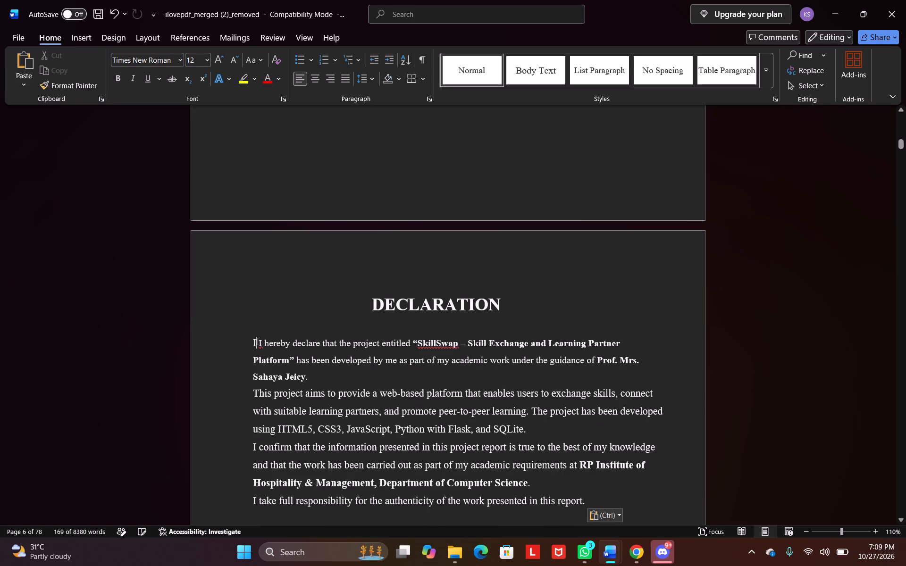
{"action": "key", "text": "BackSpace"}
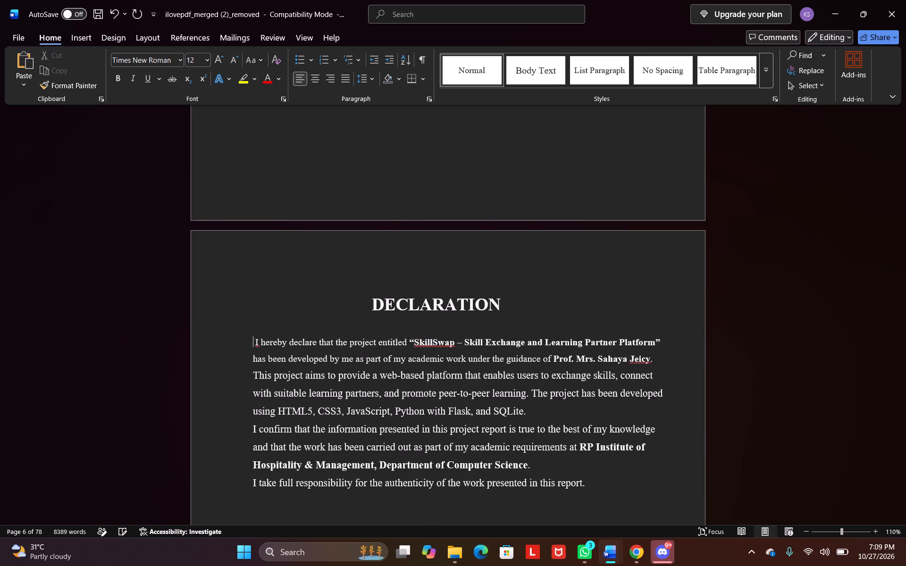
Apply left alignment, 1.5 line spacing and 0 pt spacing before and after to the new declaration paragraphs.
{"action": "scroll", "coordinate": [524, 225], "scroll_direction": "down", "scroll_amount": 2}
{"action": "scroll", "coordinate": [524, 225], "scroll_direction": "up", "scroll_amount": 1}
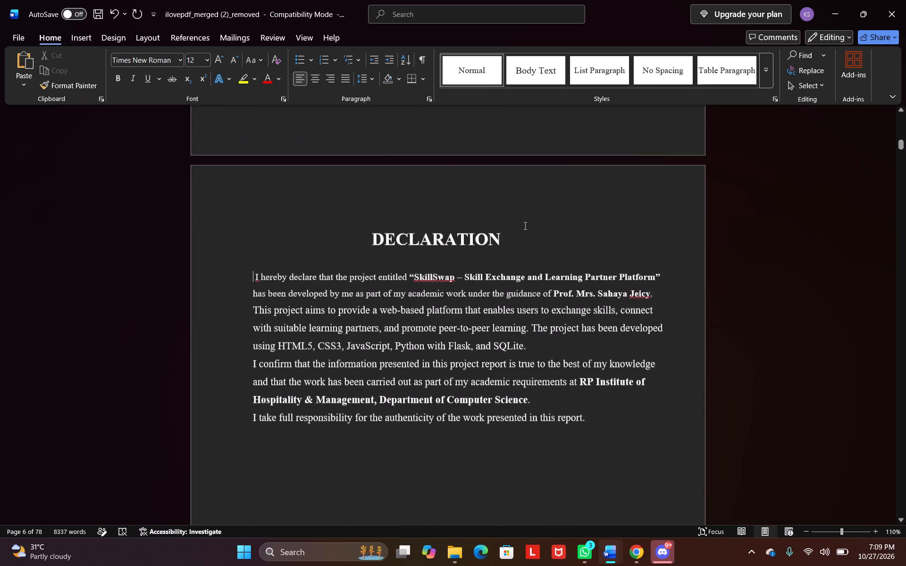
{"action": "left_click_drag", "start_coordinate": [252, 280], "coordinate": [604, 429]}
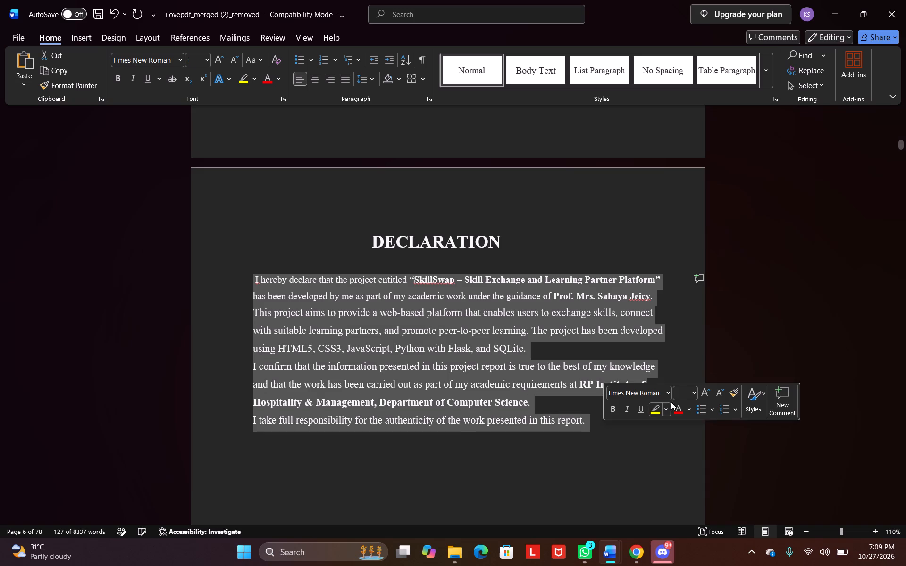
{"action": "left_click", "coordinate": [429, 98]}
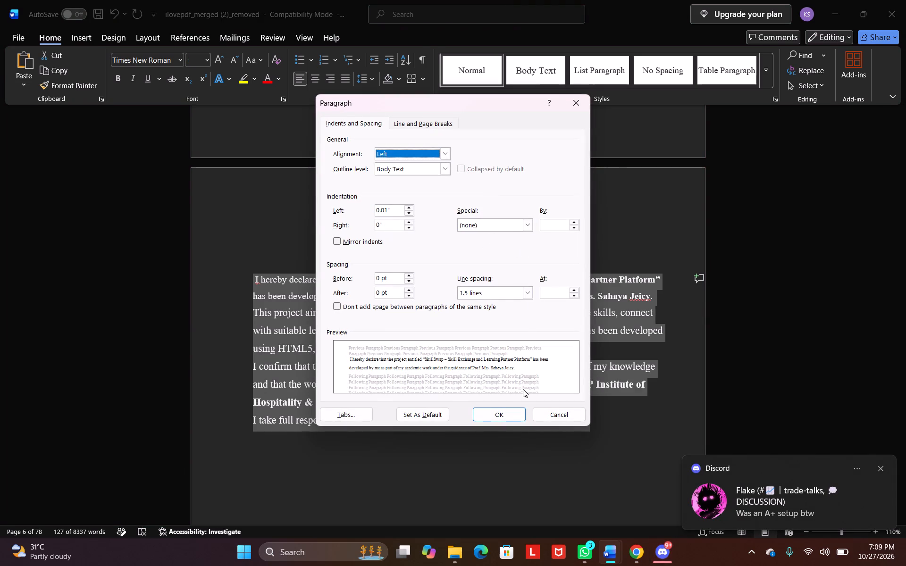
{"action": "left_click", "coordinate": [514, 410]}
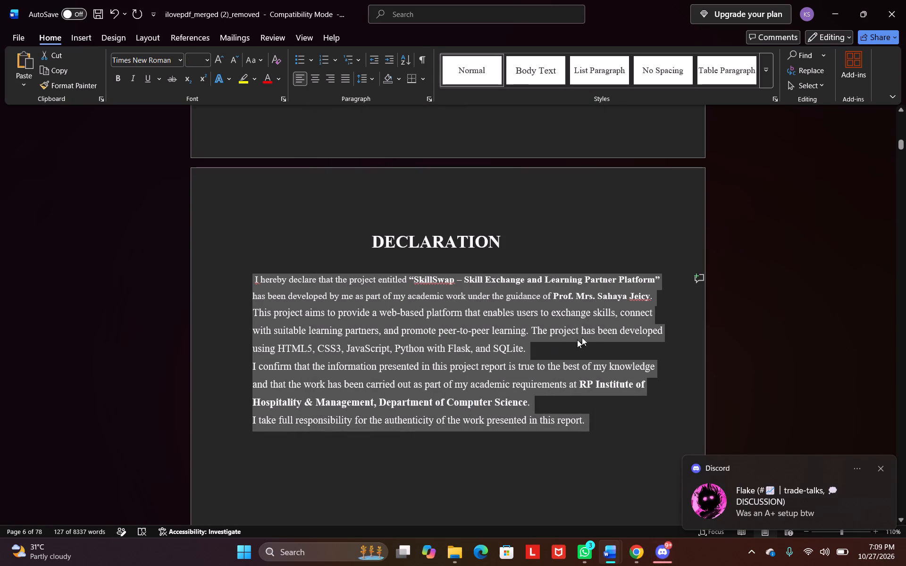
{"action": "left_click", "coordinate": [643, 202]}
Review the pages from the Declaration through the plagiarism certificate to the Table Of Contents, and back to the title page.
{"action": "scroll", "coordinate": [507, 368], "scroll_direction": "down", "scroll_amount": 2}
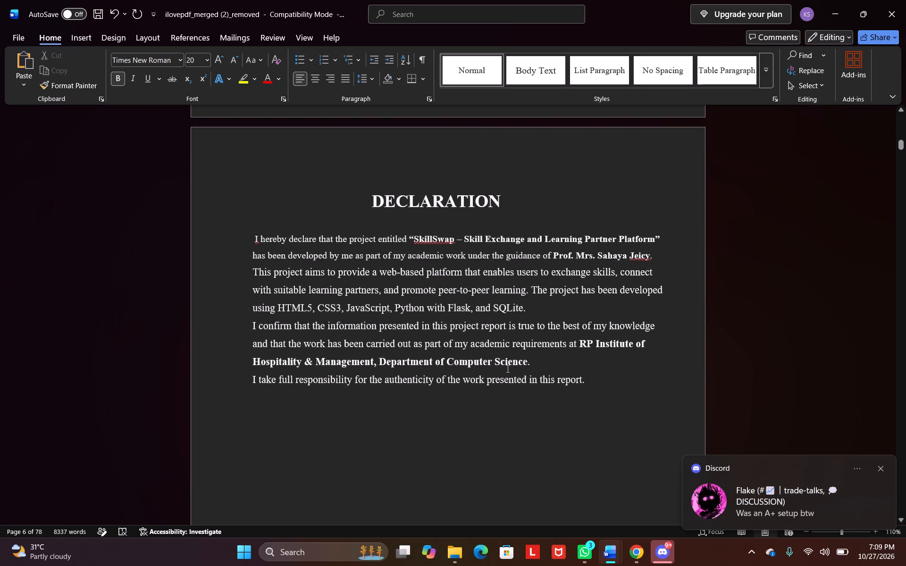
{"action": "scroll", "coordinate": [507, 368], "scroll_direction": "down", "scroll_amount": 8}
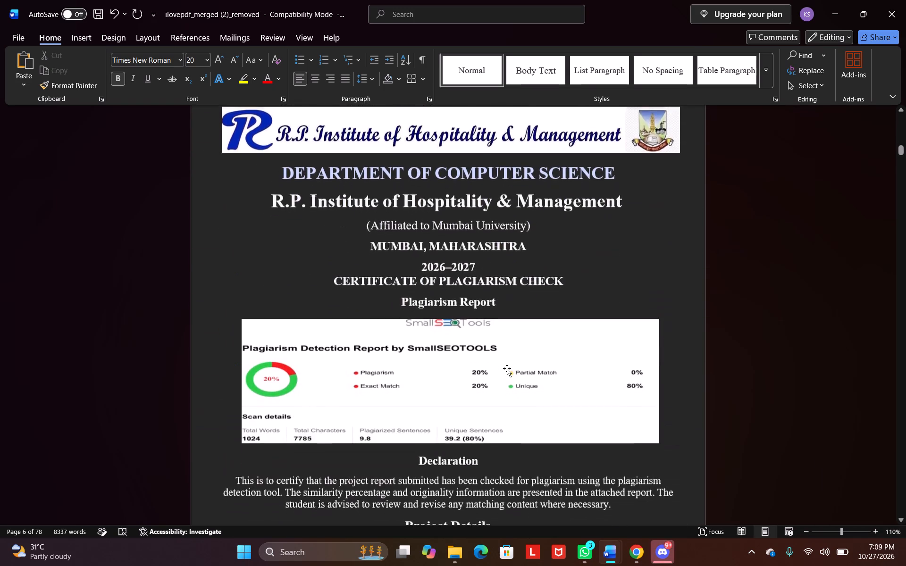
{"action": "scroll", "coordinate": [507, 368], "scroll_direction": "down", "scroll_amount": 2}
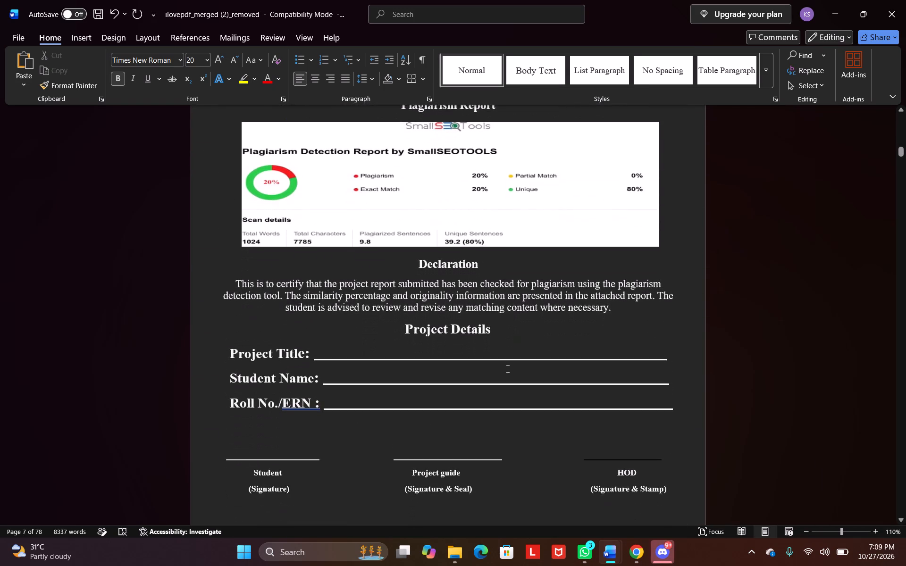
{"action": "scroll", "coordinate": [507, 368], "scroll_direction": "down", "scroll_amount": 1}
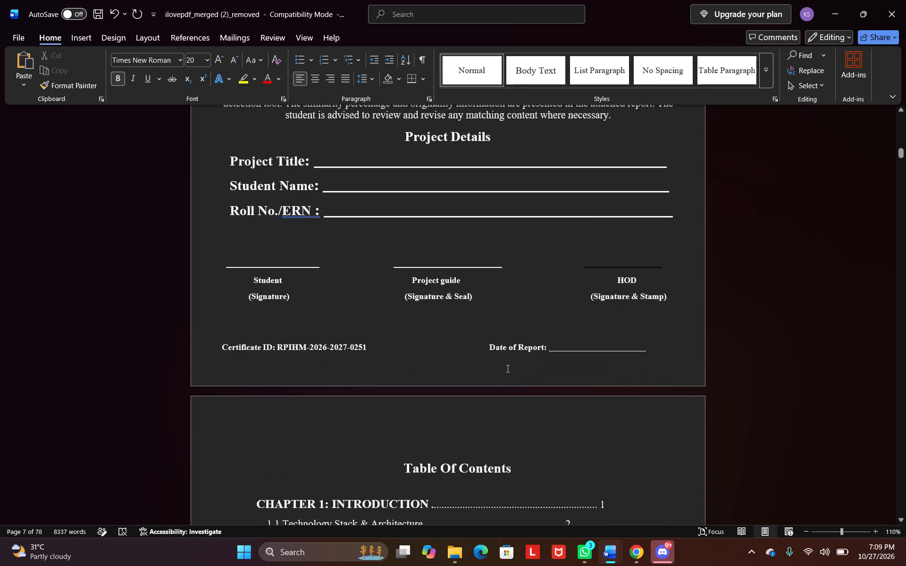
{"action": "scroll", "coordinate": [507, 368], "scroll_direction": "down", "scroll_amount": 1}
{"action": "scroll", "coordinate": [507, 368], "scroll_direction": "up", "scroll_amount": 5}
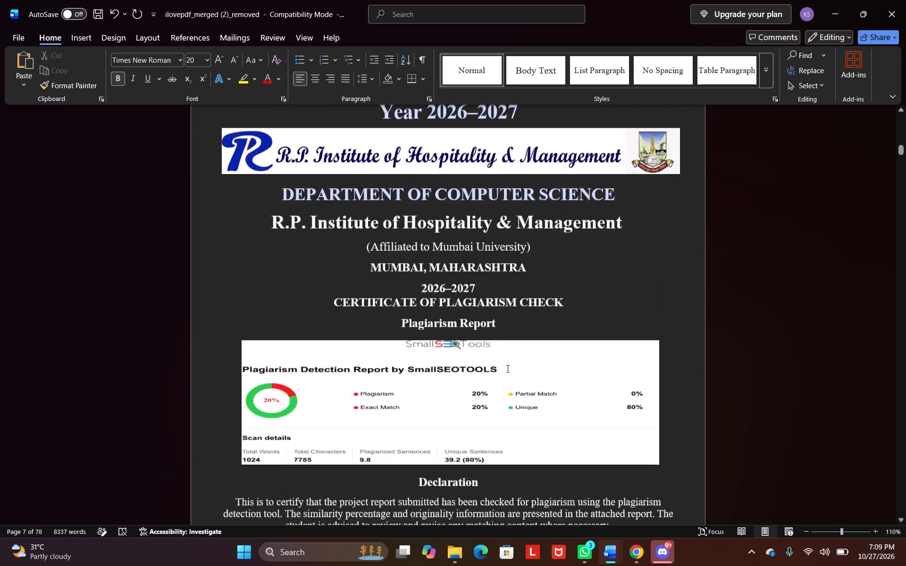
{"action": "scroll", "coordinate": [507, 368], "scroll_direction": "up", "scroll_amount": 20}
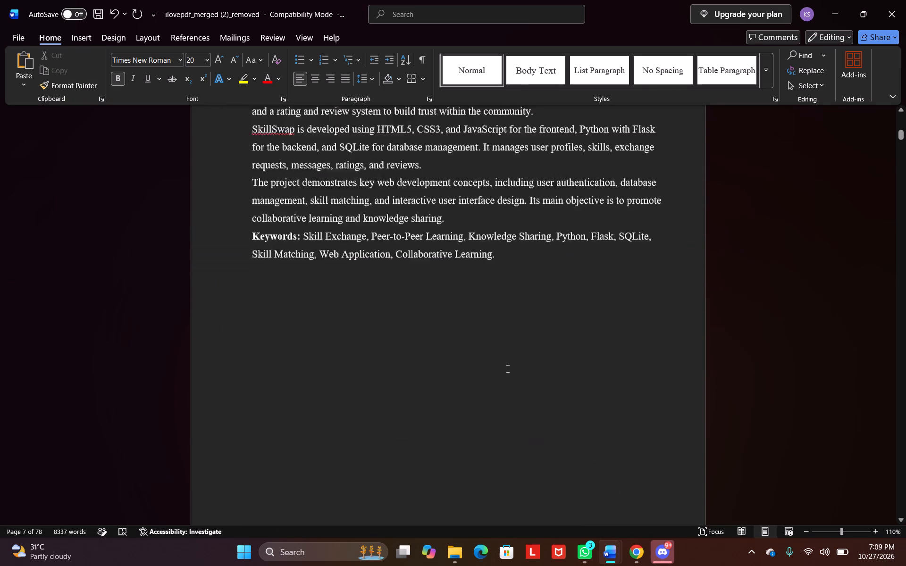
{"action": "scroll", "coordinate": [507, 368], "scroll_direction": "up", "scroll_amount": 4}
Fill in the blank after "Seat. No:" in the CERTIFICATE paragraph with the student's seat number from the title page.
{"action": "scroll", "coordinate": [478, 376], "scroll_direction": "down", "scroll_amount": 1}
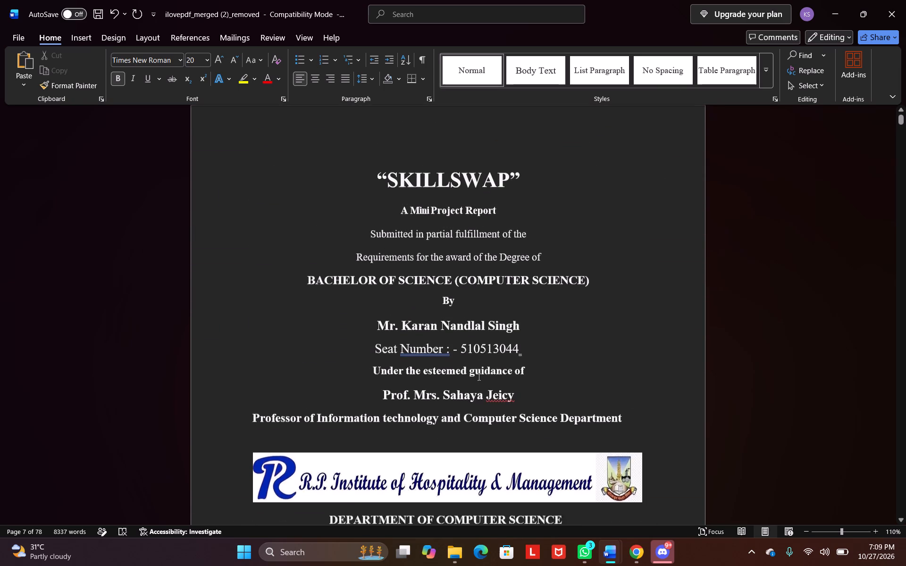
{"action": "scroll", "coordinate": [478, 376], "scroll_direction": "down", "scroll_amount": 6}
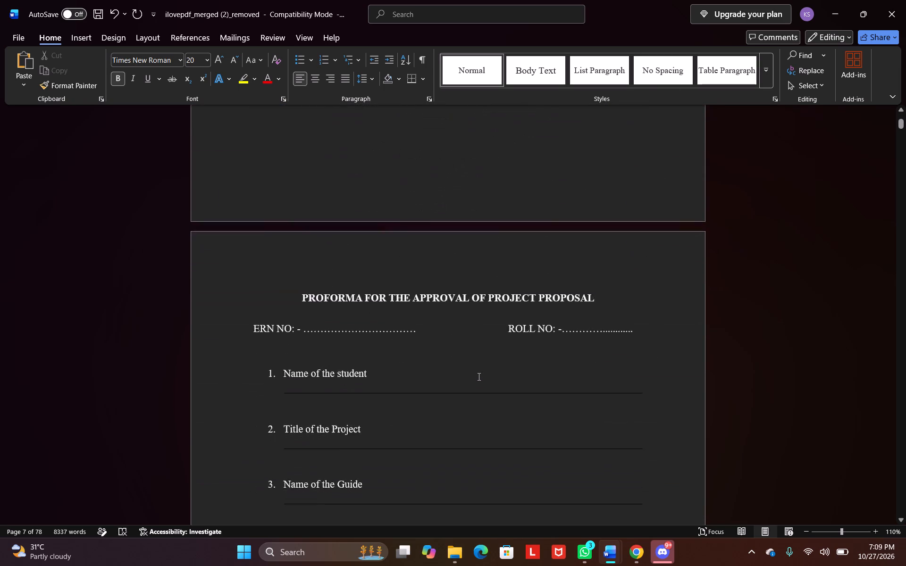
{"action": "scroll", "coordinate": [478, 376], "scroll_direction": "down", "scroll_amount": 6}
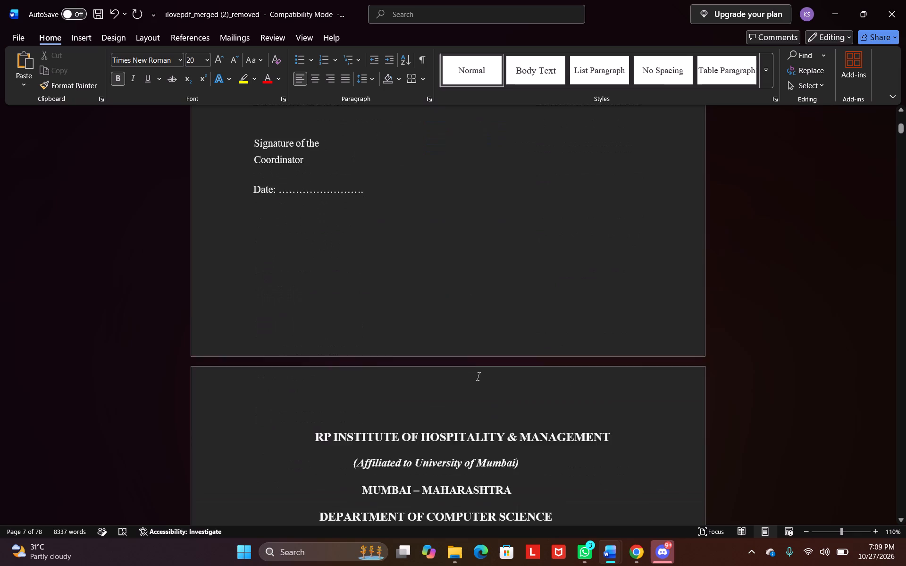
{"action": "scroll", "coordinate": [478, 376], "scroll_direction": "down", "scroll_amount": 4}
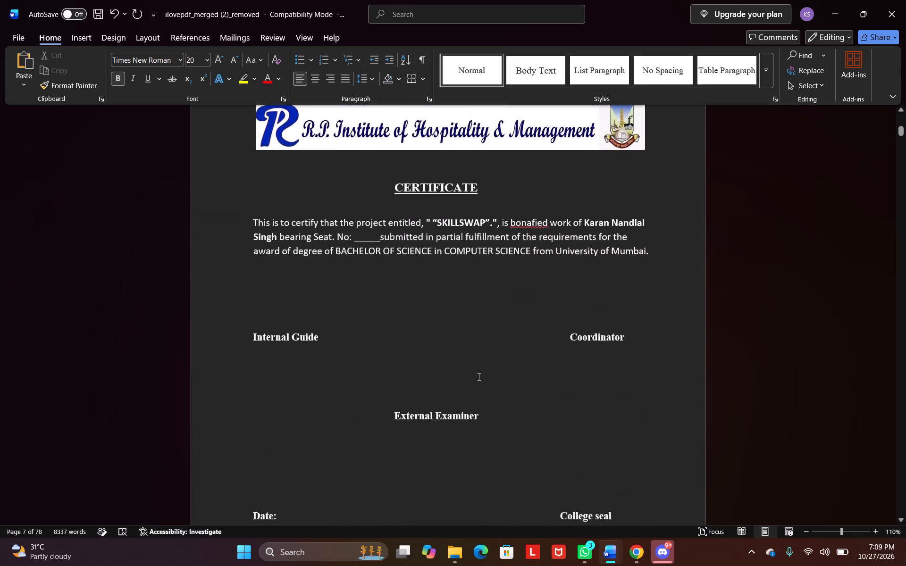
{"action": "scroll", "coordinate": [478, 376], "scroll_direction": "down", "scroll_amount": 1}
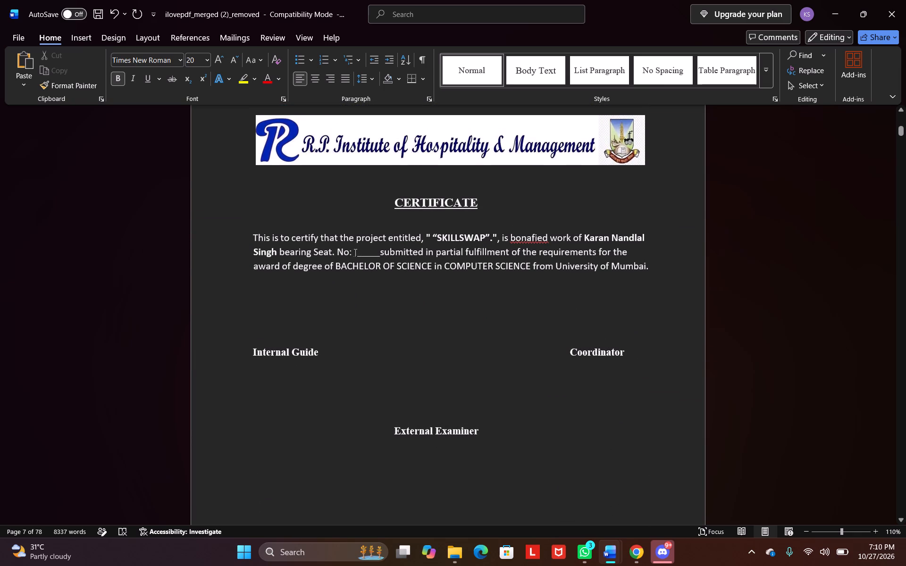
{"action": "left_click", "coordinate": [355, 253]}
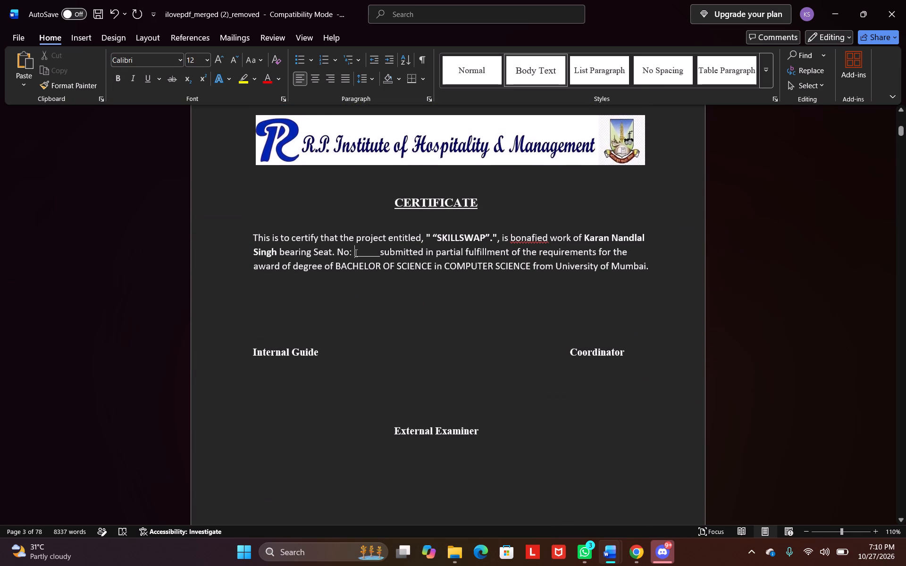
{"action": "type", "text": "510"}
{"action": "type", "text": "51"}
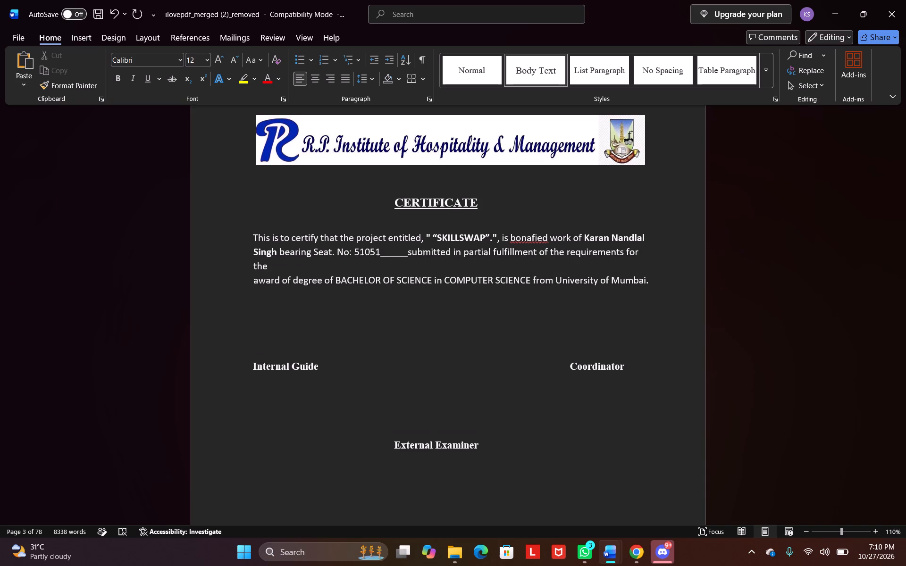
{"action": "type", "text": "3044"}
Review the front matter from the certificate through the Abstract, acknowledgement, Declaration signature line and plagiarism certificate for layout and remaining blanks.
{"action": "scroll", "coordinate": [349, 288], "scroll_direction": "down", "scroll_amount": 6}
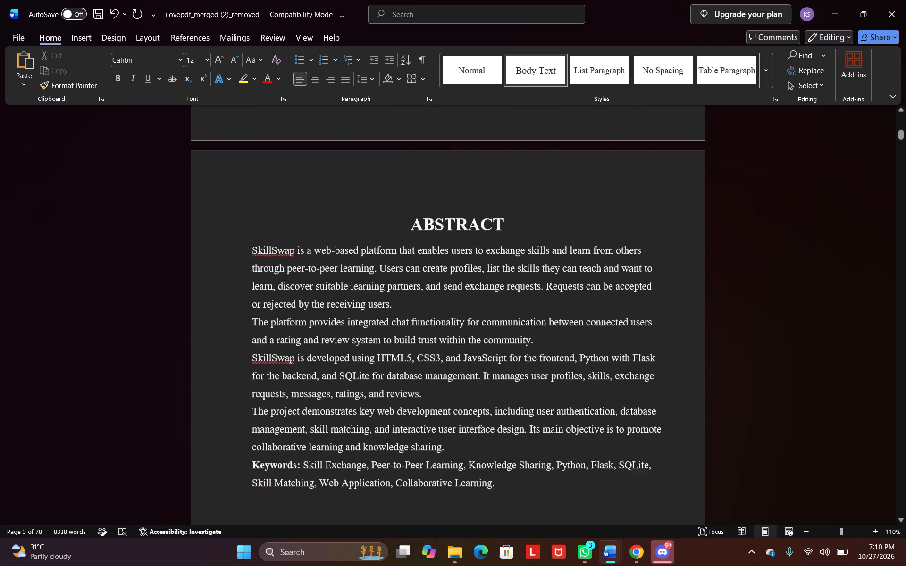
{"action": "scroll", "coordinate": [349, 288], "scroll_direction": "down", "scroll_amount": 5}
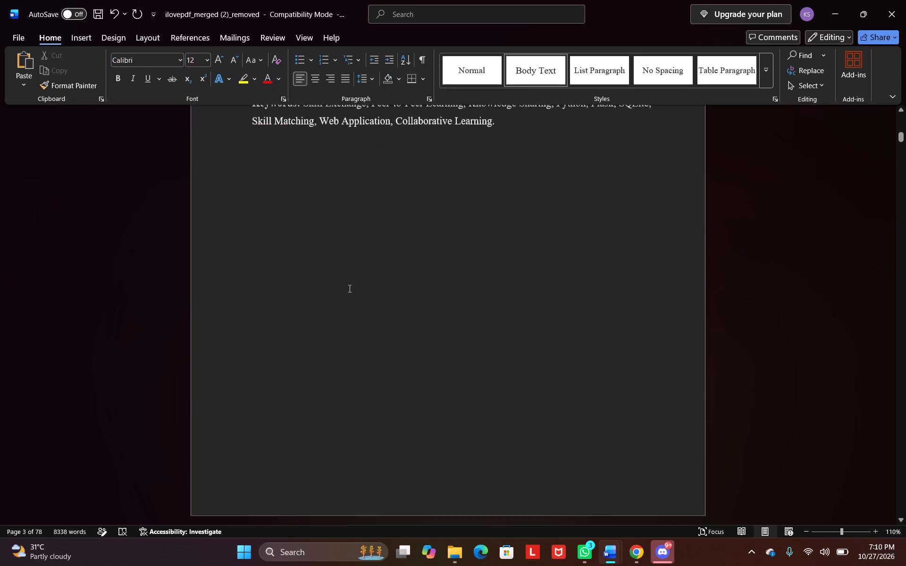
{"action": "scroll", "coordinate": [349, 288], "scroll_direction": "down", "scroll_amount": 4}
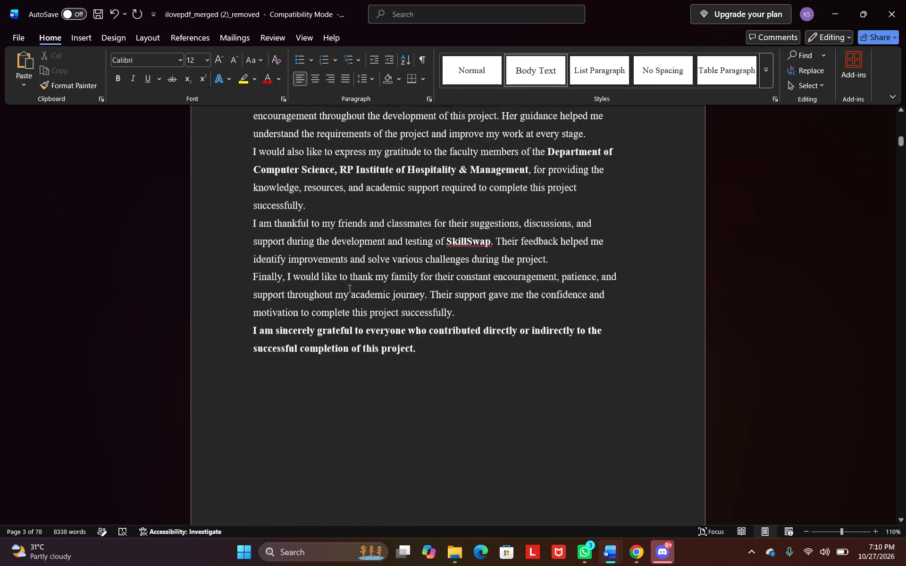
{"action": "scroll", "coordinate": [349, 288], "scroll_direction": "down", "scroll_amount": 4}
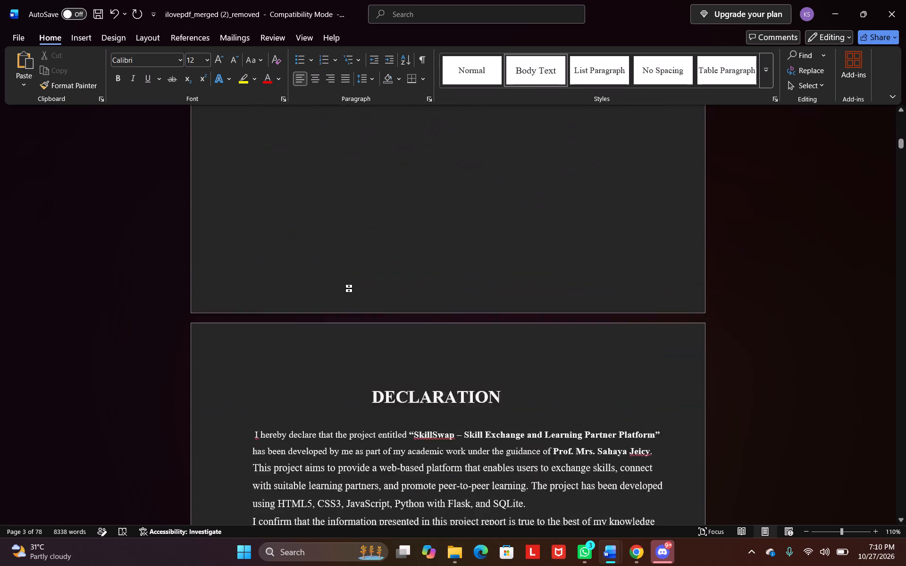
{"action": "scroll", "coordinate": [349, 288], "scroll_direction": "down", "scroll_amount": 5}
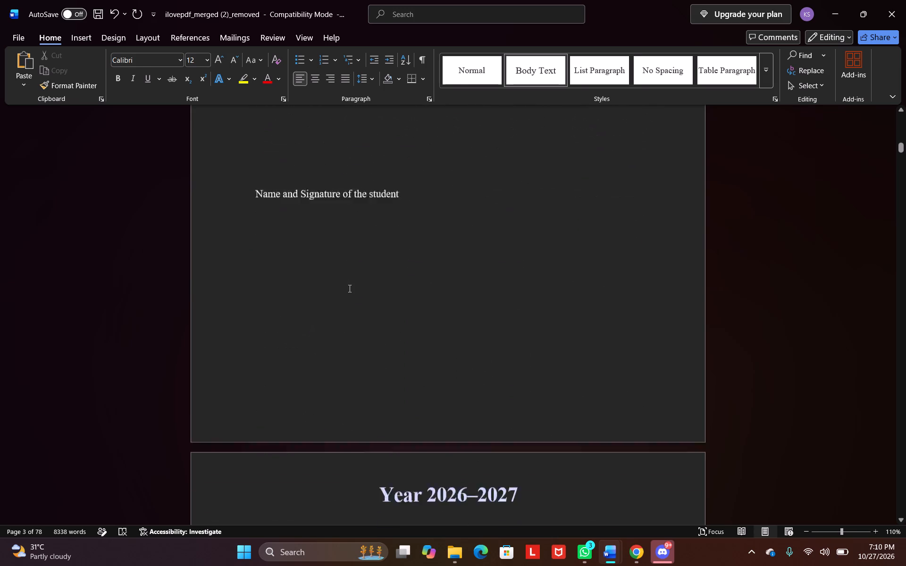
{"action": "scroll", "coordinate": [349, 288], "scroll_direction": "down", "scroll_amount": 1}
{"action": "scroll", "coordinate": [349, 288], "scroll_direction": "up", "scroll_amount": 1}
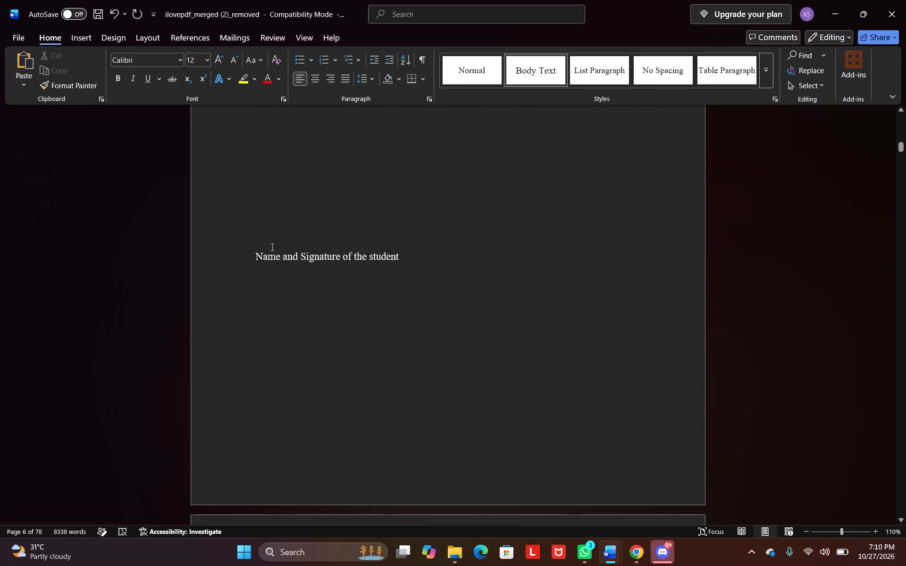
{"action": "left_click", "coordinate": [256, 260]}
{"action": "scroll", "coordinate": [283, 315], "scroll_direction": "right", "scroll_amount": 1}
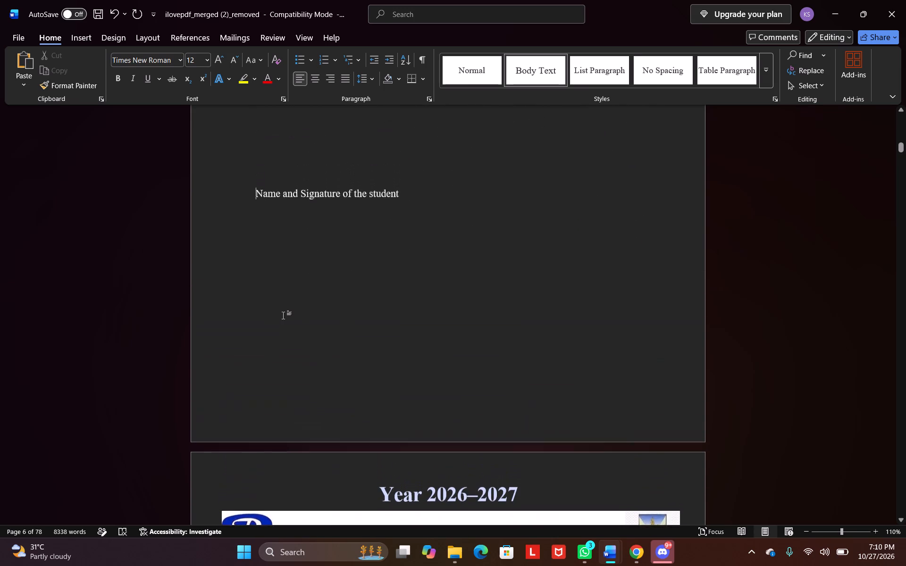
{"action": "scroll", "coordinate": [283, 315], "scroll_direction": "right", "scroll_amount": 1}
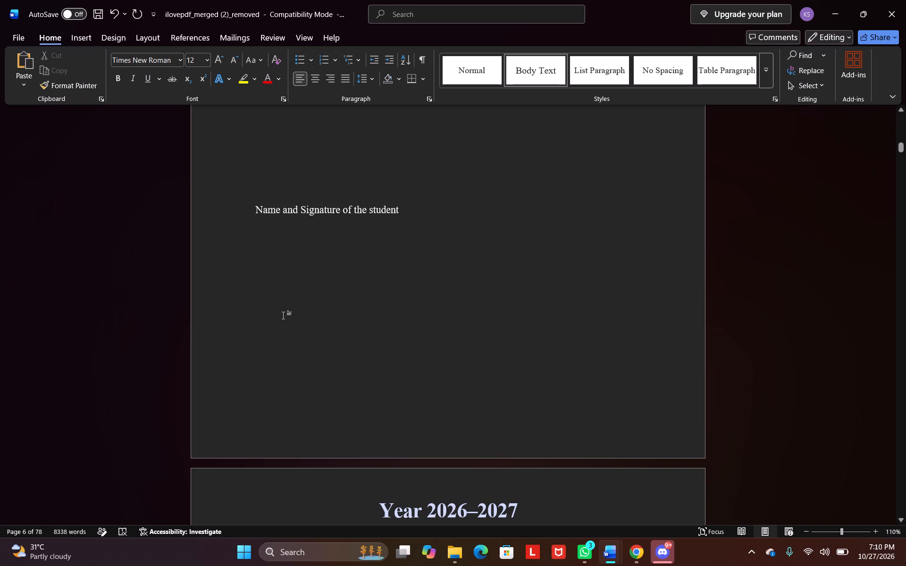
{"action": "scroll", "coordinate": [283, 315], "scroll_direction": "down", "scroll_amount": 5}
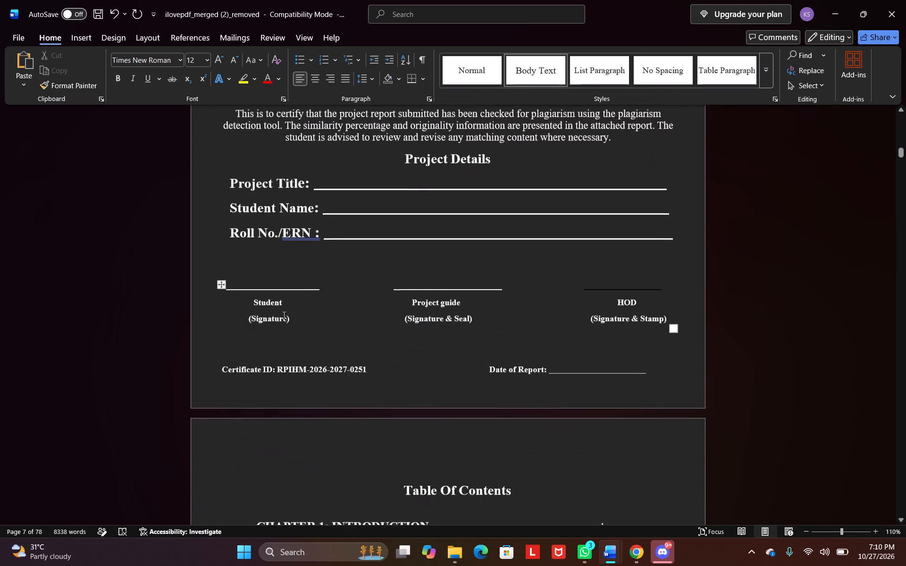
Examine the Table Of Contents entries for Chapters 1 to 9 alongside the opening pages of Chapter 1 Introduction.
{"action": "scroll", "coordinate": [283, 315], "scroll_direction": "down", "scroll_amount": 3}
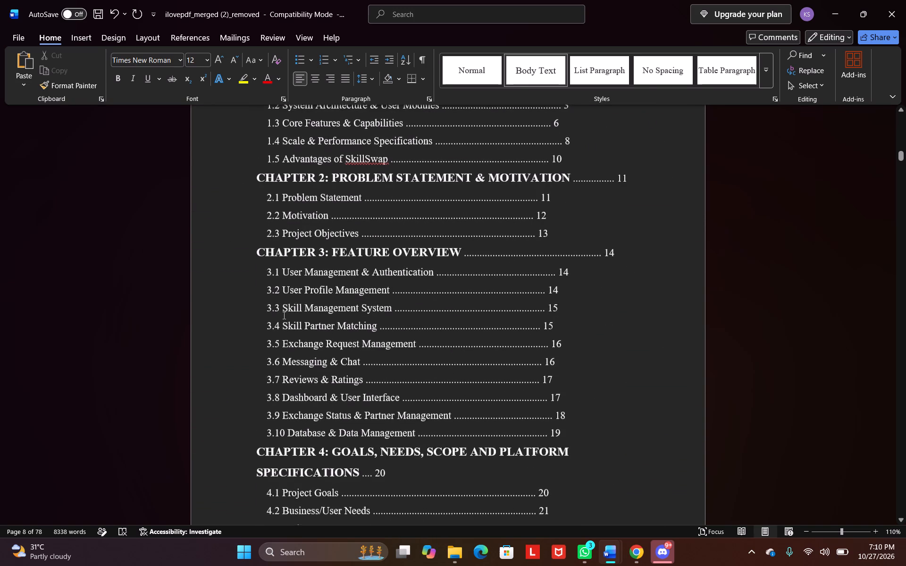
{"action": "scroll", "coordinate": [283, 315], "scroll_direction": "down", "scroll_amount": 2}
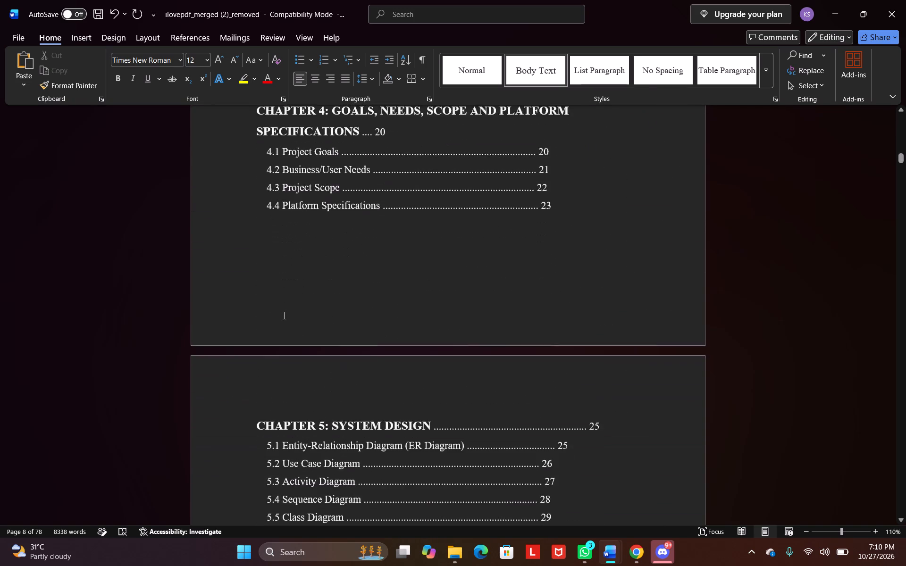
{"action": "scroll", "coordinate": [283, 315], "scroll_direction": "down", "scroll_amount": 2}
{"action": "scroll", "coordinate": [283, 315], "scroll_direction": "right", "scroll_amount": 1}
{"action": "scroll", "coordinate": [283, 315], "scroll_direction": "up", "scroll_amount": 1}
{"action": "scroll", "coordinate": [283, 315], "scroll_direction": "right", "scroll_amount": 1}
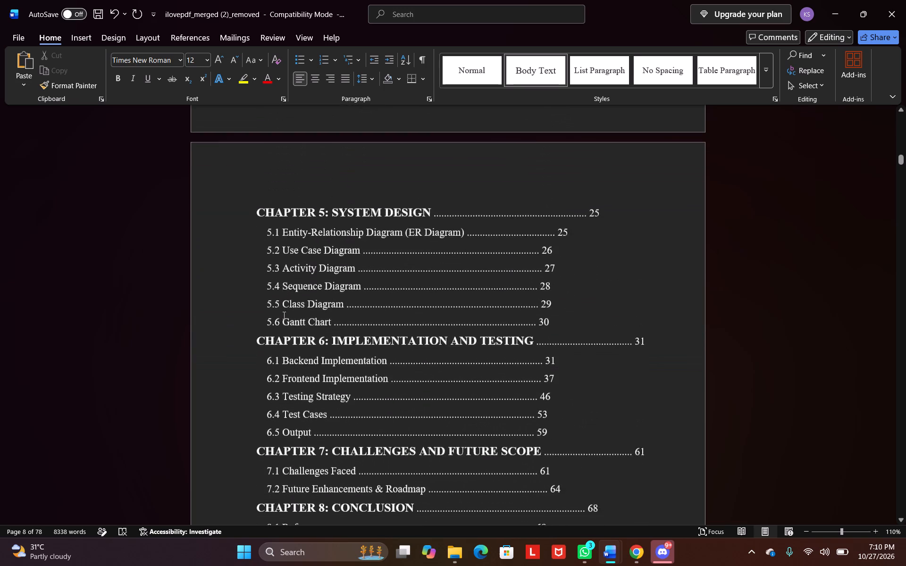
{"action": "scroll", "coordinate": [283, 315], "scroll_direction": "down", "scroll_amount": 4}
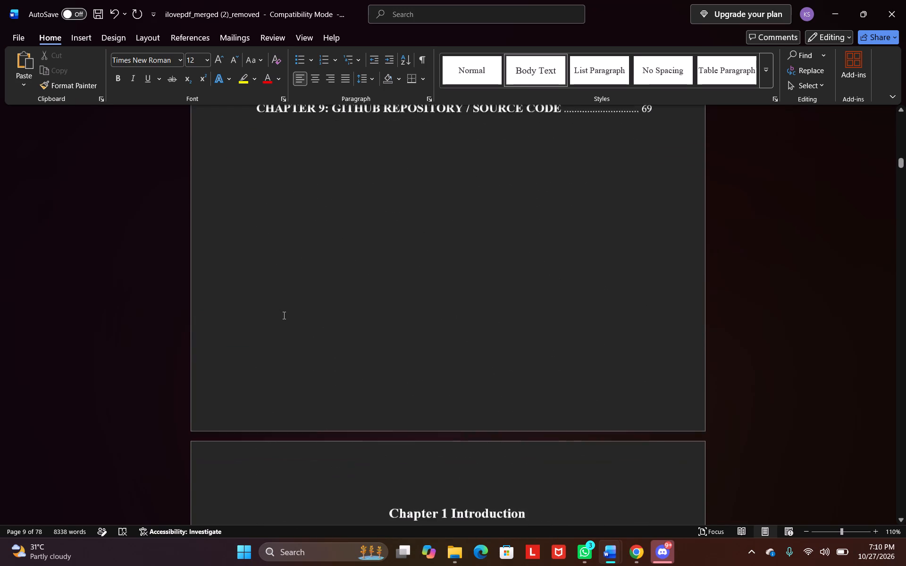
{"action": "scroll", "coordinate": [283, 315], "scroll_direction": "down", "scroll_amount": 5}
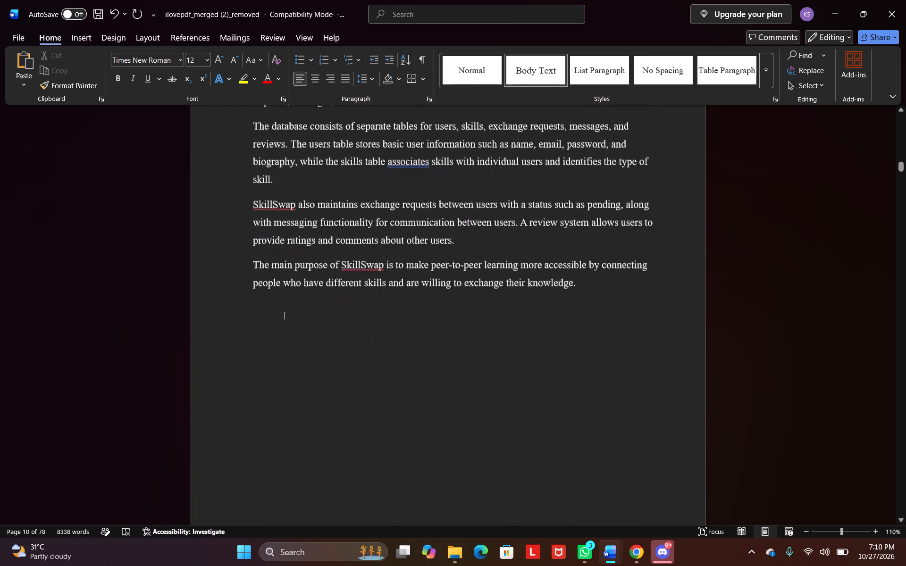
{"action": "scroll", "coordinate": [283, 315], "scroll_direction": "down", "scroll_amount": 3}
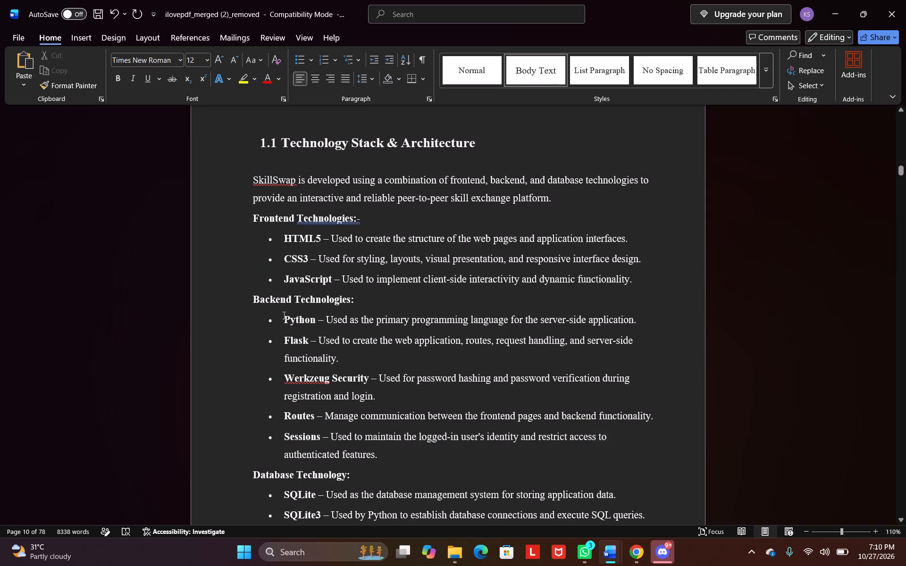
{"action": "scroll", "coordinate": [283, 315], "scroll_direction": "up", "scroll_amount": 4}
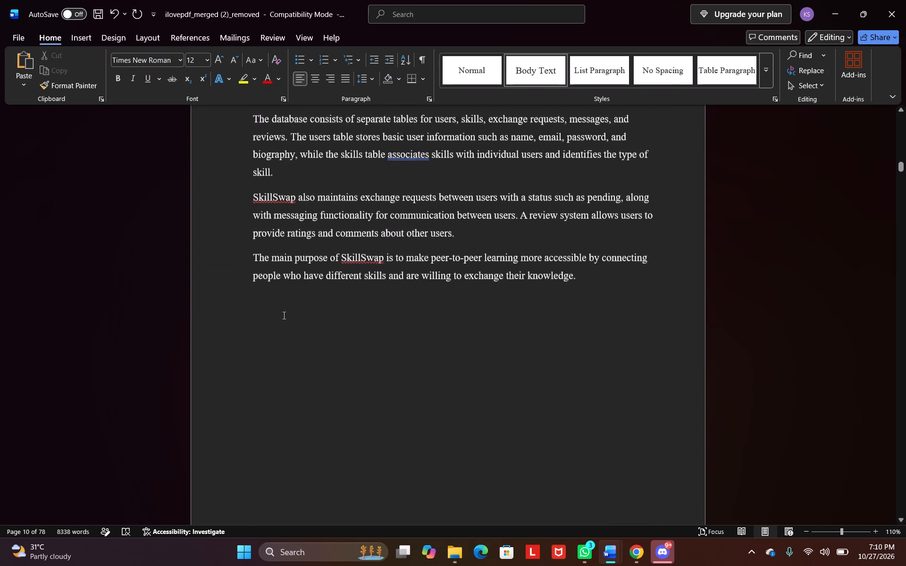
{"action": "scroll", "coordinate": [283, 315], "scroll_direction": "up", "scroll_amount": 2}
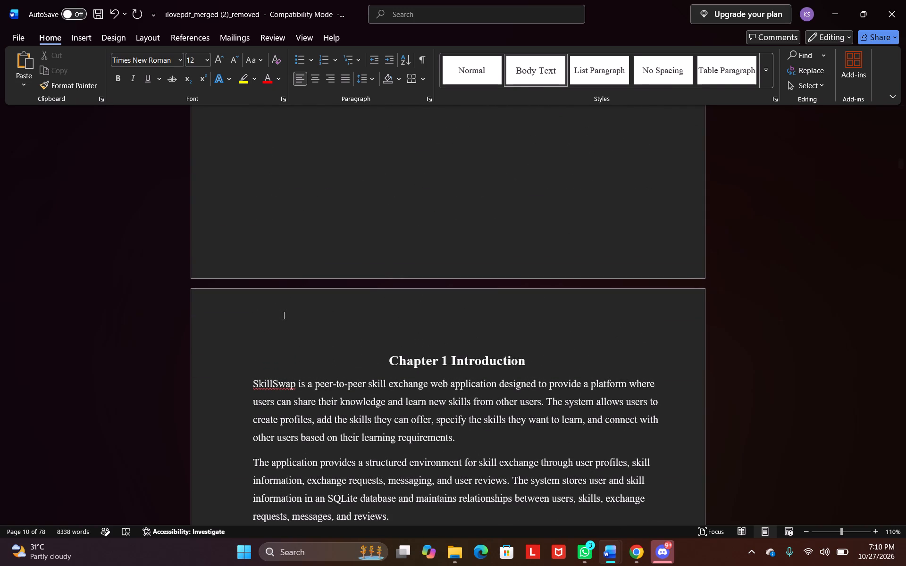
{"action": "scroll", "coordinate": [283, 315], "scroll_direction": "up", "scroll_amount": 3}
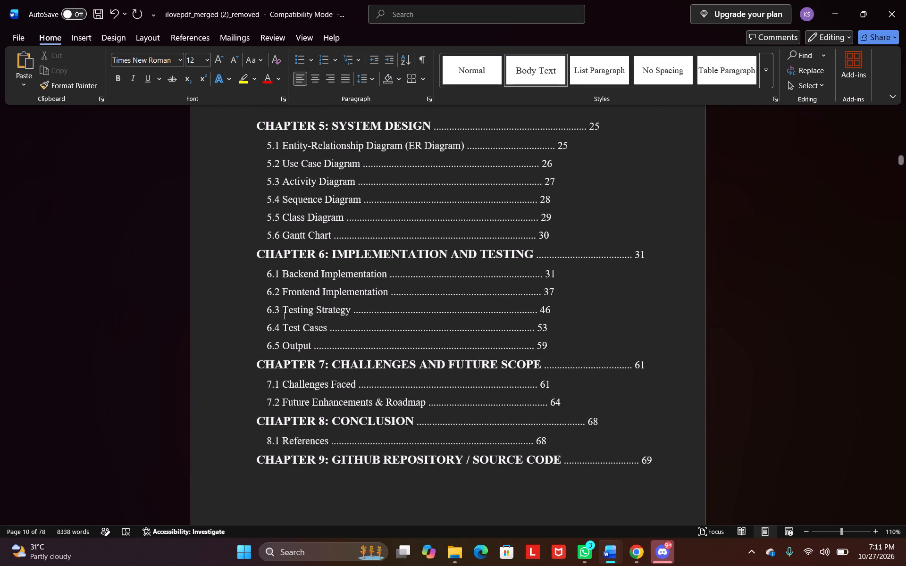
{"action": "scroll", "coordinate": [283, 315], "scroll_direction": "up", "scroll_amount": 1}
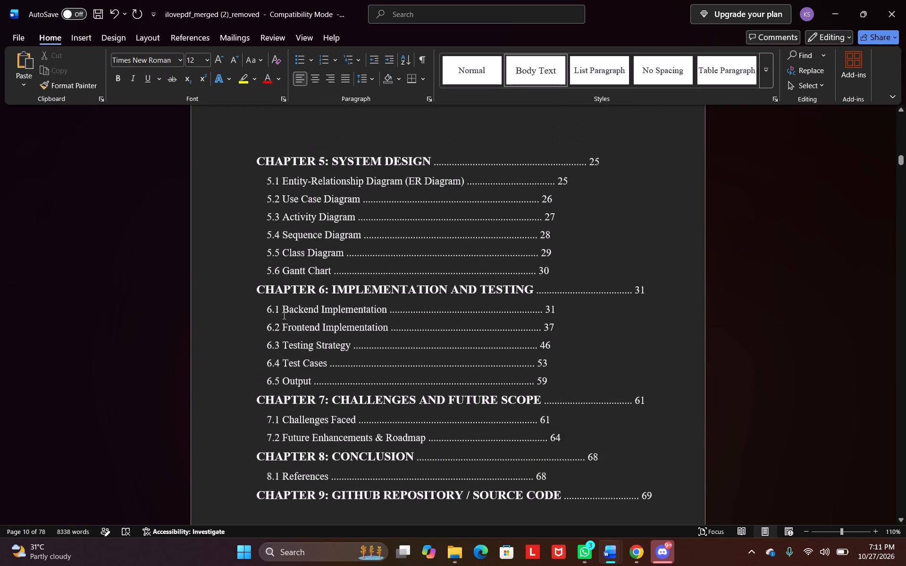
{"action": "scroll", "coordinate": [283, 315], "scroll_direction": "up", "scroll_amount": 1}
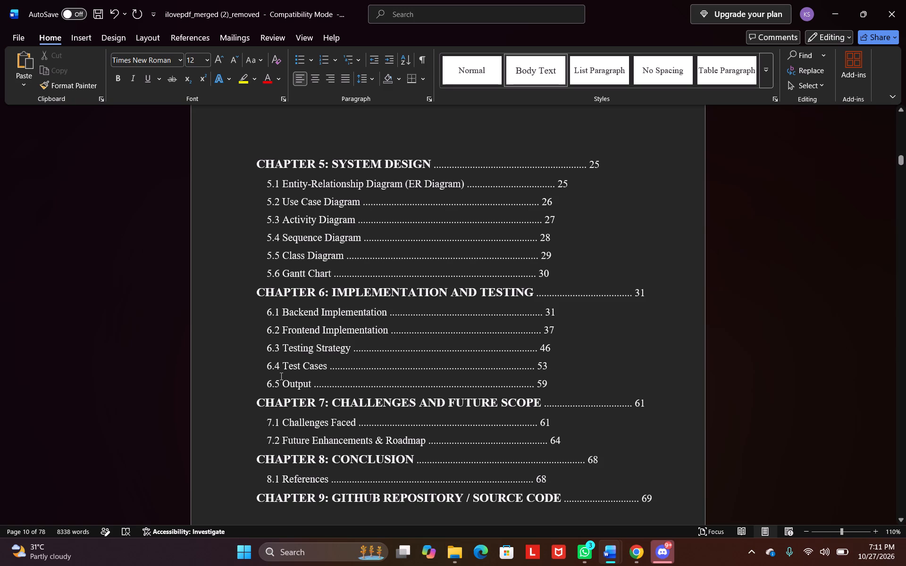
Review Chapter 1 sections 1.1 Technology Stack & Architecture and 1.2 System Architecture & User Modules for layout and page breaks.
{"action": "scroll", "coordinate": [273, 394], "scroll_direction": "down", "scroll_amount": 5}
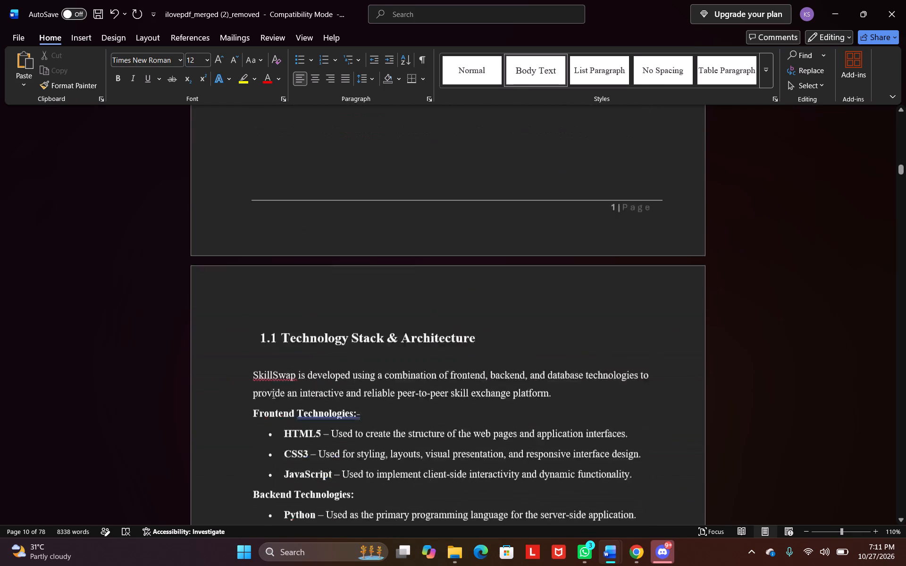
{"action": "scroll", "coordinate": [273, 394], "scroll_direction": "down", "scroll_amount": 5}
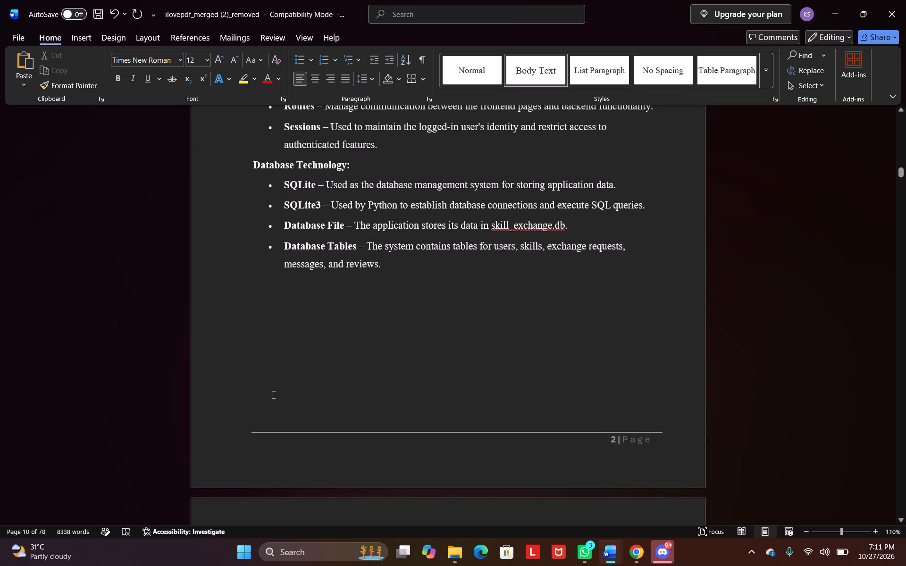
{"action": "scroll", "coordinate": [273, 394], "scroll_direction": "down", "scroll_amount": 2}
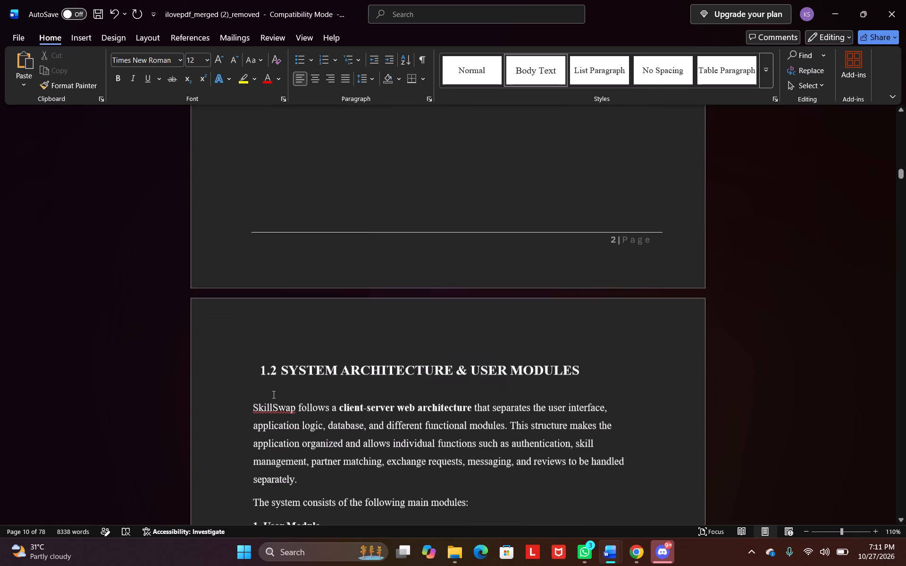
{"action": "scroll", "coordinate": [273, 394], "scroll_direction": "down", "scroll_amount": 2}
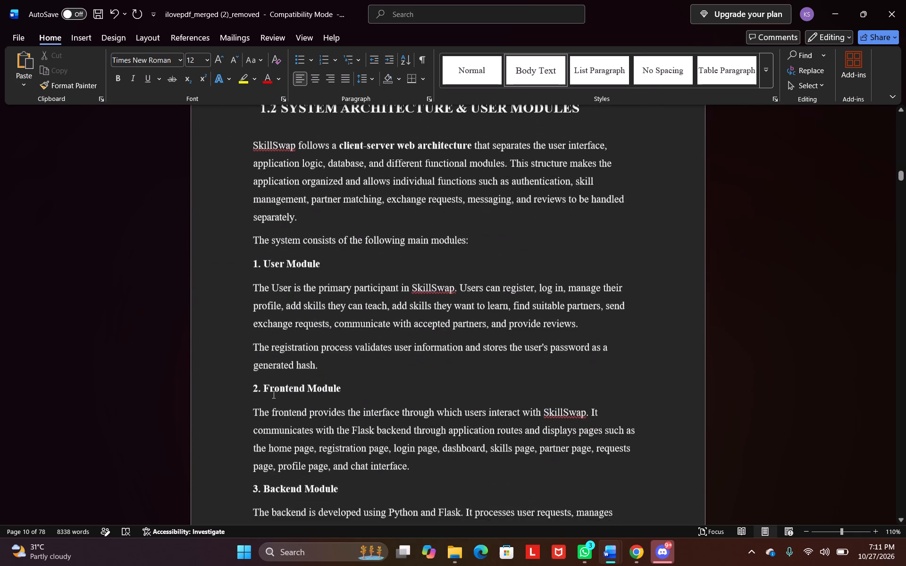
{"action": "scroll", "coordinate": [273, 394], "scroll_direction": "down", "scroll_amount": 4}
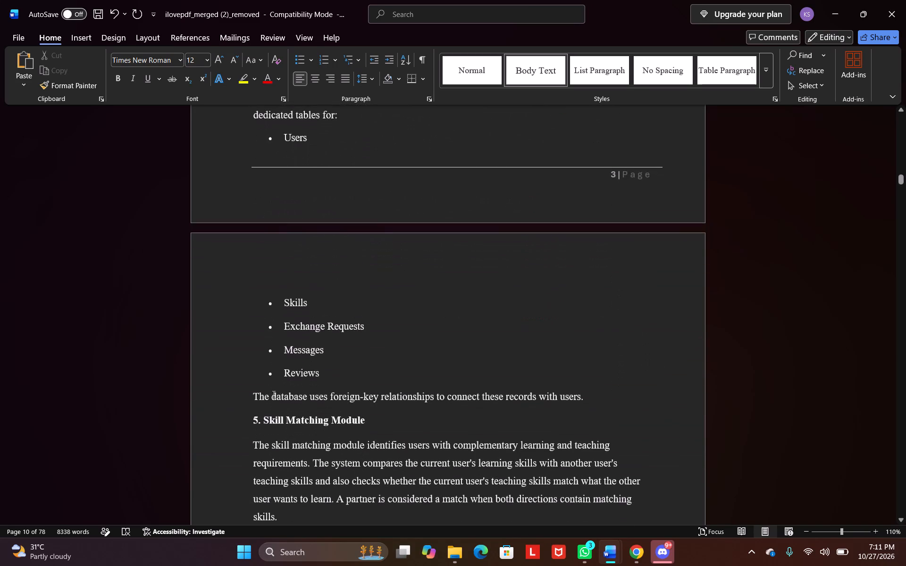
{"action": "scroll", "coordinate": [273, 394], "scroll_direction": "down", "scroll_amount": 2}
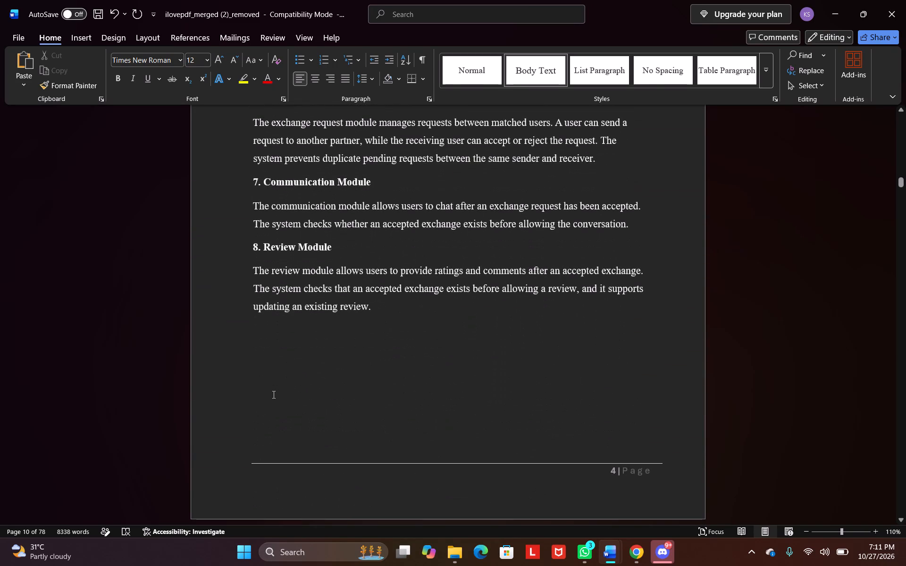
{"action": "scroll", "coordinate": [273, 394], "scroll_direction": "up", "scroll_amount": 6}
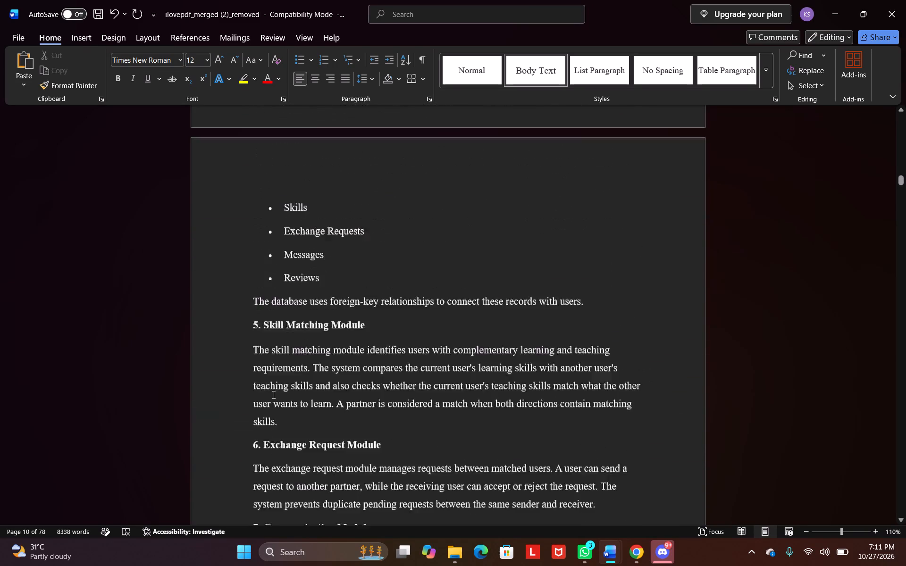
{"action": "scroll", "coordinate": [273, 394], "scroll_direction": "up", "scroll_amount": 2}
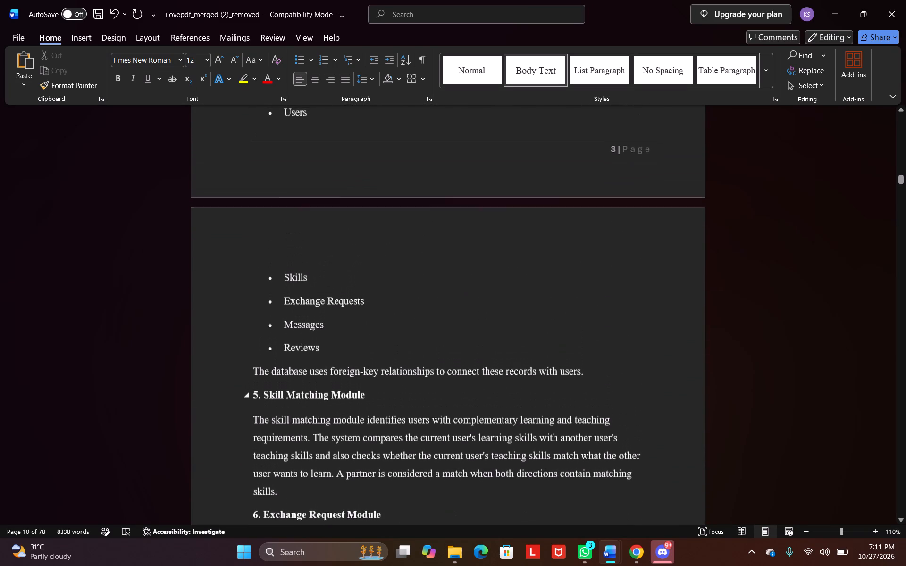
{"action": "scroll", "coordinate": [273, 394], "scroll_direction": "up", "scroll_amount": 3}
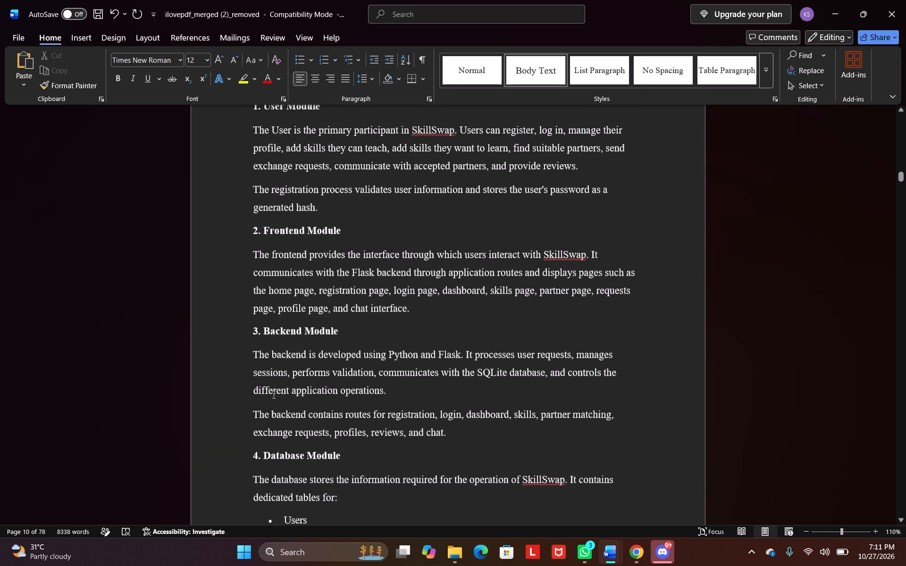
{"action": "scroll", "coordinate": [273, 394], "scroll_direction": "up", "scroll_amount": 2}
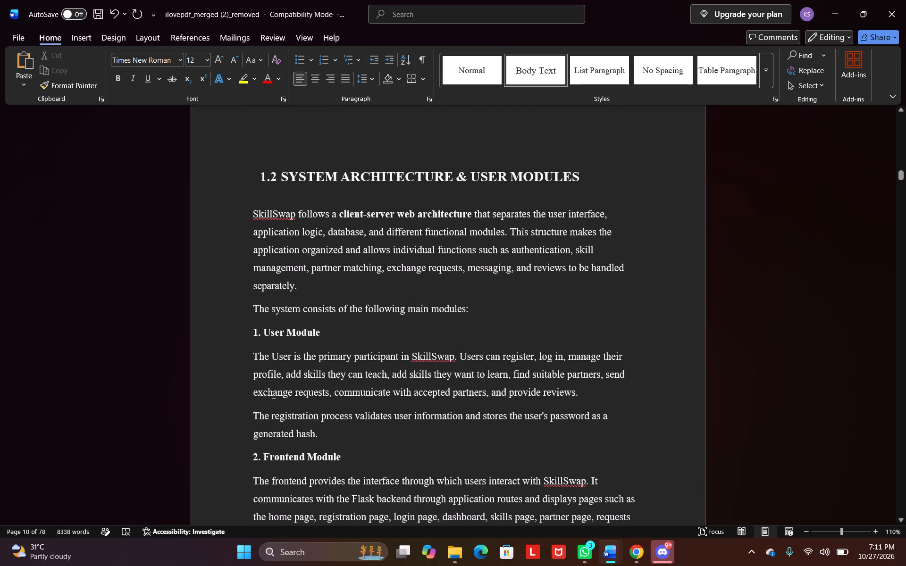
{"action": "scroll", "coordinate": [273, 394], "scroll_direction": "down", "scroll_amount": 2}
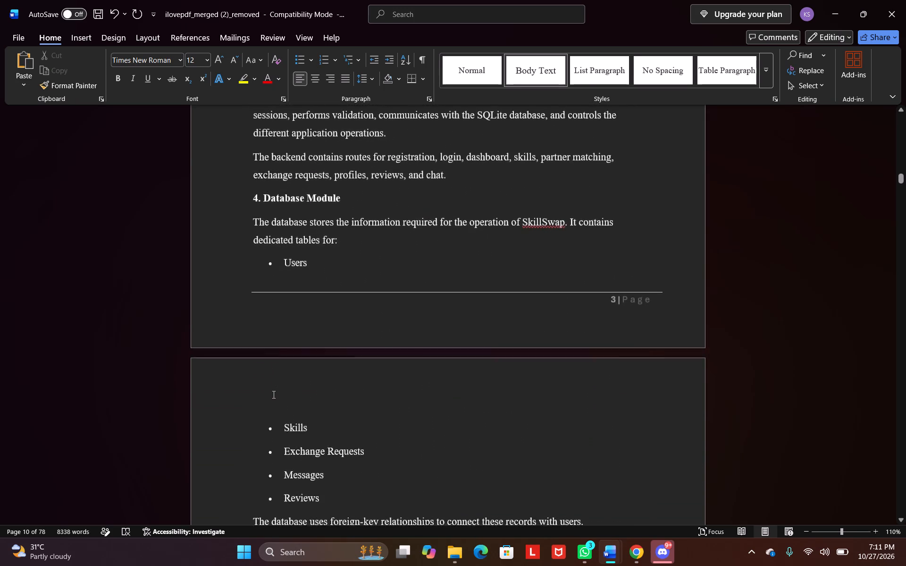
{"action": "scroll", "coordinate": [273, 394], "scroll_direction": "down", "scroll_amount": 4}
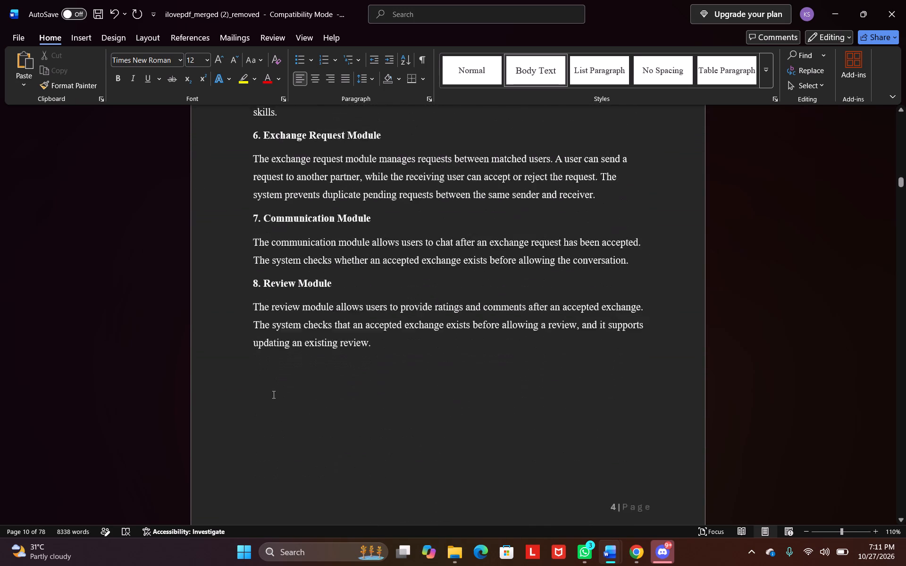
Review the Chapter 1 pages from the end of section 1.2 through 1.3 Core Features and 1.4 Scale & Performance to 1.5 Advantages of SkillSwap.
{"action": "scroll", "coordinate": [273, 394], "scroll_direction": "down", "scroll_amount": 6}
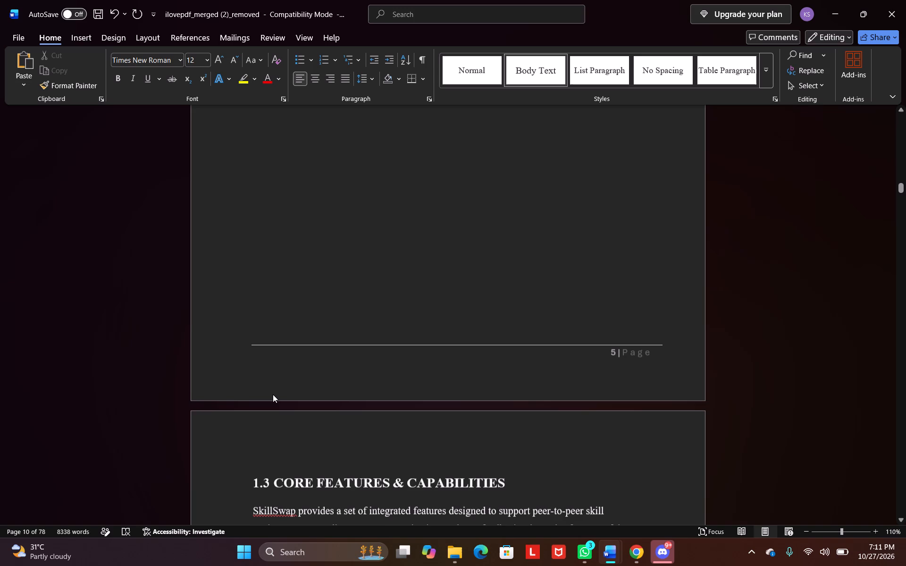
{"action": "scroll", "coordinate": [273, 394], "scroll_direction": "right", "scroll_amount": 1}
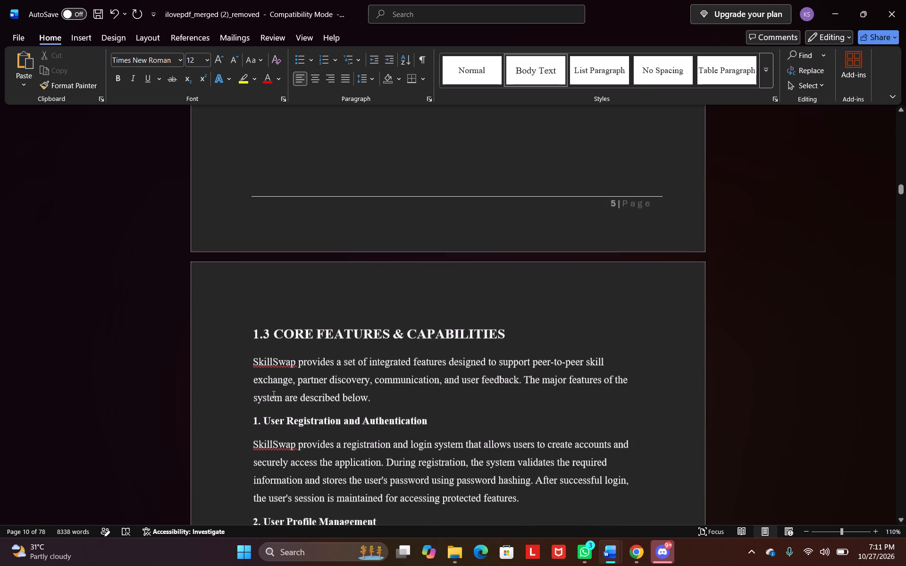
{"action": "scroll", "coordinate": [273, 394], "scroll_direction": "down", "scroll_amount": 2}
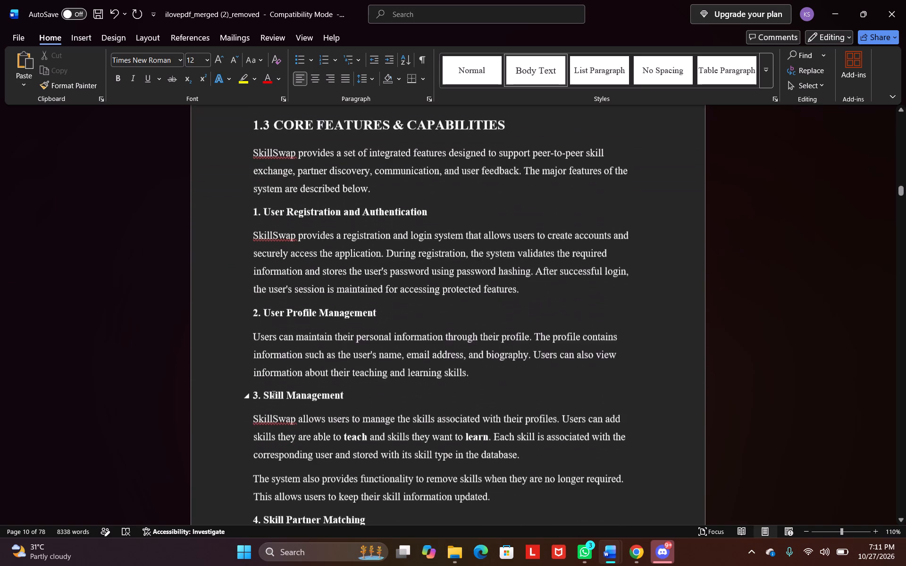
{"action": "scroll", "coordinate": [273, 394], "scroll_direction": "down", "scroll_amount": 3}
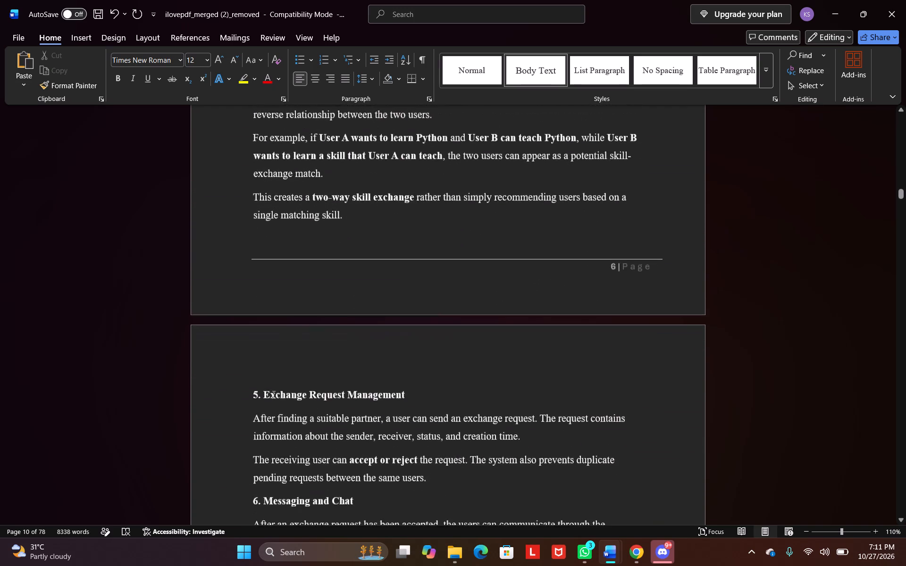
{"action": "scroll", "coordinate": [273, 394], "scroll_direction": "down", "scroll_amount": 4}
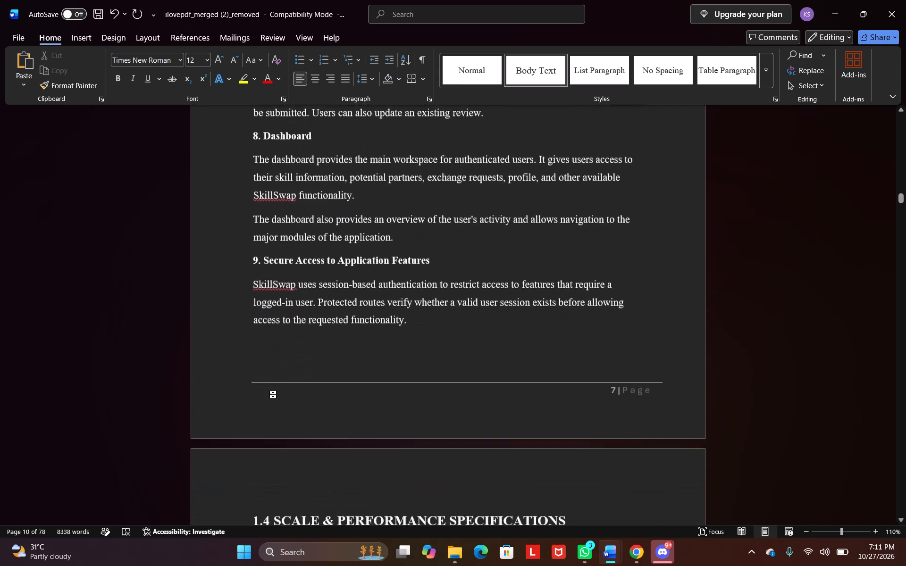
{"action": "scroll", "coordinate": [273, 394], "scroll_direction": "down", "scroll_amount": 3}
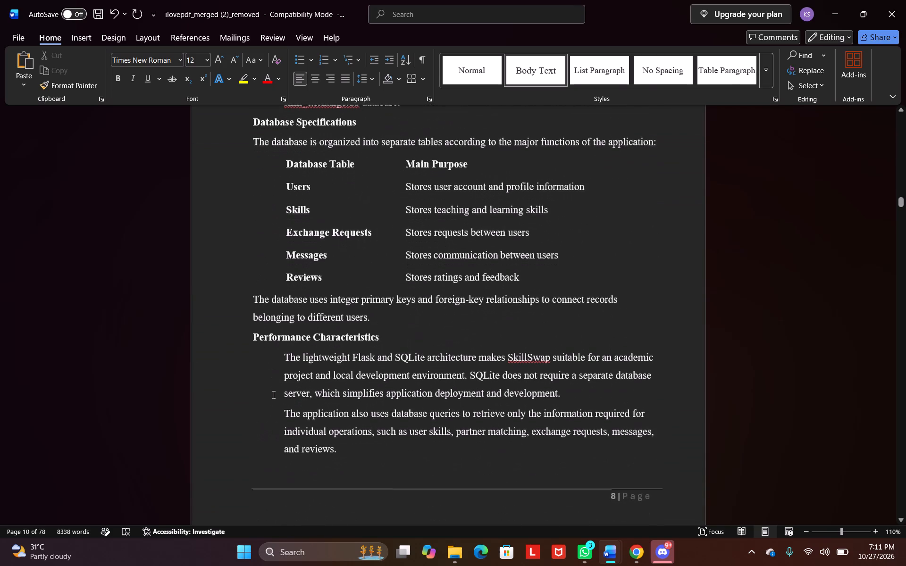
{"action": "scroll", "coordinate": [273, 394], "scroll_direction": "down", "scroll_amount": 4}
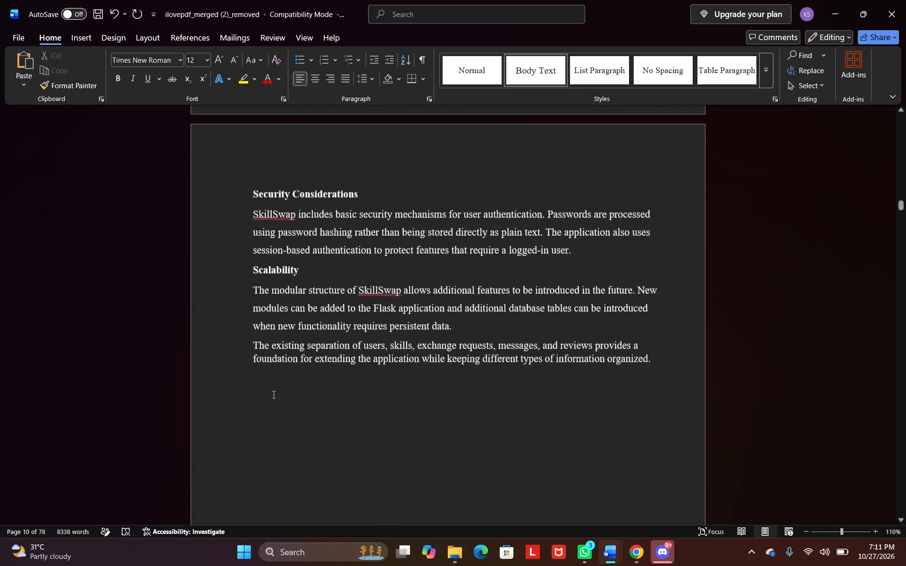
{"action": "scroll", "coordinate": [273, 394], "scroll_direction": "down", "scroll_amount": 2}
{"action": "scroll", "coordinate": [273, 394], "scroll_direction": "right", "scroll_amount": 1}
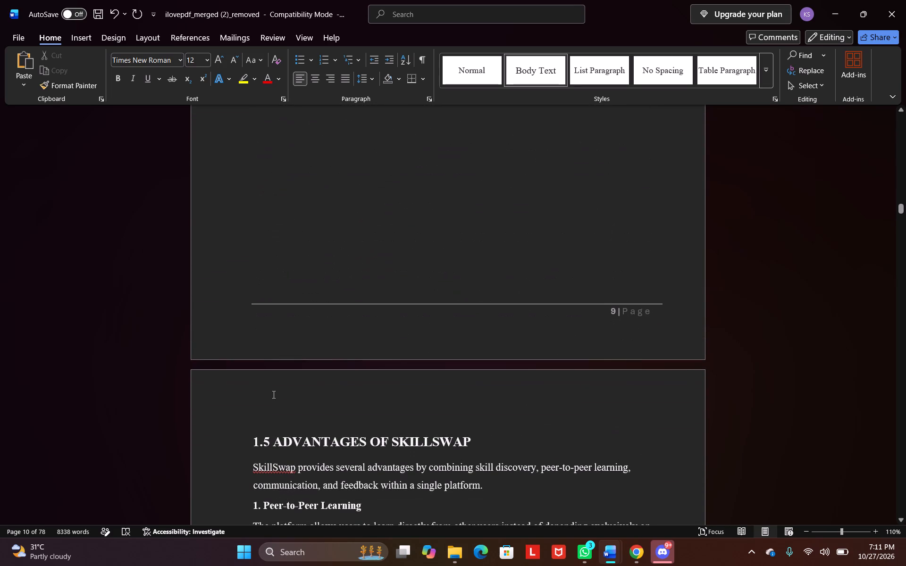
{"action": "scroll", "coordinate": [273, 394], "scroll_direction": "down", "scroll_amount": 1}
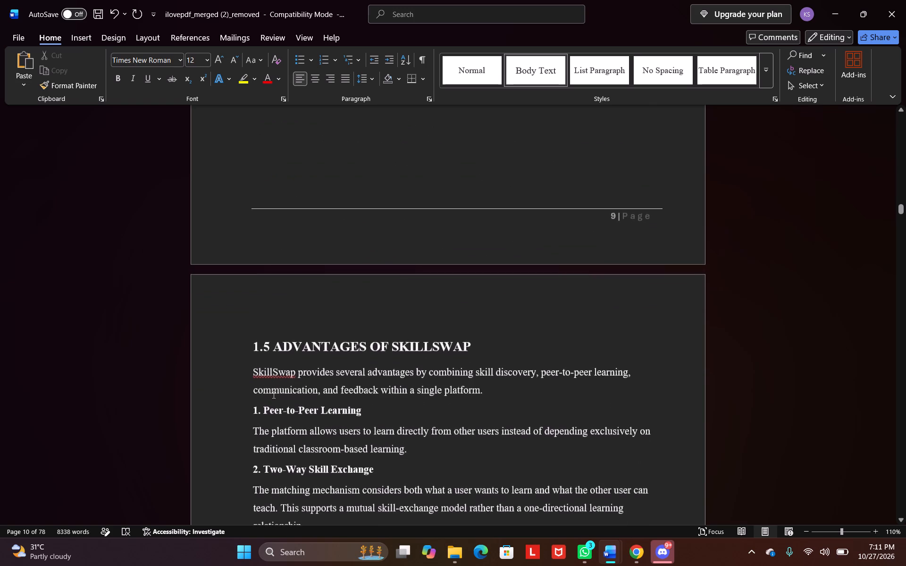
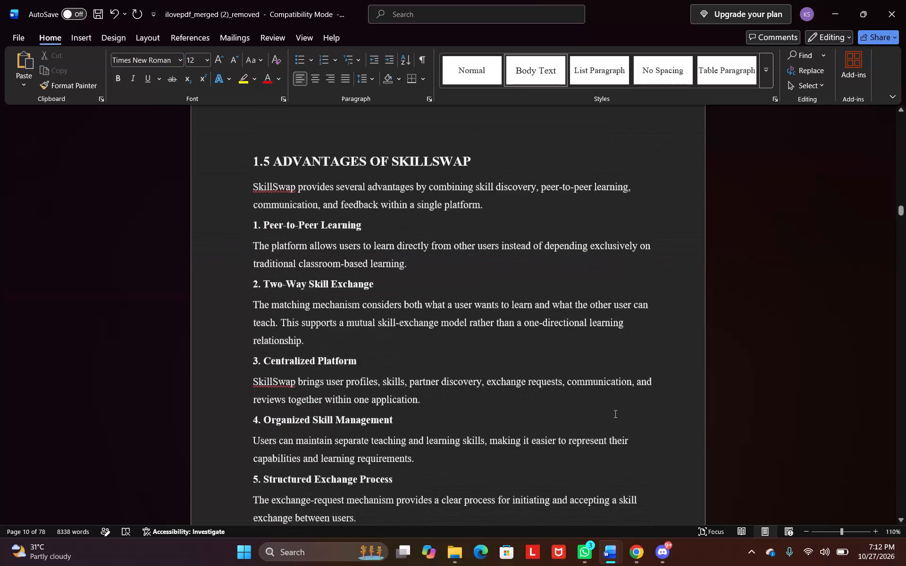
Review section 1.5 Advantages of SkillSwap and Chapter 2 section 2.1 Problem Statement for layout and page breaks.
{"action": "scroll", "coordinate": [614, 414], "scroll_direction": "down", "scroll_amount": 4}
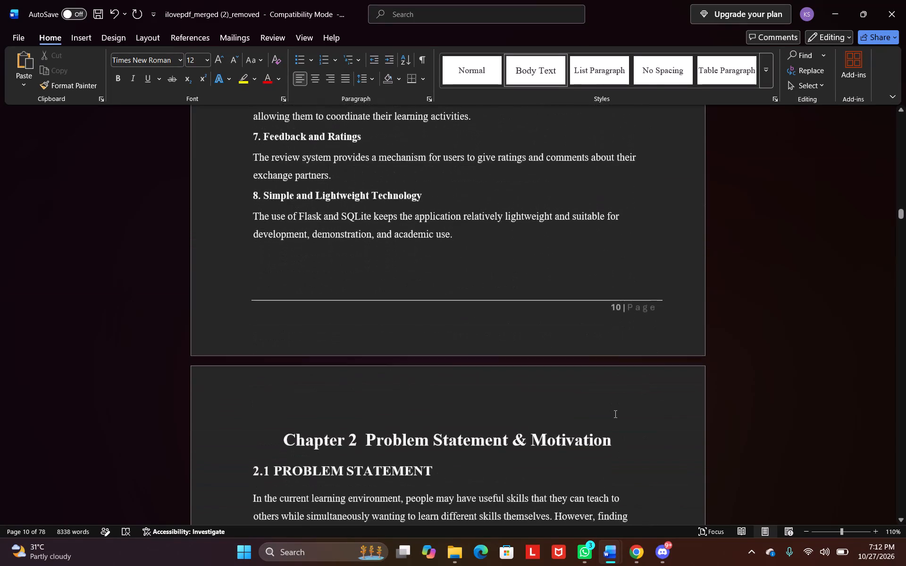
{"action": "scroll", "coordinate": [614, 414], "scroll_direction": "down", "scroll_amount": 2}
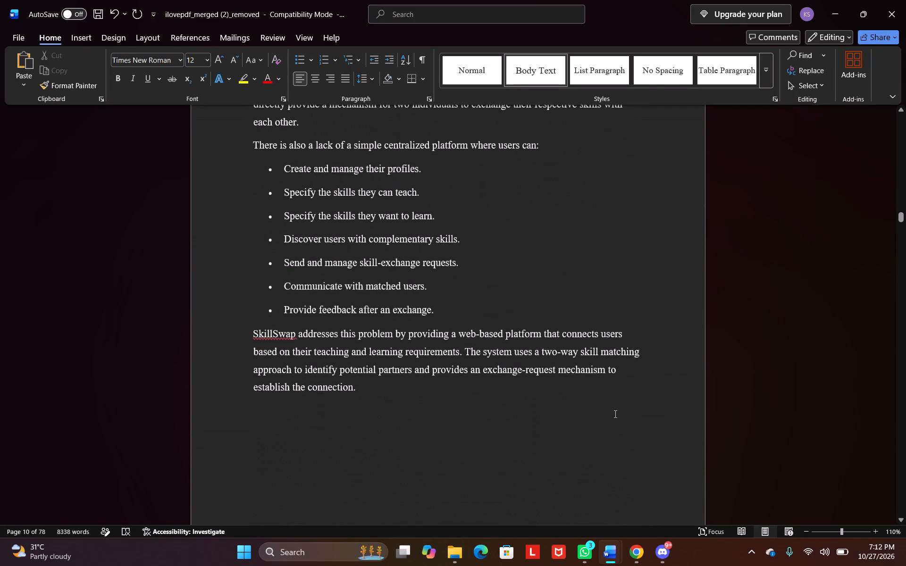
{"action": "scroll", "coordinate": [614, 414], "scroll_direction": "down", "scroll_amount": 1}
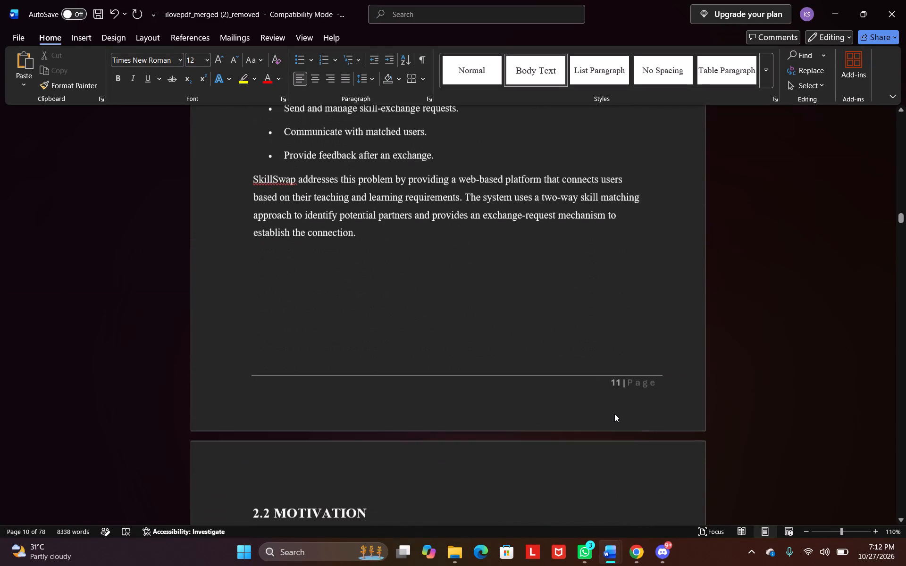
{"action": "scroll", "coordinate": [614, 414], "scroll_direction": "down", "scroll_amount": 1}
{"action": "scroll", "coordinate": [614, 414], "scroll_direction": "up", "scroll_amount": 4}
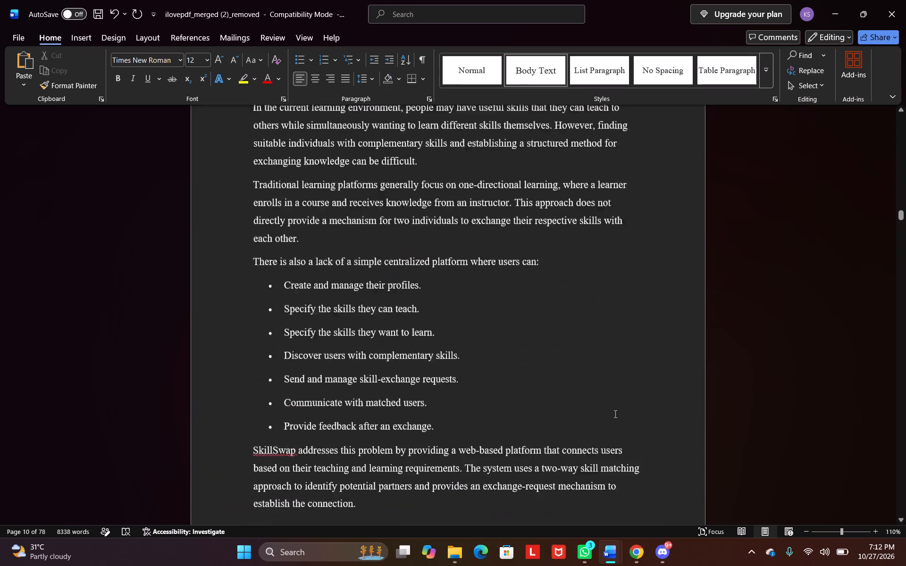
{"action": "scroll", "coordinate": [614, 414], "scroll_direction": "up", "scroll_amount": 2}
{"action": "scroll", "coordinate": [614, 414], "scroll_direction": "down", "scroll_amount": 4}
{"action": "scroll", "coordinate": [614, 414], "scroll_direction": "up", "scroll_amount": 1}
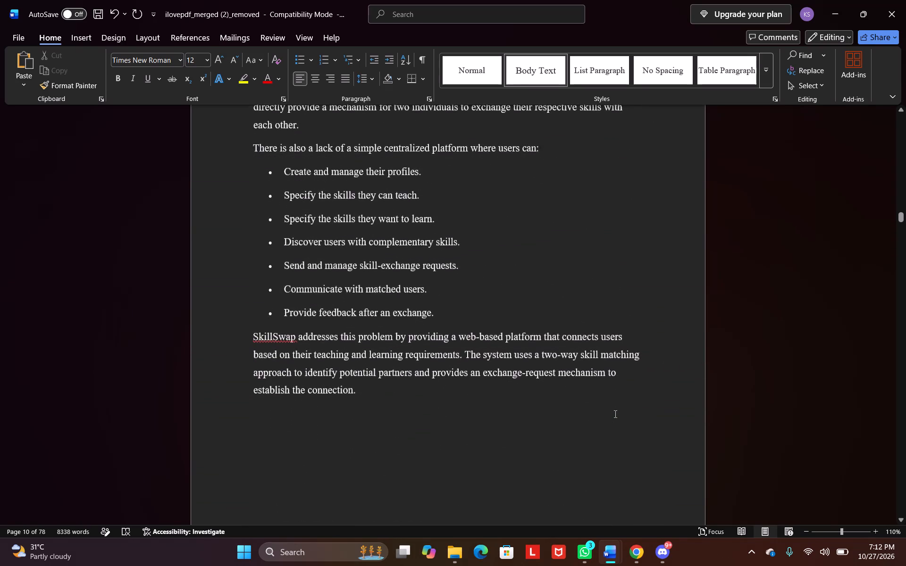
{"action": "scroll", "coordinate": [614, 414], "scroll_direction": "up", "scroll_amount": 1}
{"action": "scroll", "coordinate": [614, 414], "scroll_direction": "down", "scroll_amount": 5}
Review the Chapter 3 pages from the authentication module through 3.8 Dashboard & User Interface for spacing and layout.
{"action": "scroll", "coordinate": [614, 414], "scroll_direction": "down", "scroll_amount": 4}
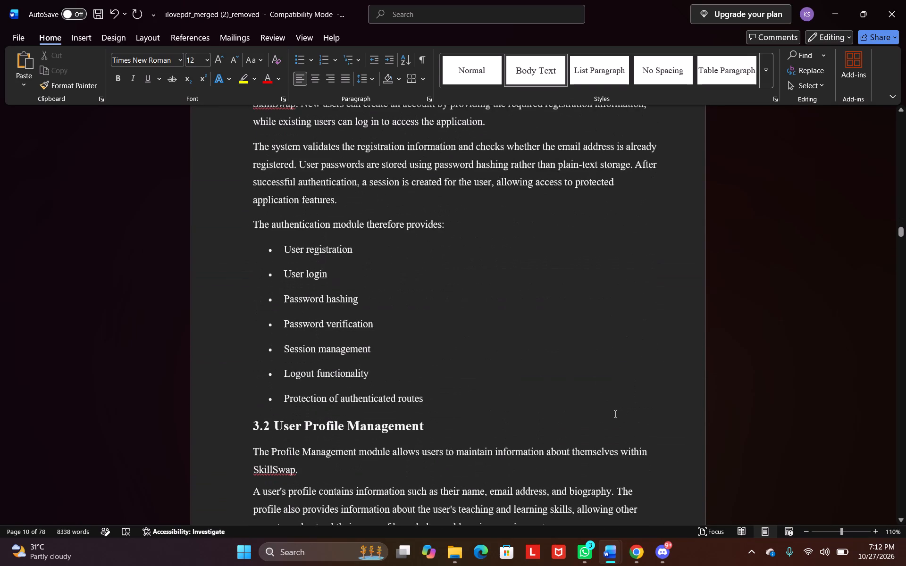
{"action": "scroll", "coordinate": [614, 414], "scroll_direction": "down", "scroll_amount": 4}
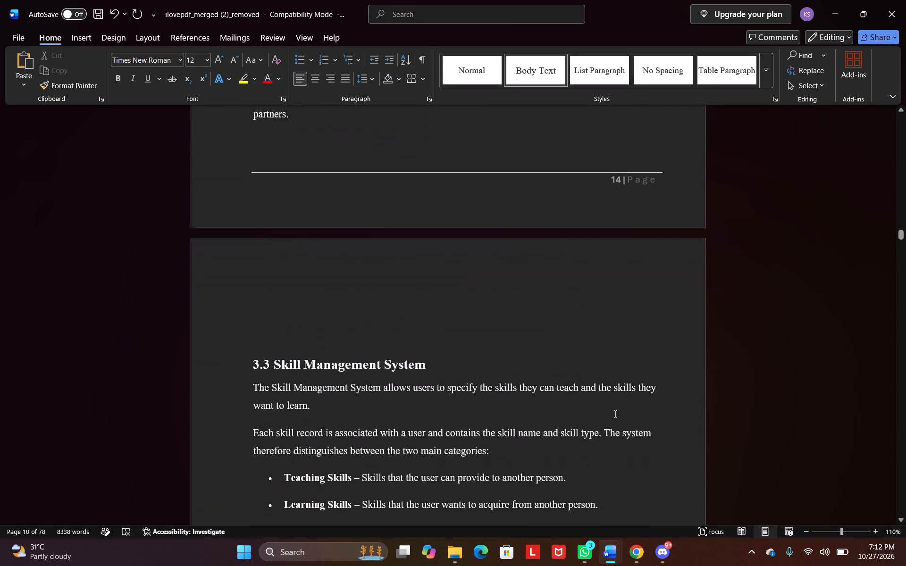
{"action": "scroll", "coordinate": [614, 414], "scroll_direction": "down", "scroll_amount": 3}
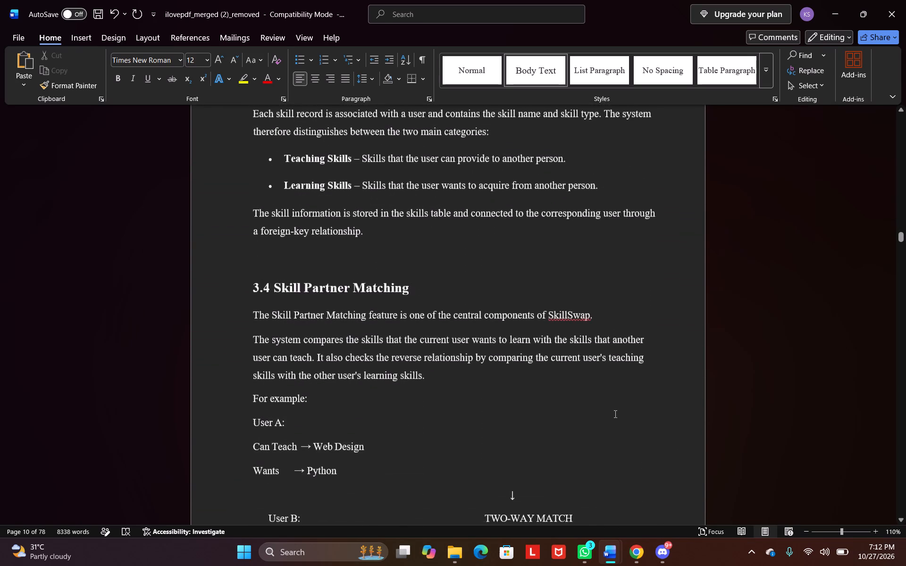
{"action": "scroll", "coordinate": [614, 414], "scroll_direction": "down", "scroll_amount": 6}
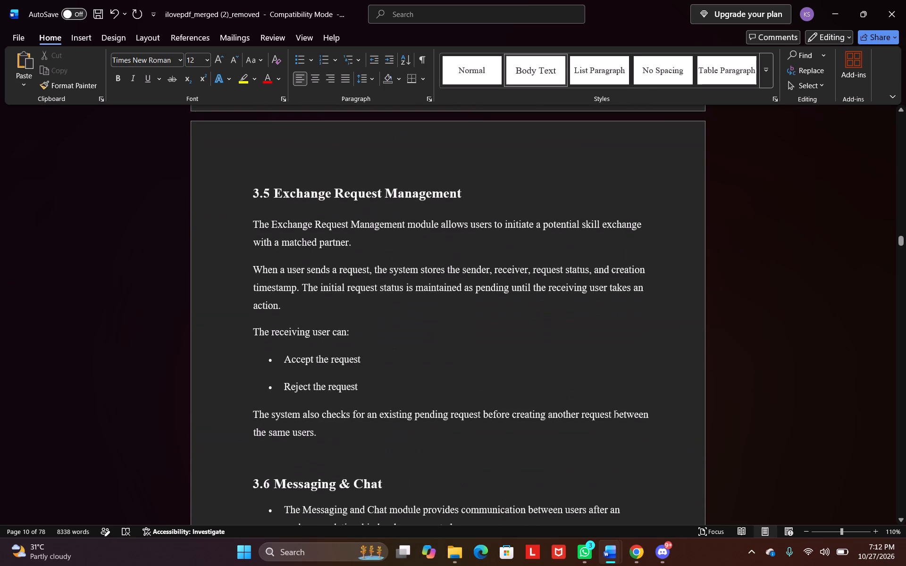
{"action": "scroll", "coordinate": [614, 414], "scroll_direction": "down", "scroll_amount": 4}
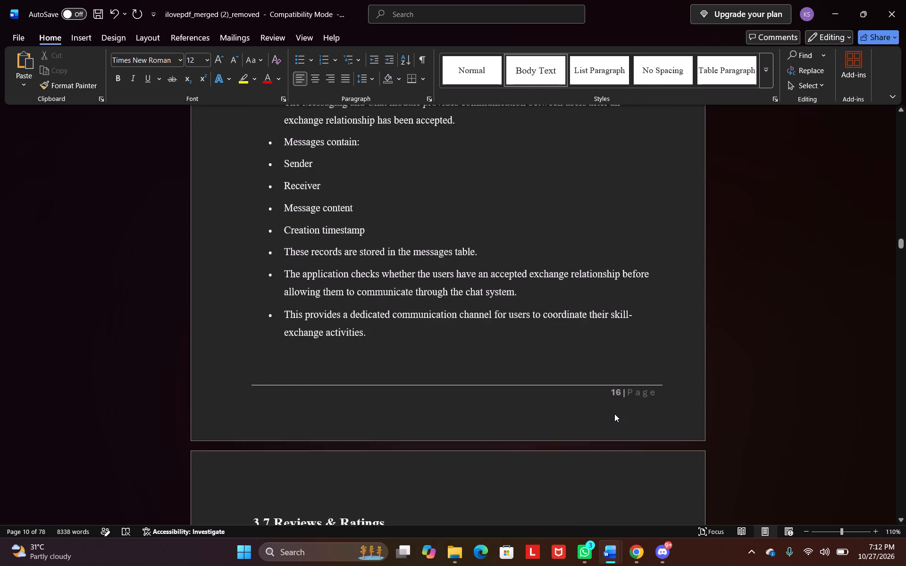
{"action": "scroll", "coordinate": [614, 414], "scroll_direction": "down", "scroll_amount": 8}
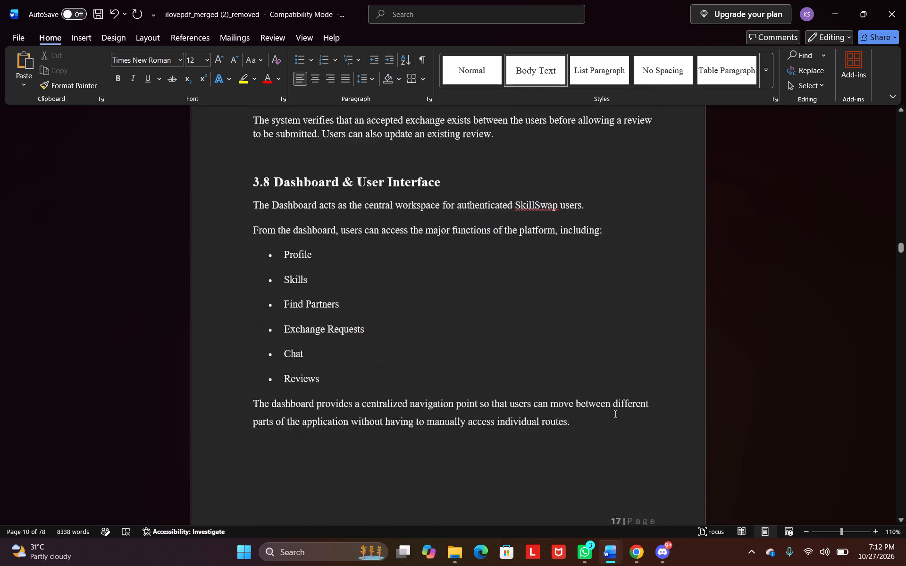
Review the Chapter 4 pages covering 4.1 Project Goals, 4.2 Business/ User Needs and the project scope list for layout.
{"action": "scroll", "coordinate": [614, 414], "scroll_direction": "down", "scroll_amount": 10}
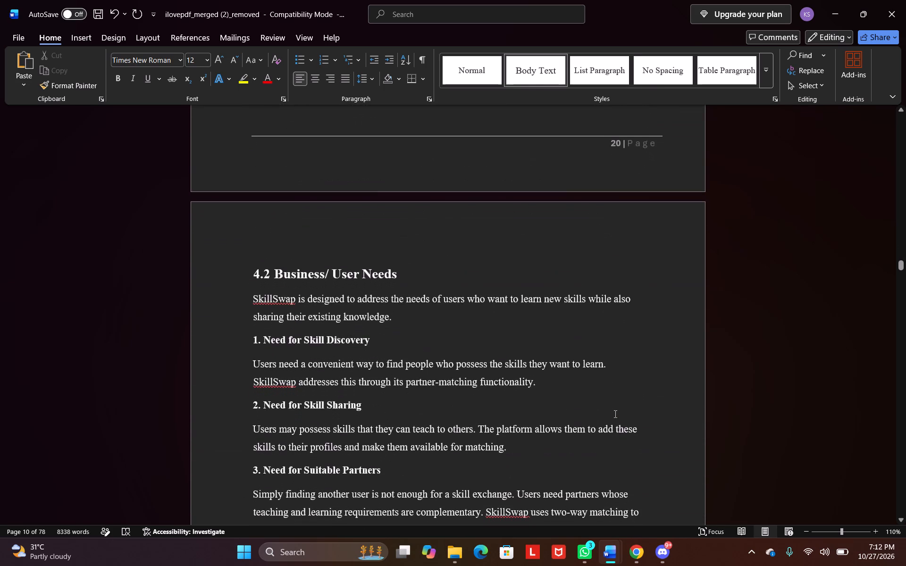
{"action": "scroll", "coordinate": [614, 414], "scroll_direction": "up", "scroll_amount": 5}
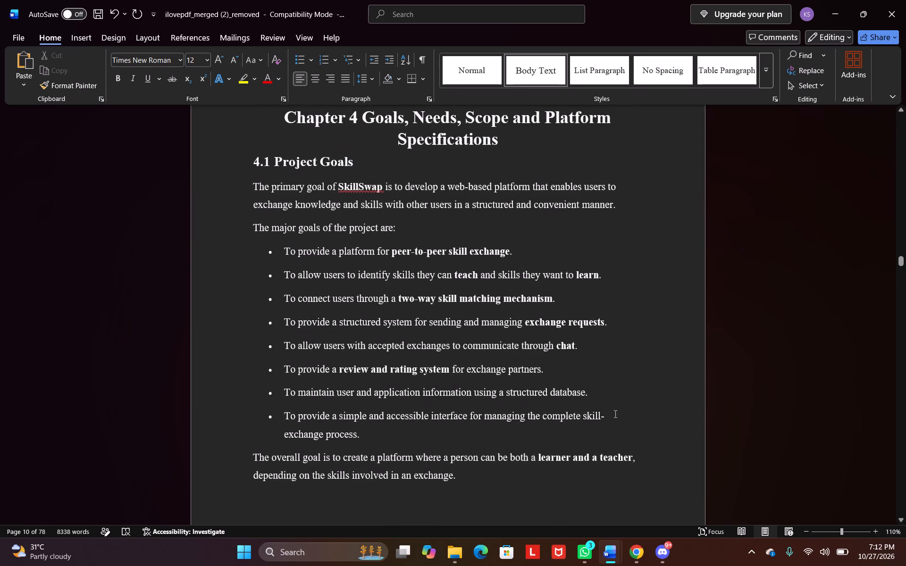
{"action": "scroll", "coordinate": [614, 414], "scroll_direction": "down", "scroll_amount": 16}
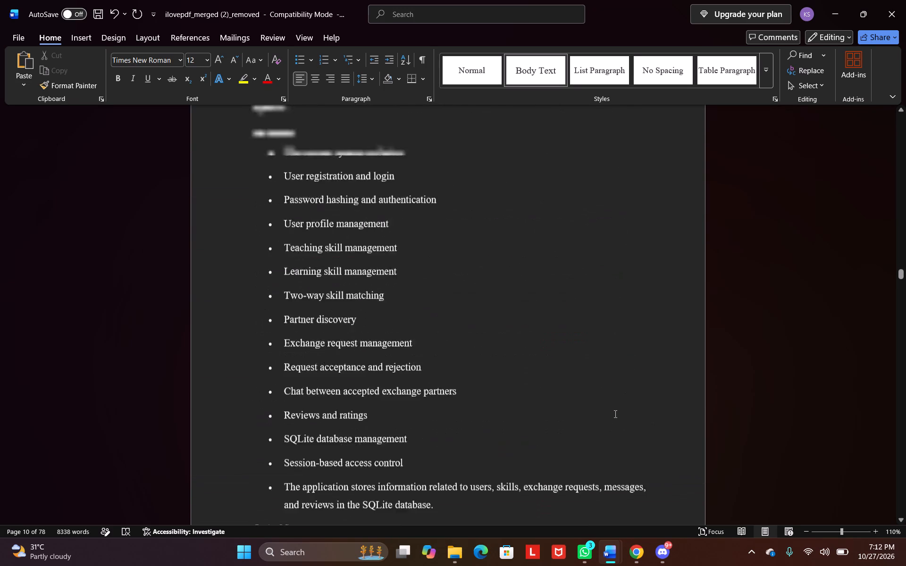
{"action": "scroll", "coordinate": [614, 414], "scroll_direction": "down", "scroll_amount": 1}
{"action": "scroll", "coordinate": [614, 414], "scroll_direction": "down", "scroll_amount": 20}
{"action": "scroll", "coordinate": [614, 414], "scroll_direction": "down", "scroll_amount": 20}
{"action": "scroll", "coordinate": [614, 414], "scroll_direction": "down", "scroll_amount": 3}
{"action": "scroll", "coordinate": [614, 414], "scroll_direction": "up", "scroll_amount": 7}
{"action": "scroll", "coordinate": [614, 414], "scroll_direction": "down", "scroll_amount": 4}
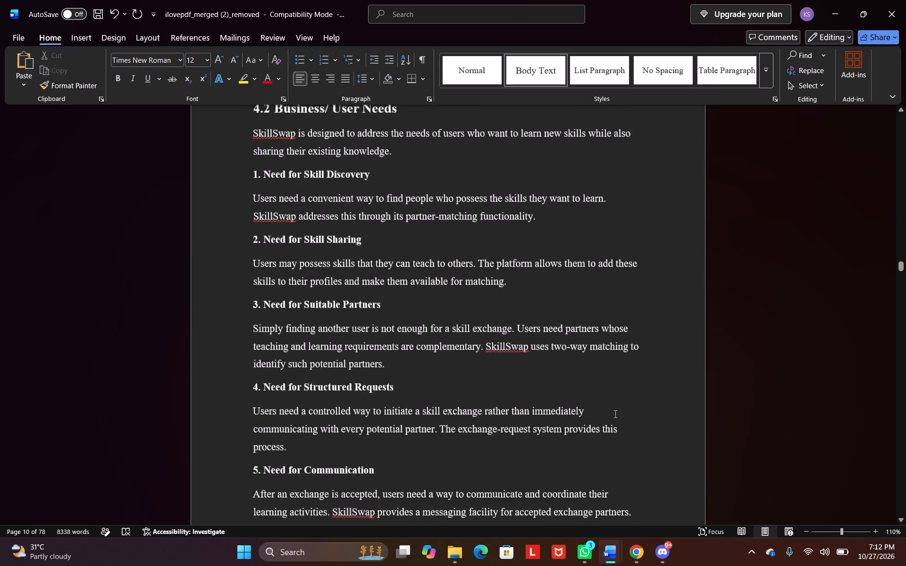
{"action": "scroll", "coordinate": [614, 414], "scroll_direction": "down", "scroll_amount": 8}
Examine the Chapter 5 System Design diagrams from the 5.1 ER Diagram through the 5.6 Grantt Chart.
{"action": "scroll", "coordinate": [614, 414], "scroll_direction": "down", "scroll_amount": 1}
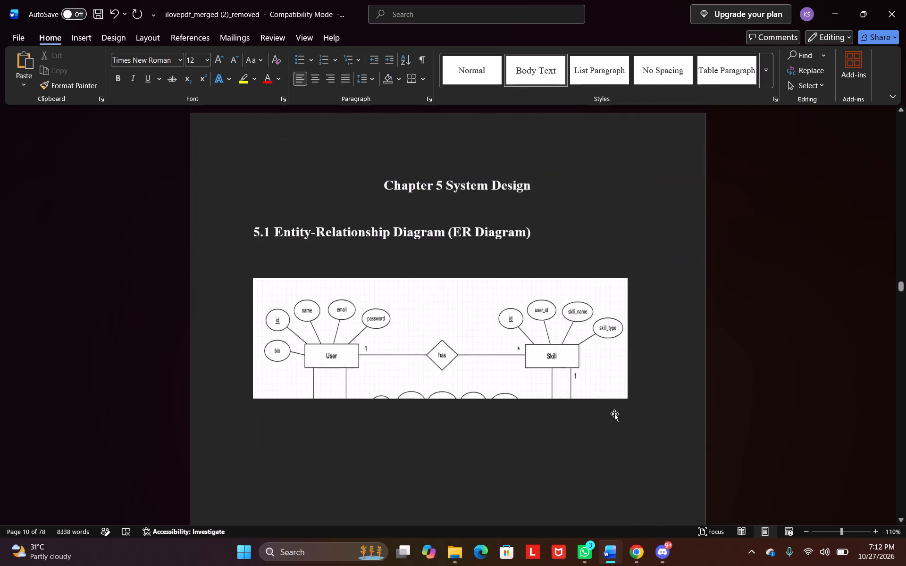
{"action": "scroll", "coordinate": [614, 414], "scroll_direction": "down", "scroll_amount": 10}
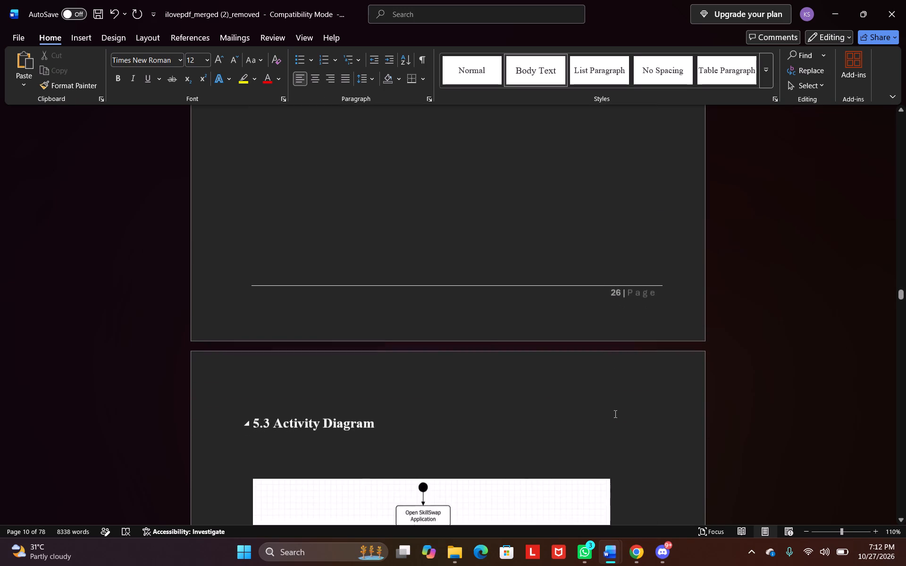
{"action": "scroll", "coordinate": [614, 414], "scroll_direction": "down", "scroll_amount": 9}
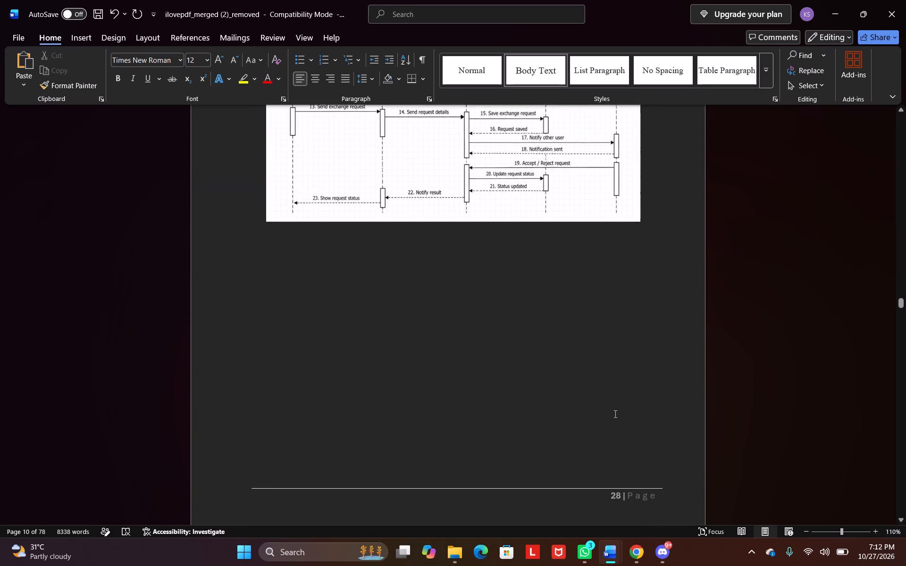
{"action": "scroll", "coordinate": [614, 414], "scroll_direction": "down", "scroll_amount": 6}
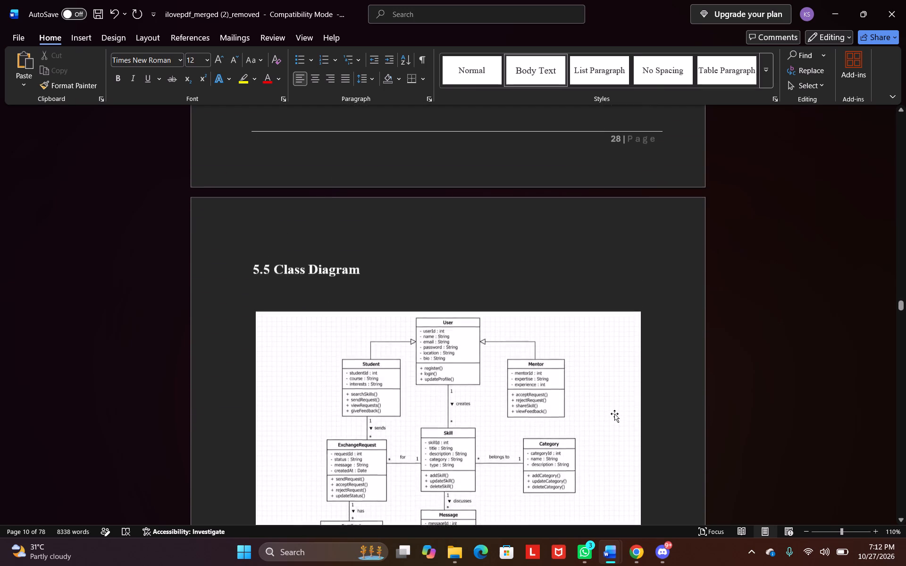
{"action": "scroll", "coordinate": [614, 414], "scroll_direction": "down", "scroll_amount": 2}
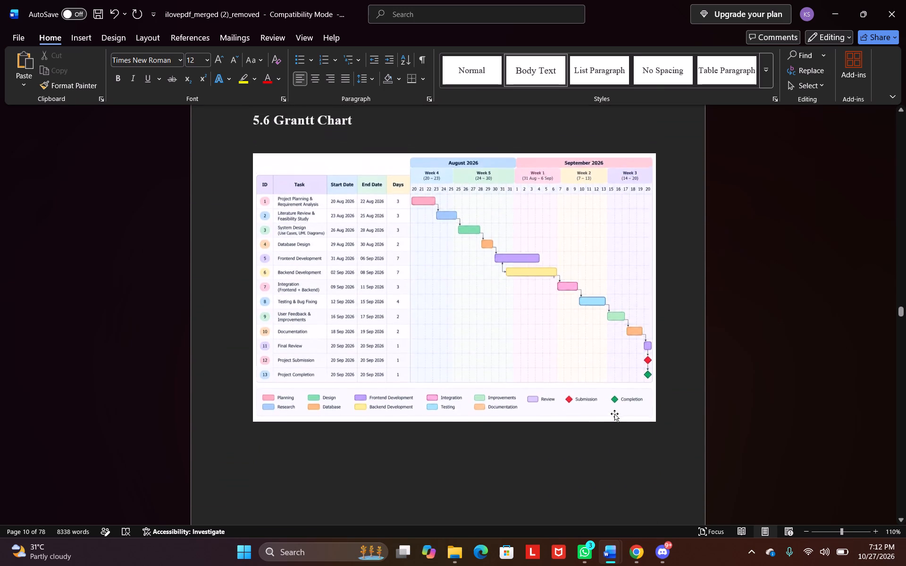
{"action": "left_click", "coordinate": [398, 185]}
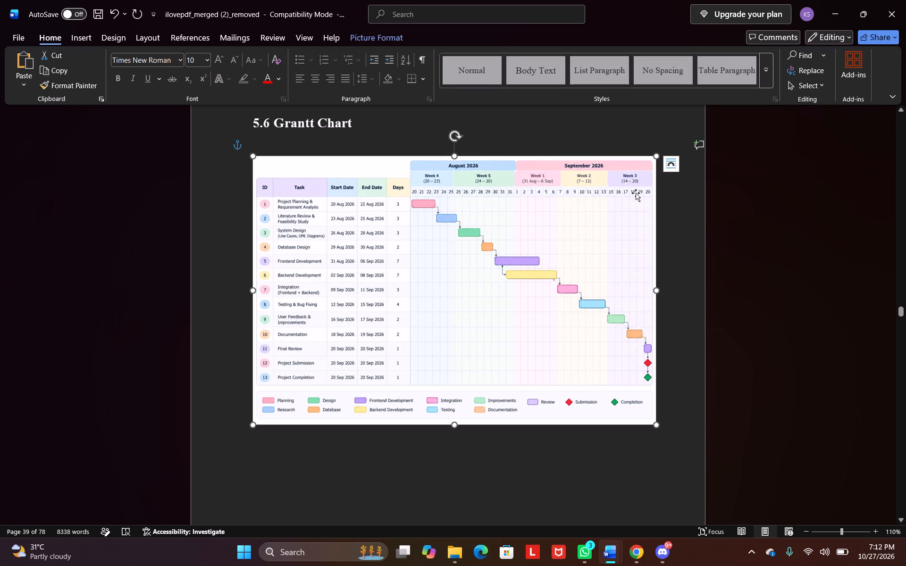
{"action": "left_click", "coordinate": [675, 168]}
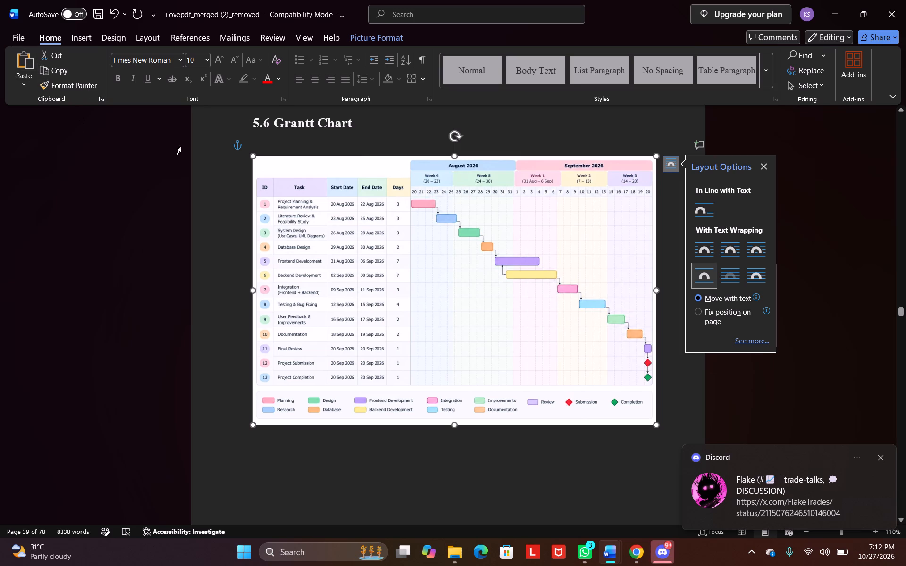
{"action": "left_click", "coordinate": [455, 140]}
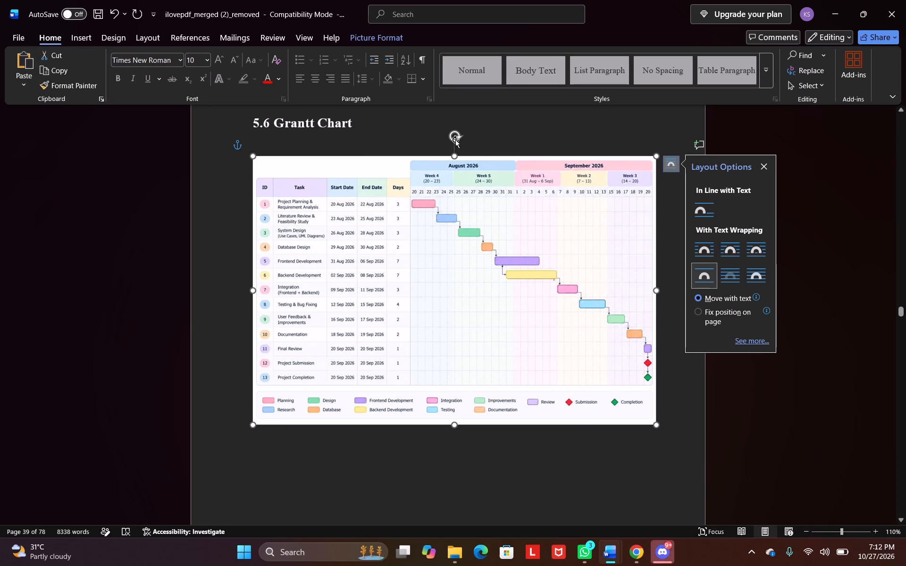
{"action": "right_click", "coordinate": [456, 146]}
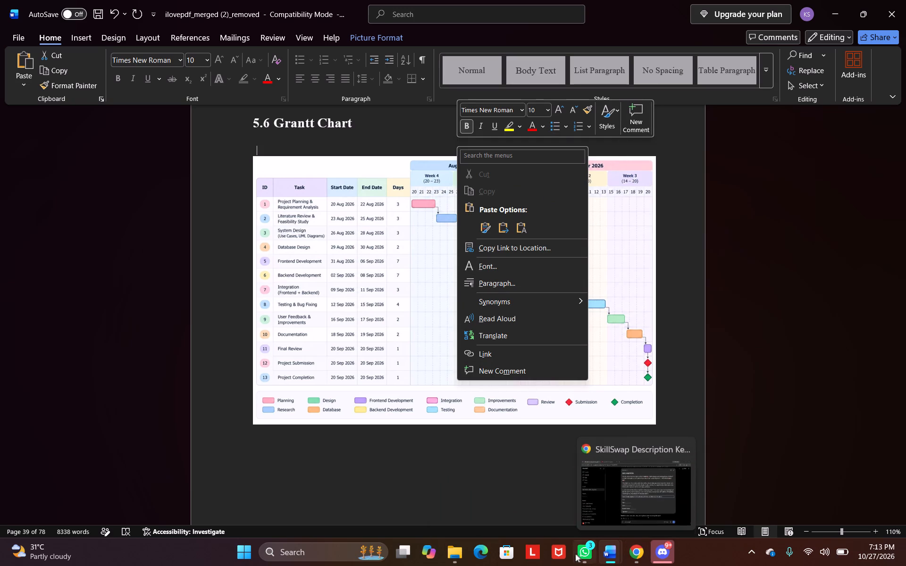
Copy the Grayscale Project Gantt Chart image from the Downloads folder in File Explorer and return to the Word report.
{"action": "left_click", "coordinate": [457, 548]}
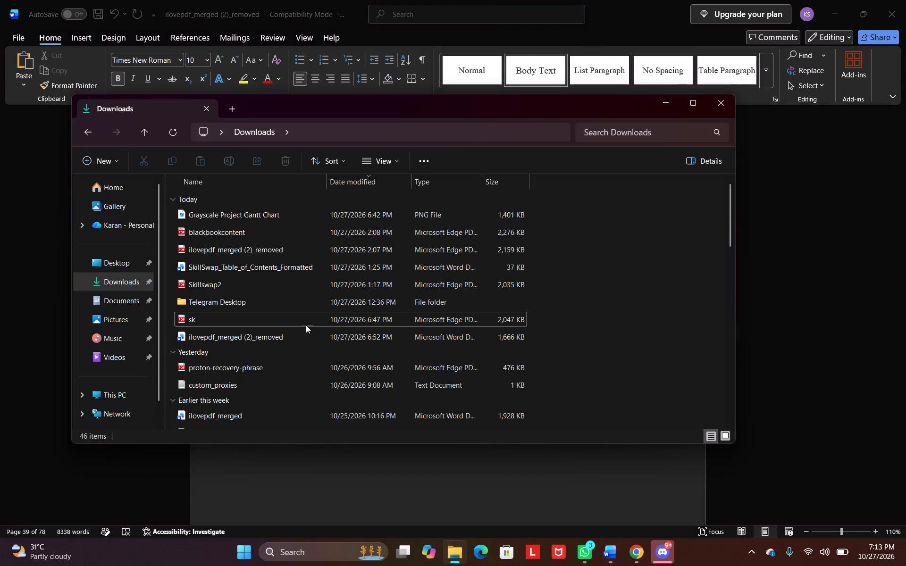
{"action": "left_click", "coordinate": [273, 218]}
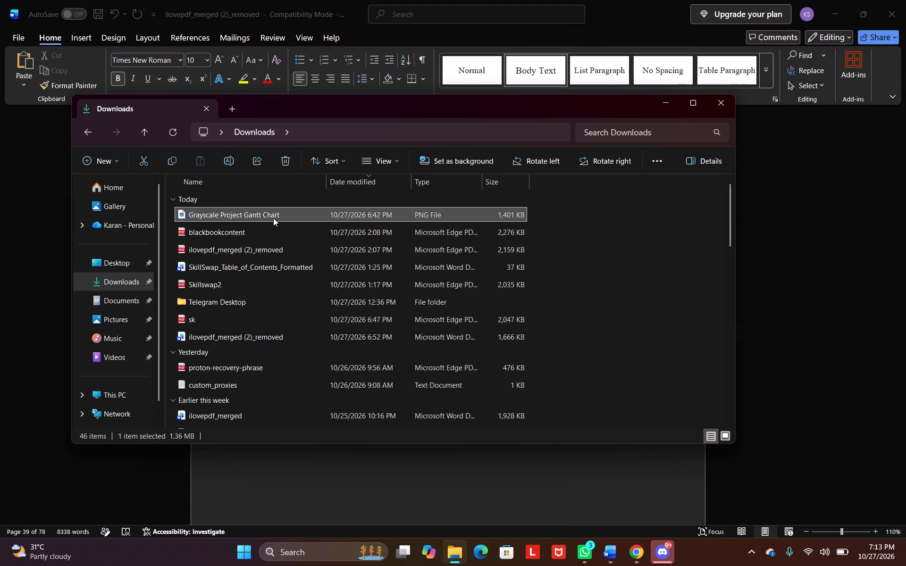
{"action": "right_click", "coordinate": [273, 218]}
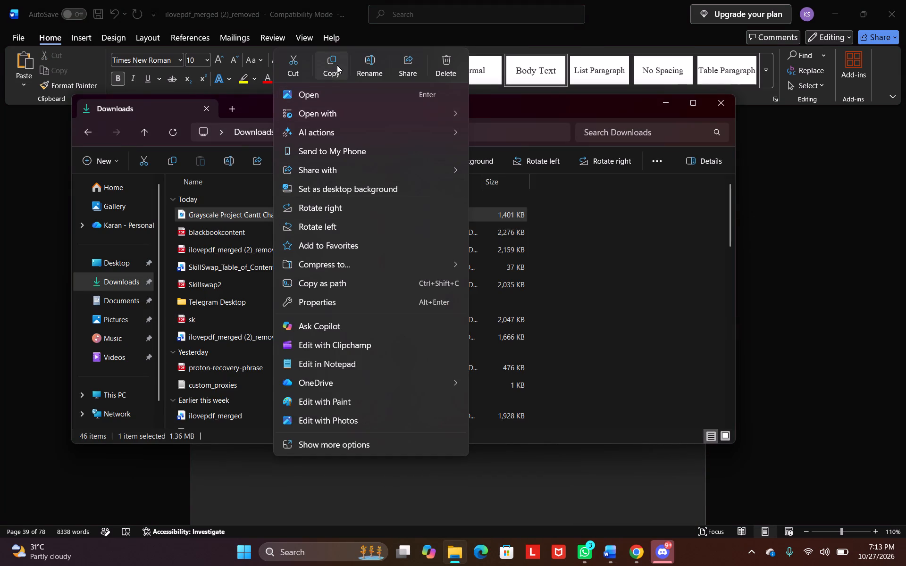
{"action": "left_click", "coordinate": [337, 65]}
{"action": "left_click", "coordinate": [577, 499]}
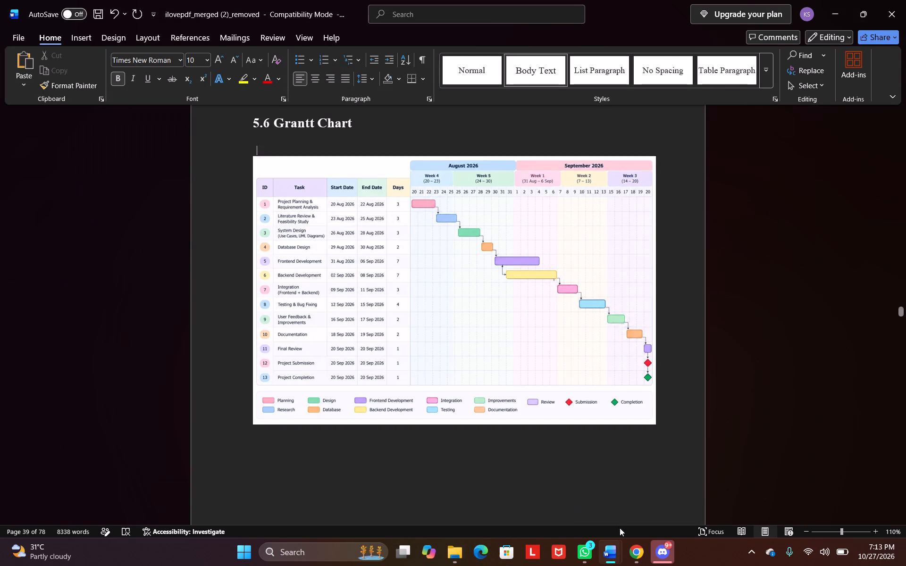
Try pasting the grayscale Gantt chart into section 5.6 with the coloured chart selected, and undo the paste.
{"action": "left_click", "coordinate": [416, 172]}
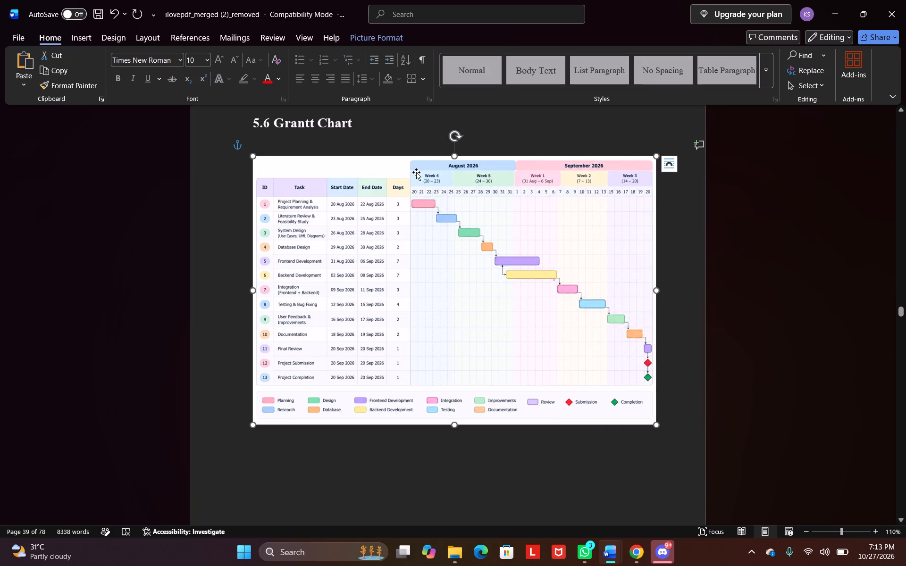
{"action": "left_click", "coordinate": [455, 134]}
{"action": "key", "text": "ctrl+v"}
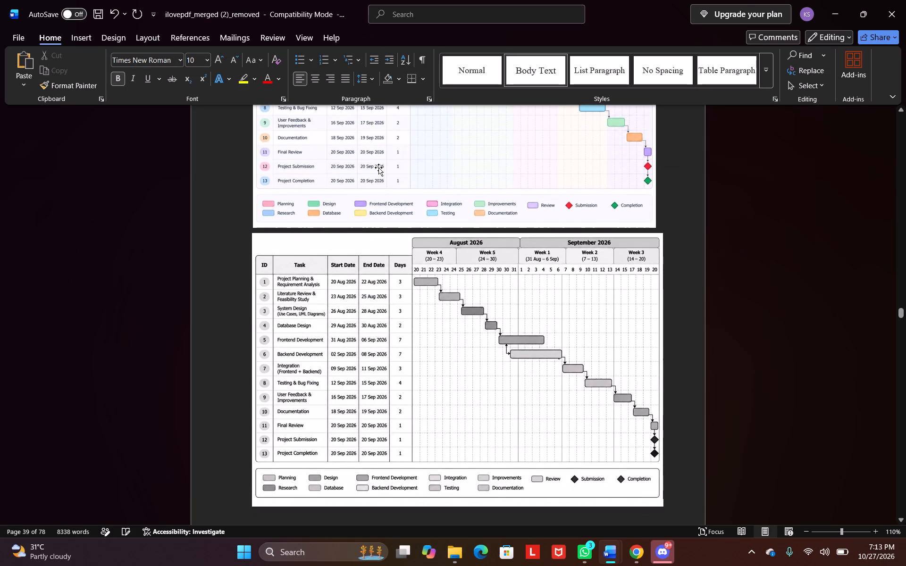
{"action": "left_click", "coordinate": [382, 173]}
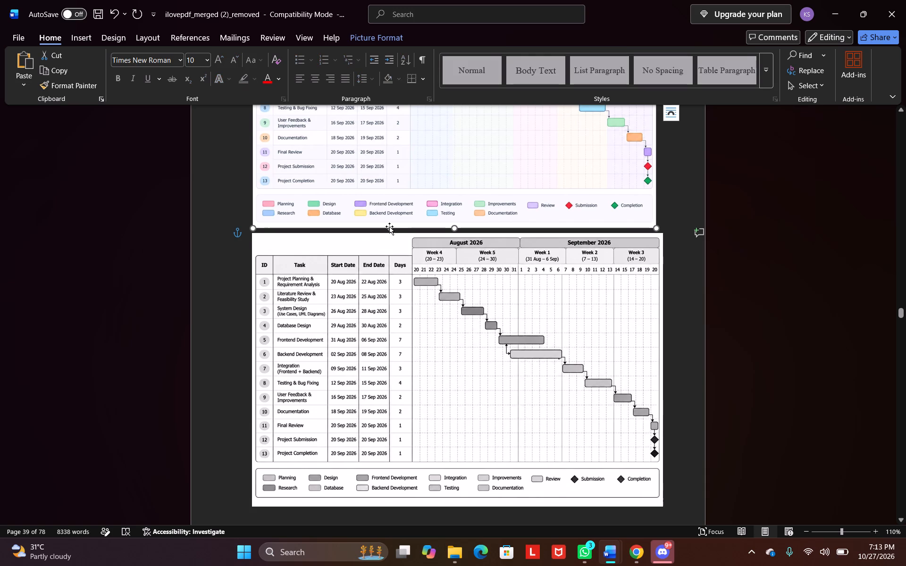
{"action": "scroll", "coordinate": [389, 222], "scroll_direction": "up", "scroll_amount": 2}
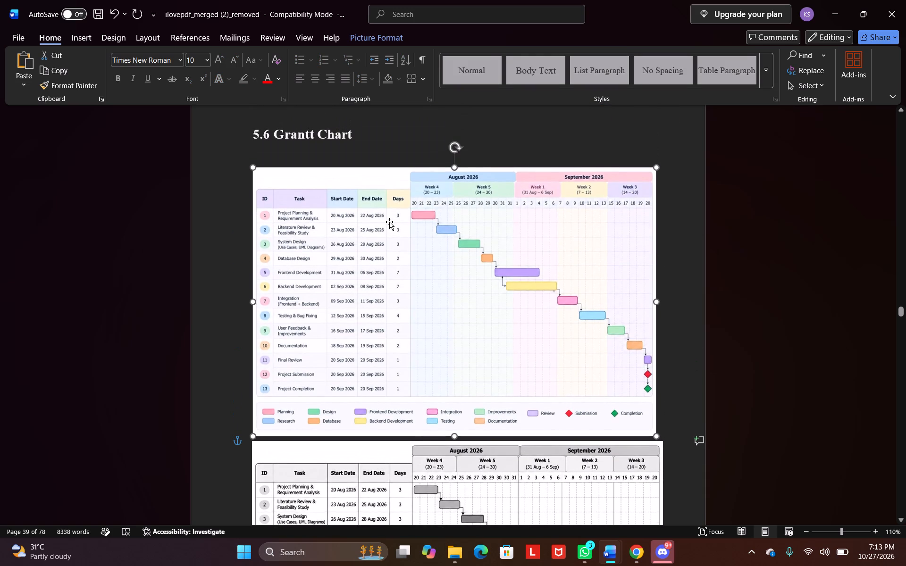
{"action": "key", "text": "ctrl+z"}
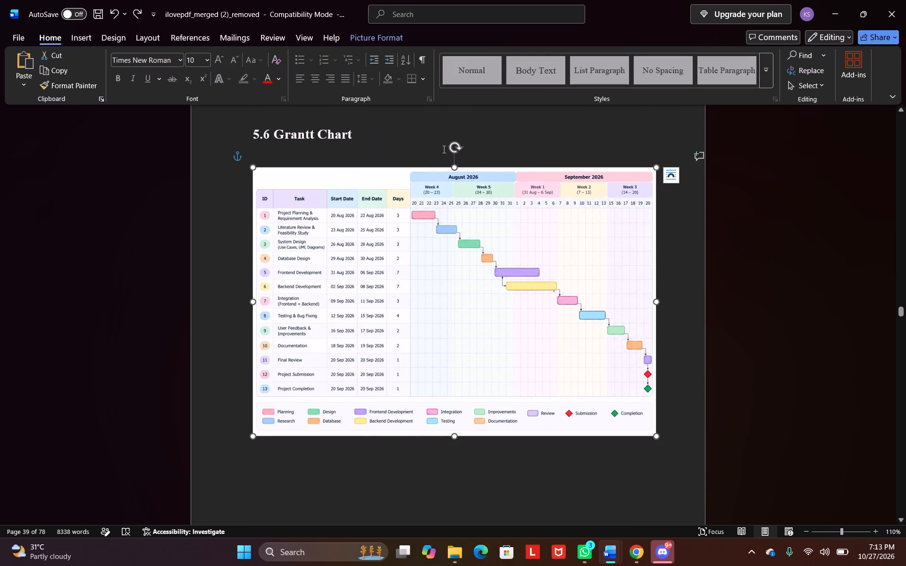
Replace the coloured chart in section 5.6 with the Grayscale Project Gantt Chart image from the Downloads folder.
{"action": "right_click", "coordinate": [454, 150]}
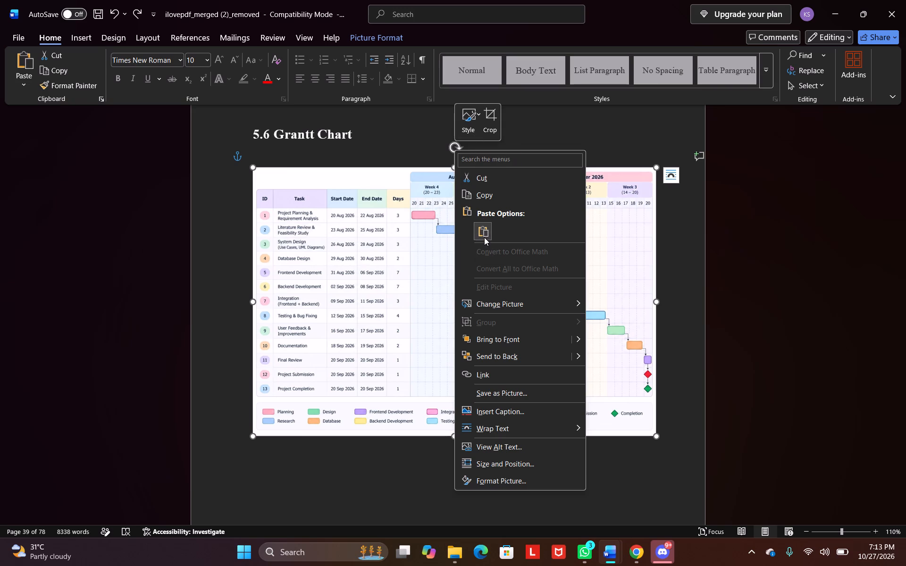
{"action": "left_click", "coordinate": [525, 308]}
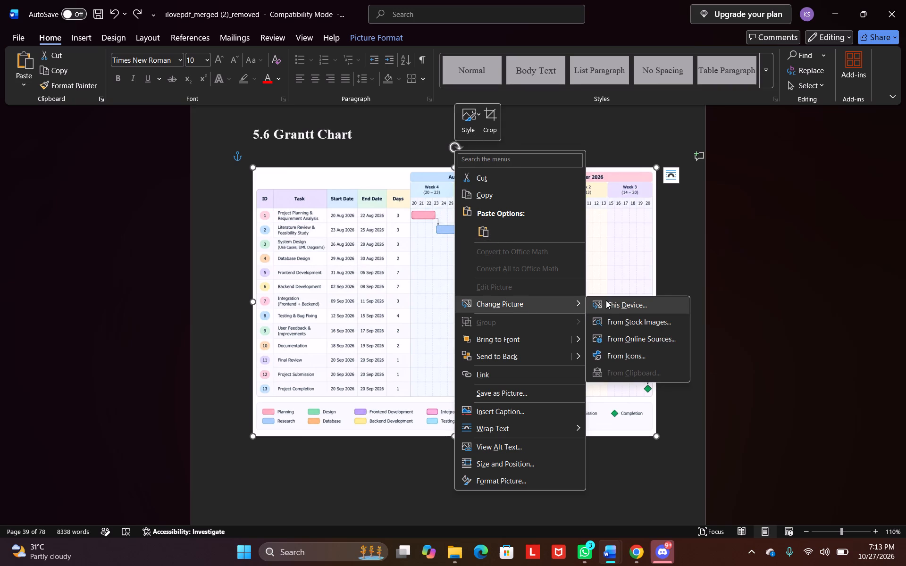
{"action": "left_click", "coordinate": [607, 301]}
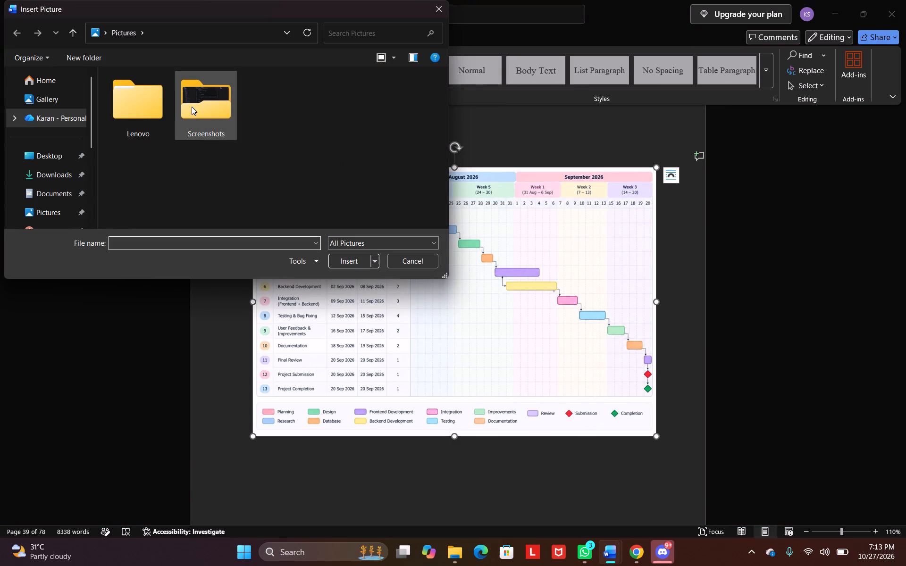
{"action": "left_click", "coordinate": [51, 178]}
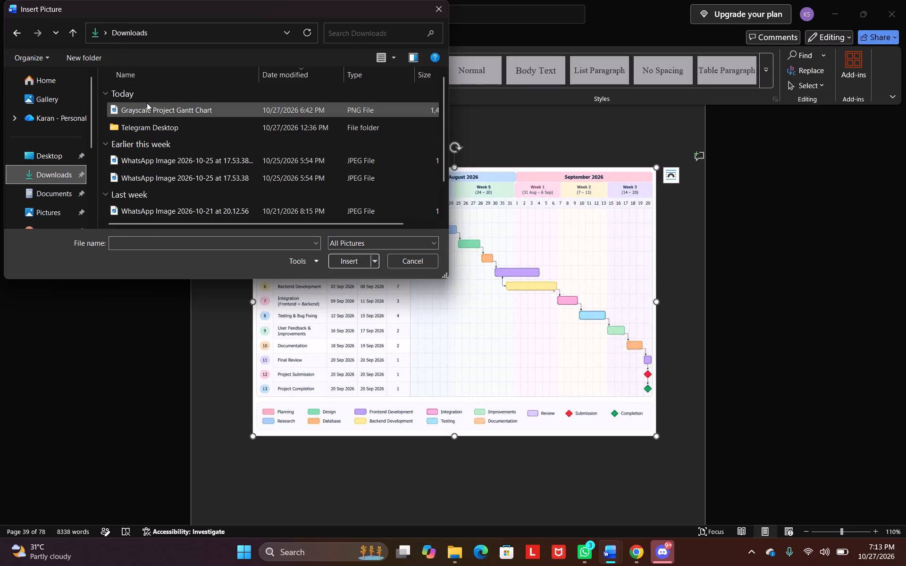
{"action": "left_click", "coordinate": [147, 104]}
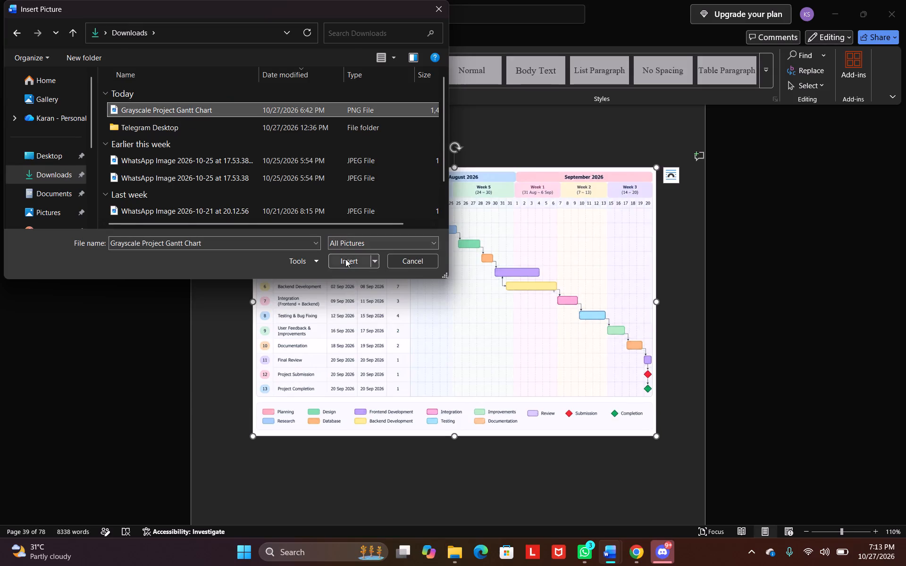
{"action": "left_click", "coordinate": [345, 259]}
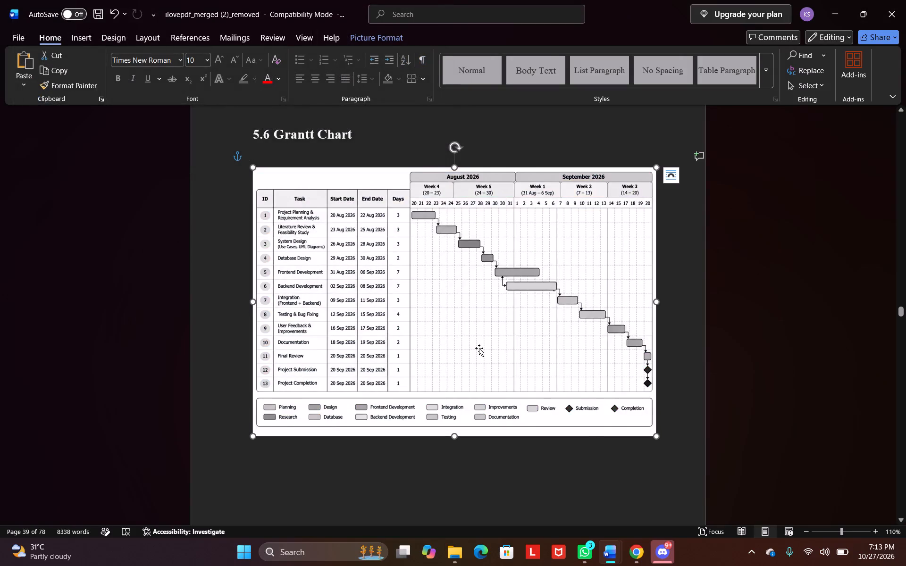
Review the pages after the Gantt chart, covering the Chapter 6 backend code in App.py and database.py, for layout.
{"action": "scroll", "coordinate": [493, 355], "scroll_direction": "down", "scroll_amount": 2}
{"action": "scroll", "coordinate": [493, 355], "scroll_direction": "up", "scroll_amount": 2}
{"action": "scroll", "coordinate": [493, 355], "scroll_direction": "down", "scroll_amount": 1}
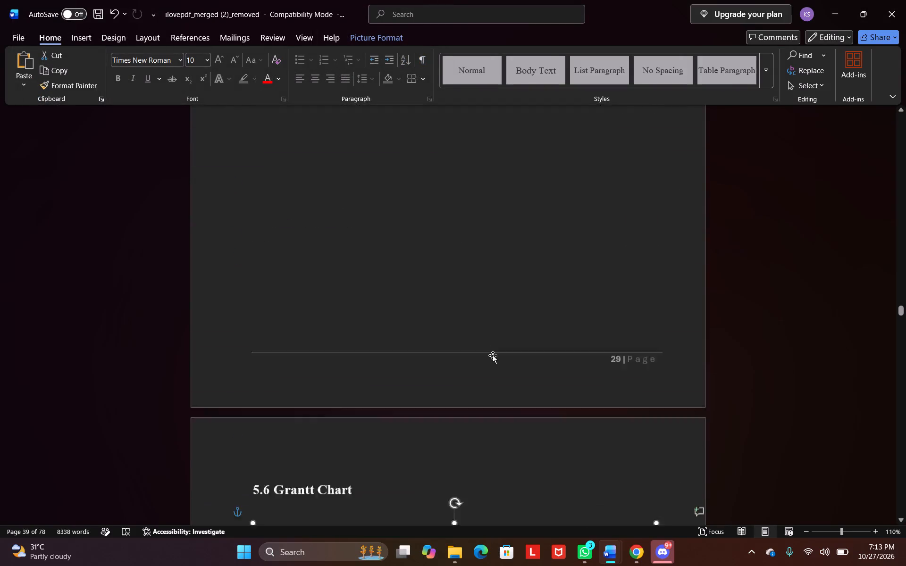
{"action": "scroll", "coordinate": [493, 355], "scroll_direction": "down", "scroll_amount": 6}
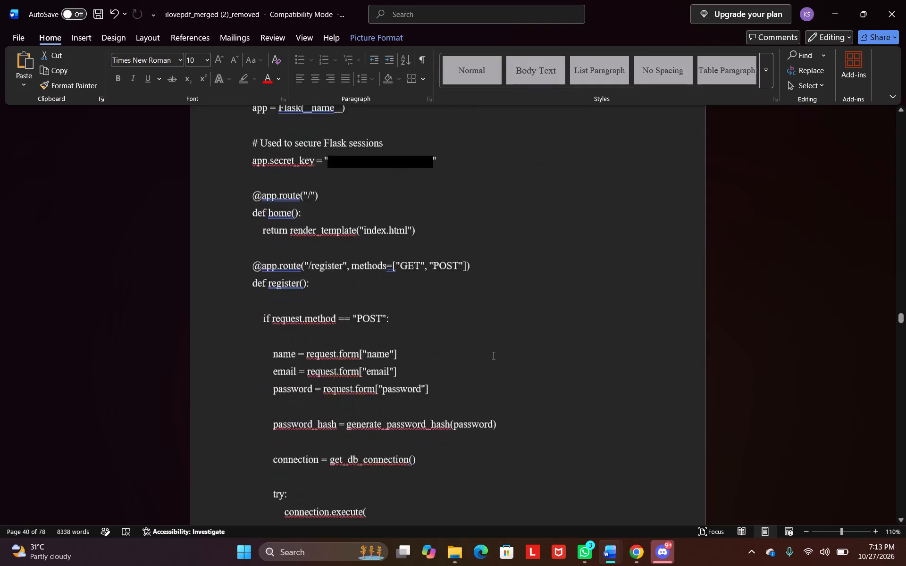
{"action": "scroll", "coordinate": [493, 355], "scroll_direction": "down", "scroll_amount": 1}
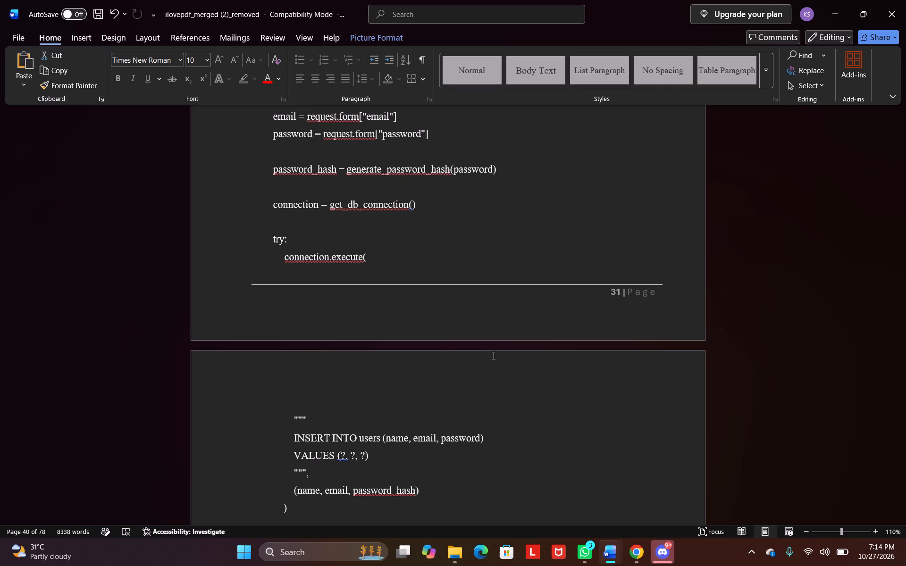
{"action": "scroll", "coordinate": [493, 355], "scroll_direction": "down", "scroll_amount": 3}
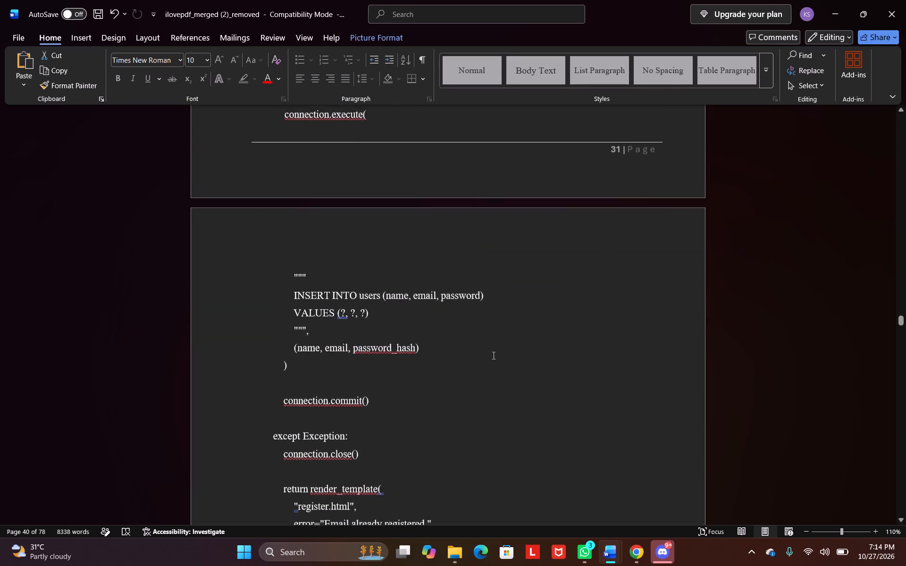
{"action": "scroll", "coordinate": [493, 355], "scroll_direction": "down", "scroll_amount": 1}
{"action": "scroll", "coordinate": [493, 355], "scroll_direction": "up", "scroll_amount": 7}
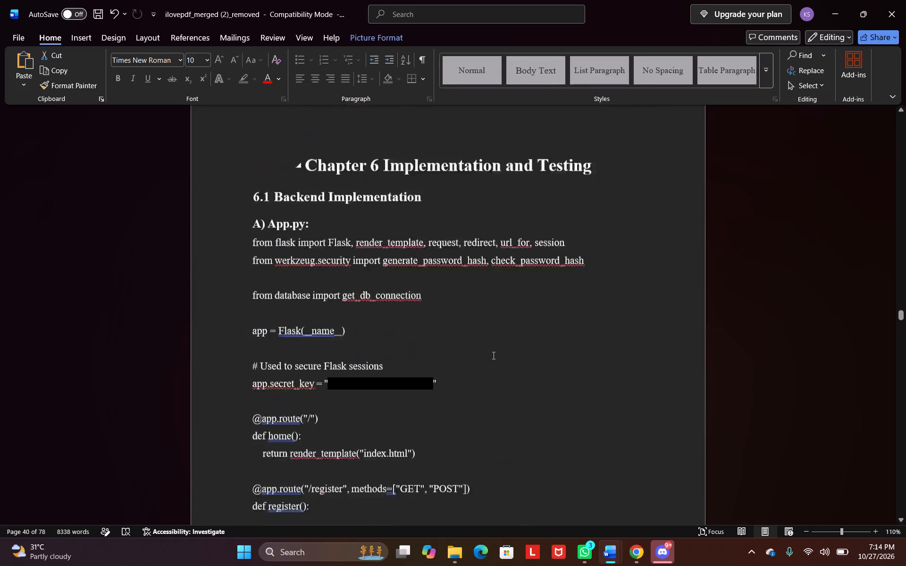
{"action": "scroll", "coordinate": [493, 355], "scroll_direction": "down", "scroll_amount": 10}
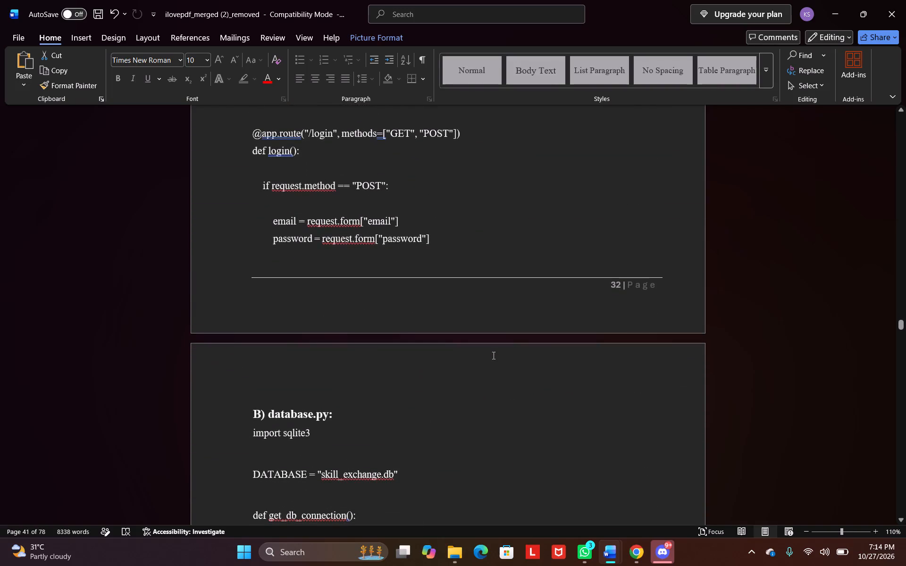
{"action": "scroll", "coordinate": [493, 355], "scroll_direction": "down", "scroll_amount": 4}
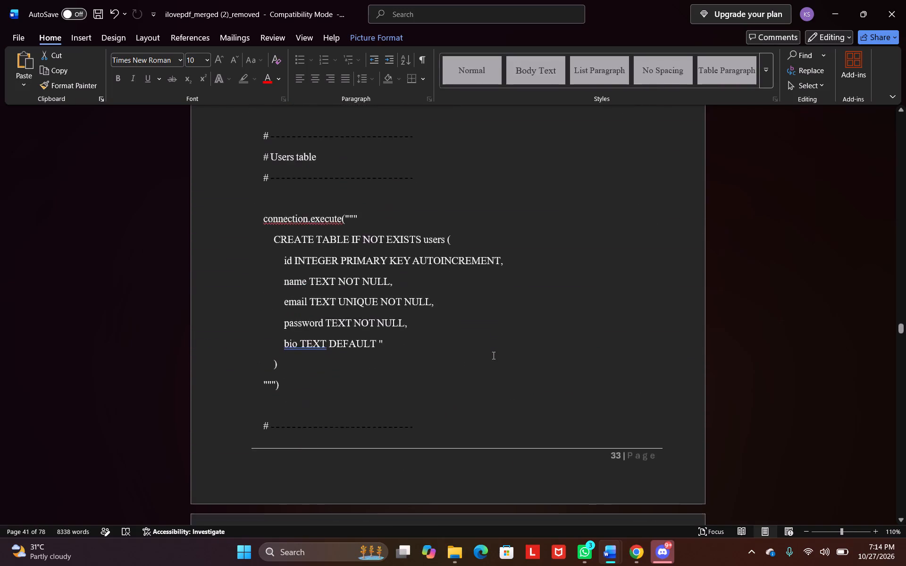
Examine the closing pages from the Chapter 9 GitHub repository QR code back through 8.1 References to the Chapter 7 sections.
{"action": "scroll", "coordinate": [493, 355], "scroll_direction": "down", "scroll_amount": 10}
{"action": "scroll", "coordinate": [493, 355], "scroll_direction": "down", "scroll_amount": 20}
{"action": "scroll", "coordinate": [493, 355], "scroll_direction": "down", "scroll_amount": 20}
{"action": "scroll", "coordinate": [493, 355], "scroll_direction": "down", "scroll_amount": 20}
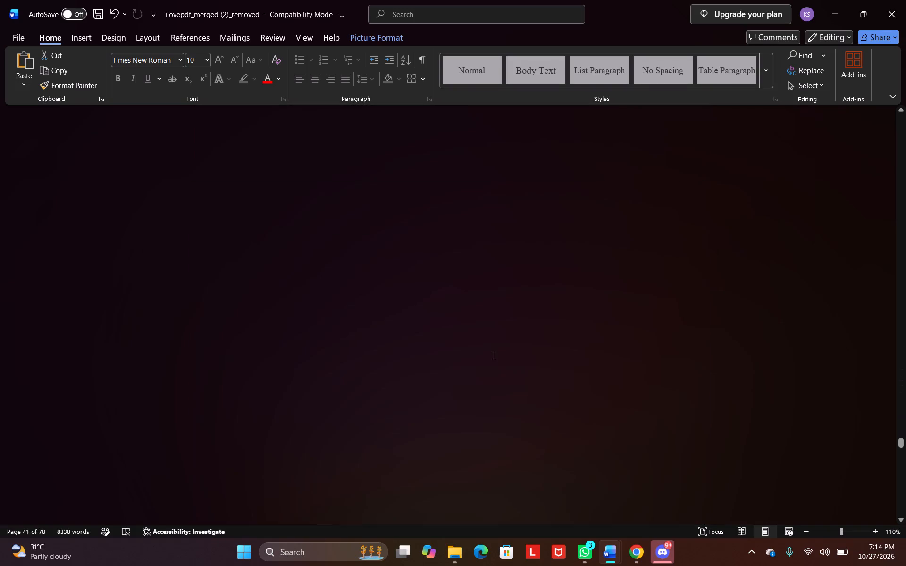
{"action": "scroll", "coordinate": [493, 355], "scroll_direction": "down", "scroll_amount": 20}
{"action": "scroll", "coordinate": [493, 355], "scroll_direction": "down", "scroll_amount": 20}
{"action": "scroll", "coordinate": [493, 355], "scroll_direction": "down", "scroll_amount": 20}
{"action": "scroll", "coordinate": [493, 355], "scroll_direction": "right", "scroll_amount": 1}
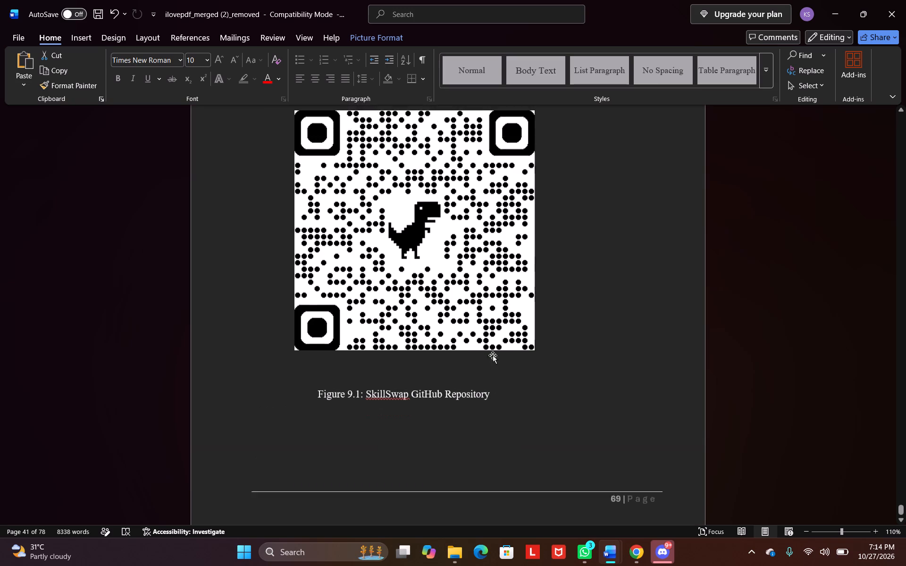
{"action": "scroll", "coordinate": [493, 355], "scroll_direction": "right", "scroll_amount": 1}
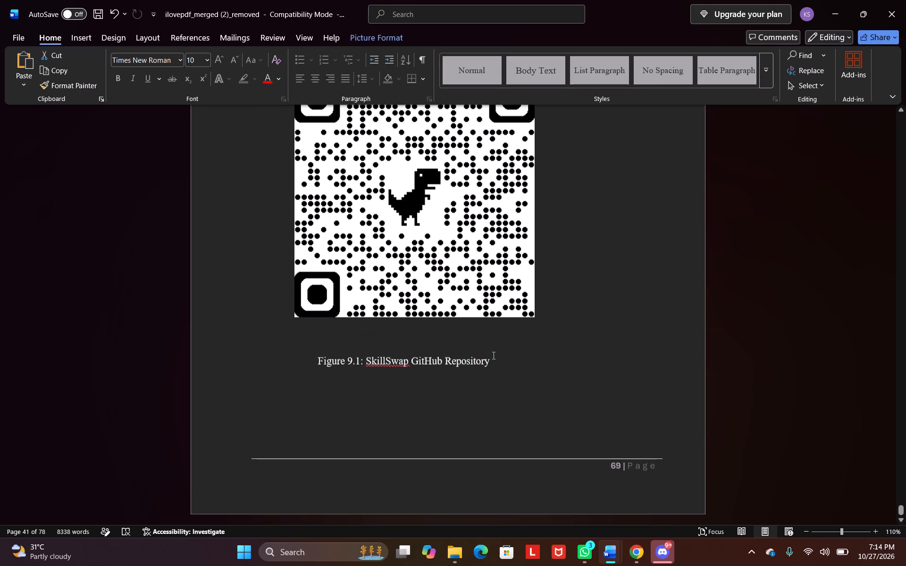
{"action": "scroll", "coordinate": [493, 355], "scroll_direction": "up", "scroll_amount": 4}
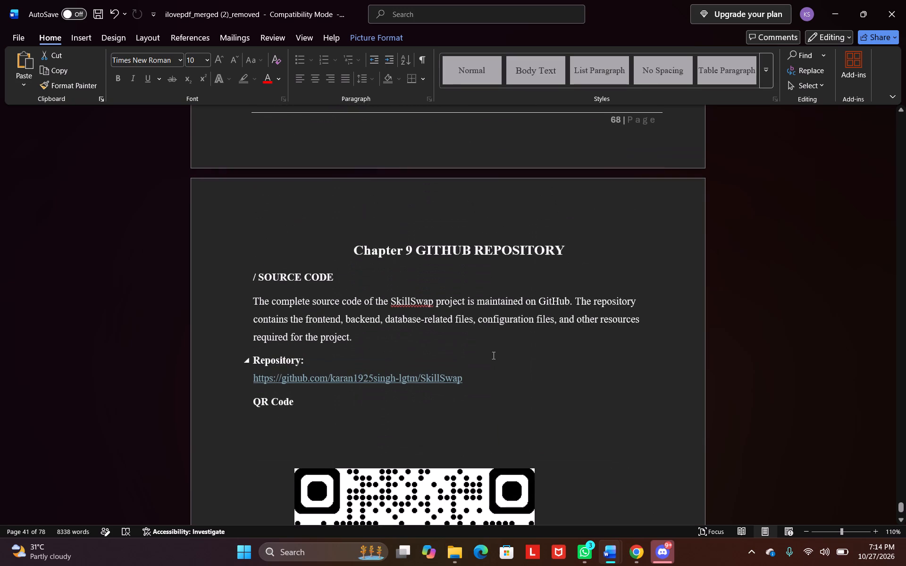
{"action": "scroll", "coordinate": [493, 355], "scroll_direction": "up", "scroll_amount": 5}
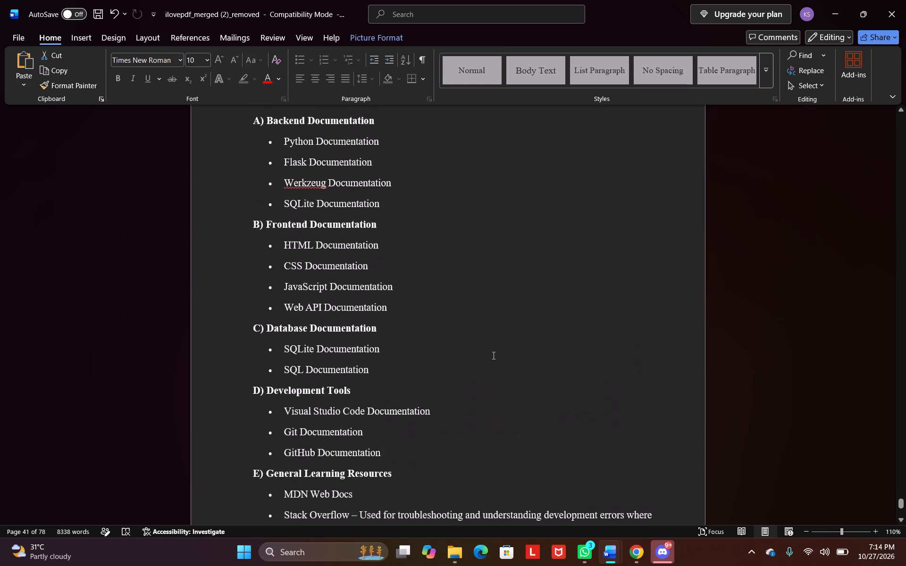
{"action": "scroll", "coordinate": [493, 355], "scroll_direction": "up", "scroll_amount": 3}
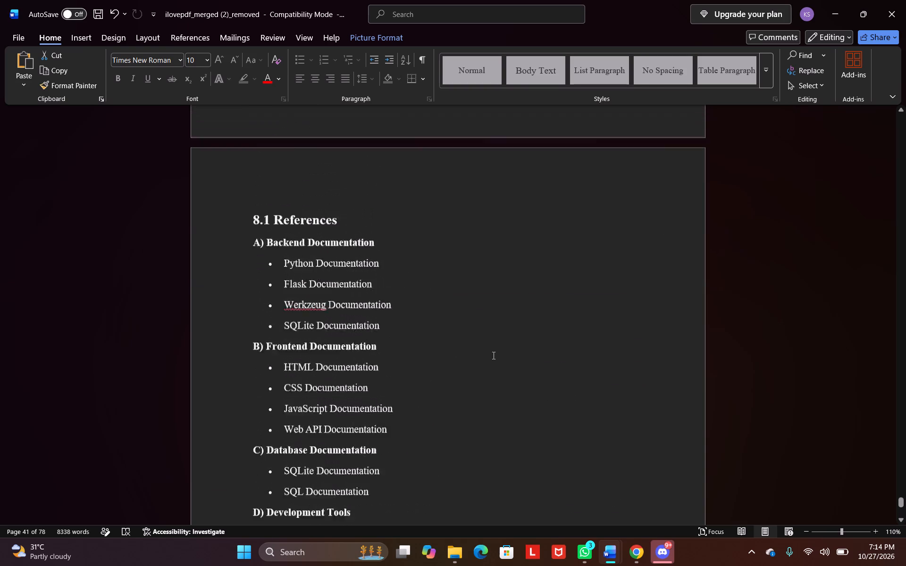
{"action": "scroll", "coordinate": [493, 355], "scroll_direction": "up", "scroll_amount": 13}
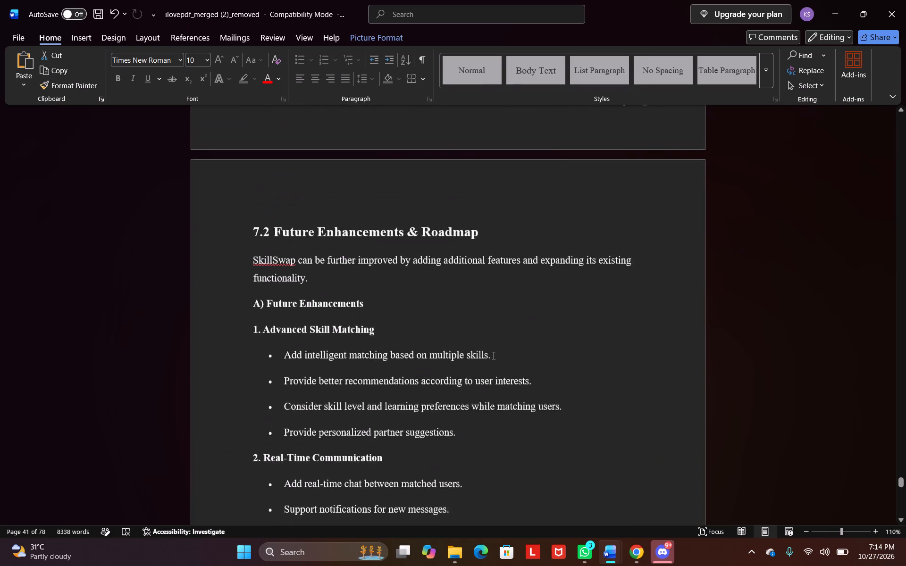
{"action": "scroll", "coordinate": [493, 355], "scroll_direction": "up", "scroll_amount": 5}
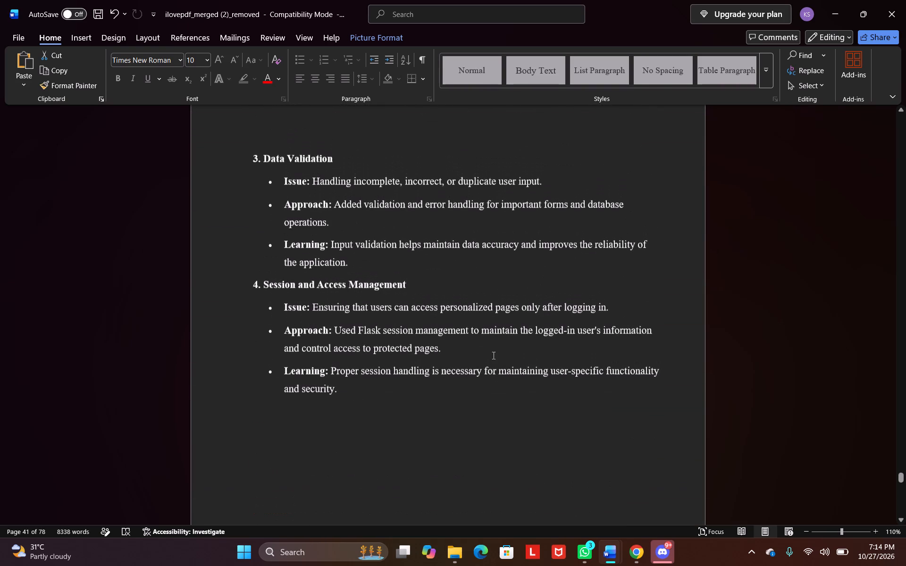
Save the report to the Desktop as a PDF named karanskillswap.
{"action": "left_click", "coordinate": [22, 36]}
{"action": "left_click", "coordinate": [47, 213]}
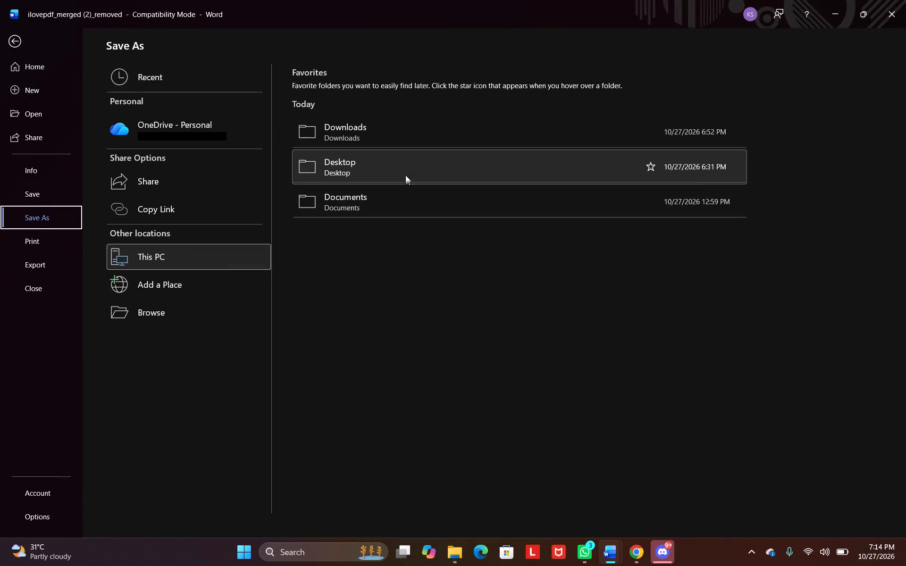
{"action": "left_click", "coordinate": [403, 162]}
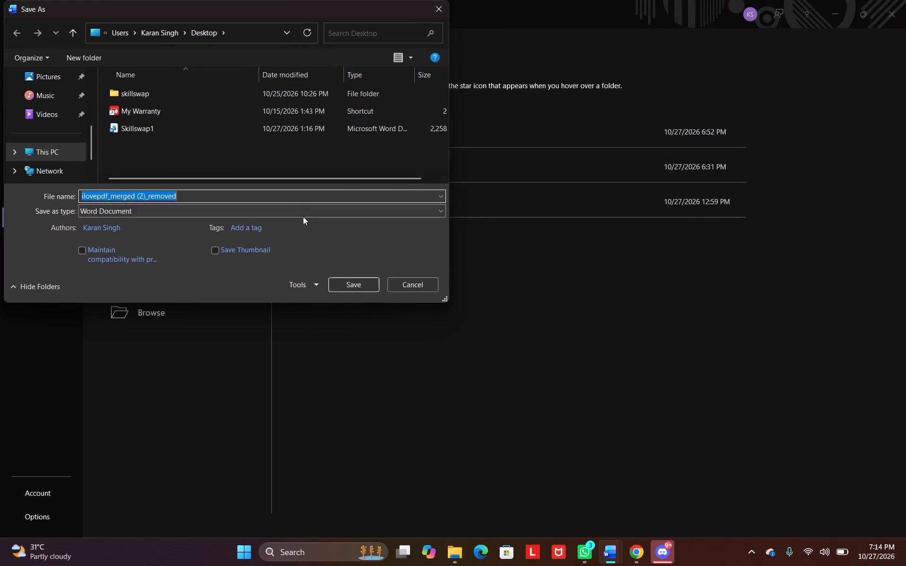
{"action": "type", "text": "kara"}
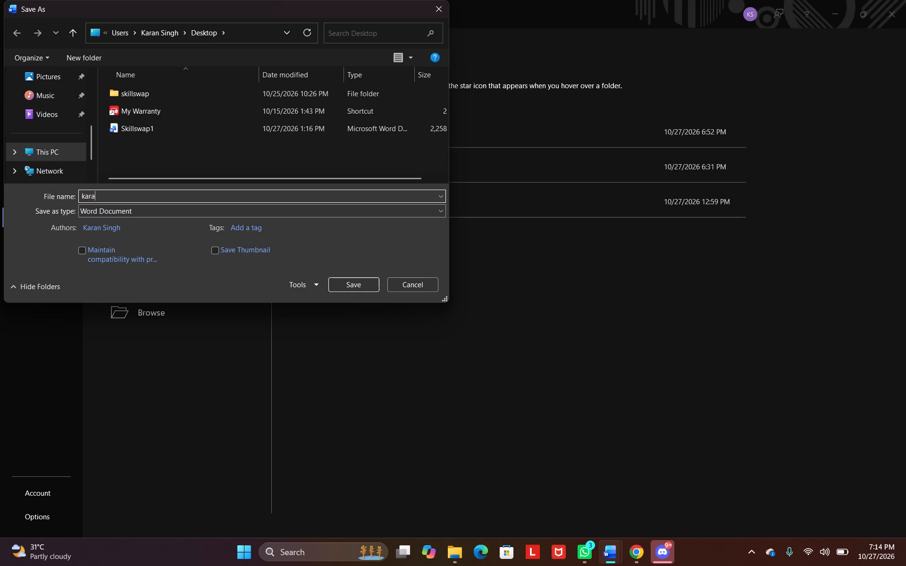
{"action": "type", "text": "nskill"}
{"action": "type", "text": "sp"}
{"action": "key", "text": "BackSpace"}
{"action": "type", "text": "wap"}
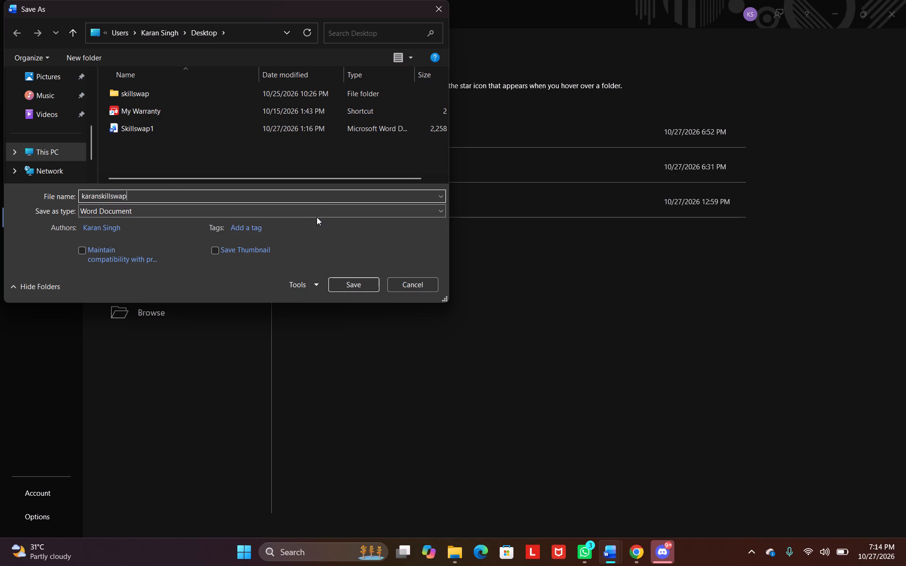
{"action": "left_click", "coordinate": [318, 215]}
{"action": "left_click", "coordinate": [270, 278]}
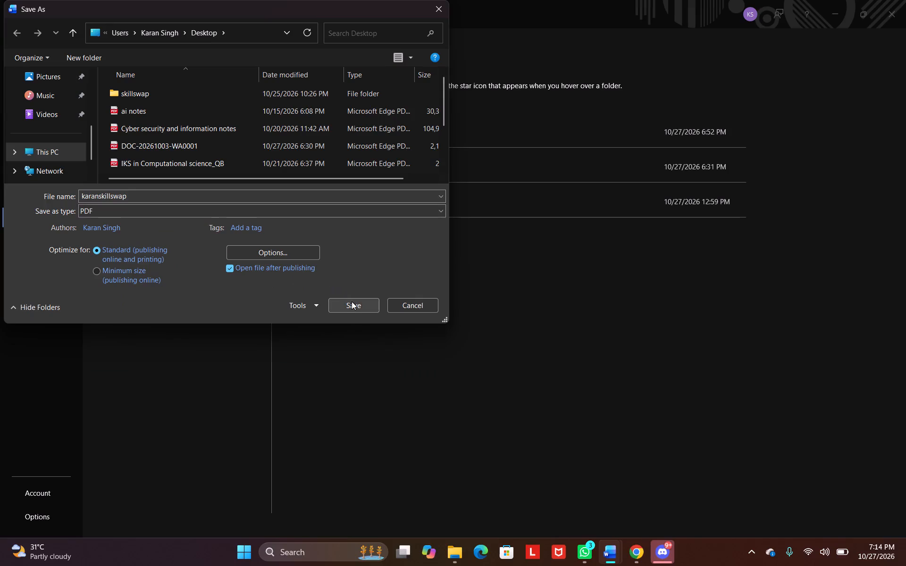
{"action": "left_click", "coordinate": [352, 301]}
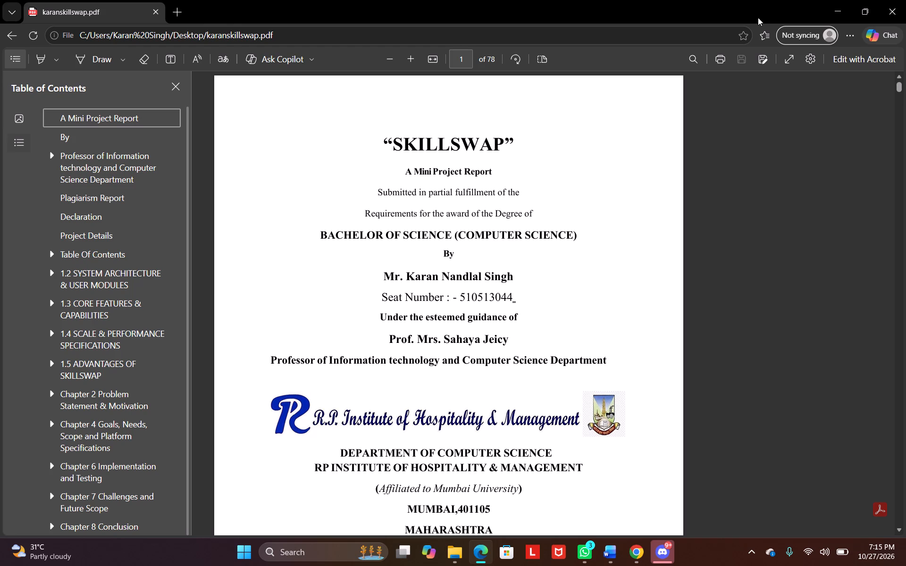
Review the exported PDF from the title page through the Chapter 1 sections to the Chapter 5 diagrams.
{"action": "scroll", "coordinate": [682, 204], "scroll_direction": "down", "scroll_amount": 3}
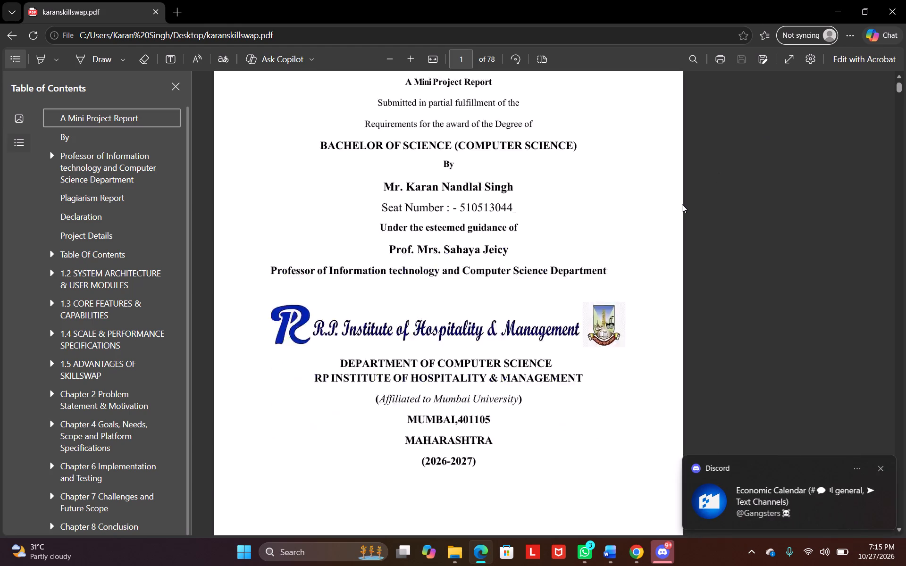
{"action": "scroll", "coordinate": [682, 204], "scroll_direction": "down", "scroll_amount": 19}
{"action": "scroll", "coordinate": [682, 204], "scroll_direction": "down", "scroll_amount": 8}
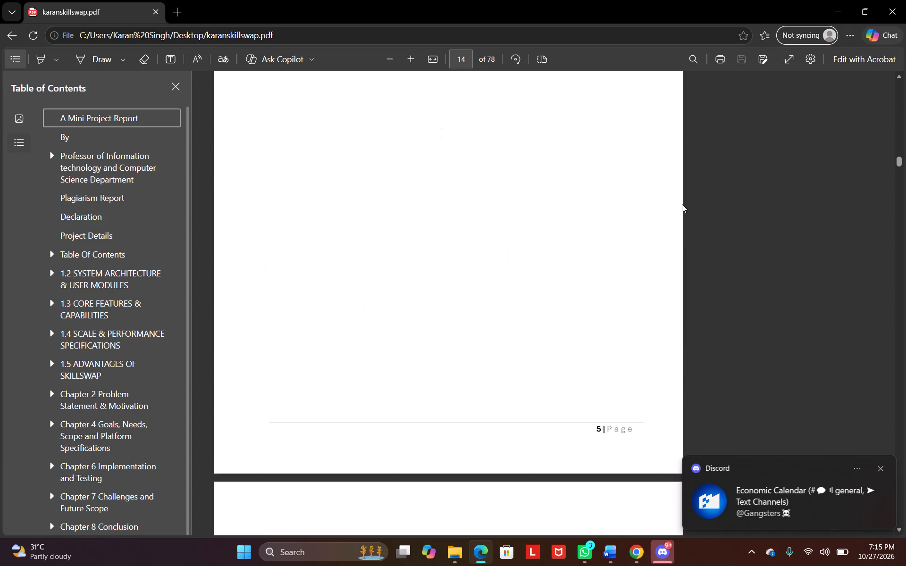
{"action": "scroll", "coordinate": [682, 204], "scroll_direction": "up", "scroll_amount": 5}
{"action": "scroll", "coordinate": [682, 204], "scroll_direction": "down", "scroll_amount": 15}
{"action": "scroll", "coordinate": [682, 204], "scroll_direction": "right", "scroll_amount": 1}
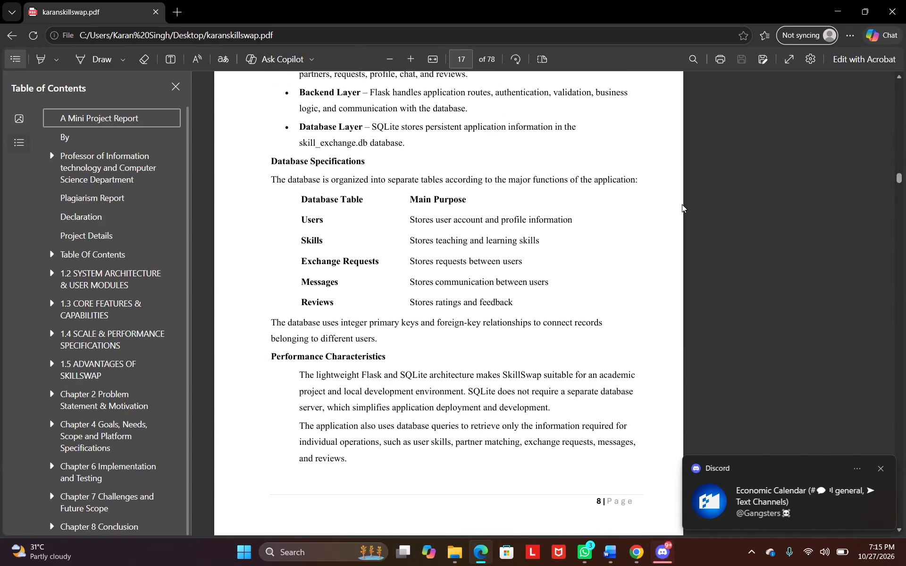
{"action": "scroll", "coordinate": [682, 204], "scroll_direction": "right", "scroll_amount": 5}
{"action": "scroll", "coordinate": [682, 204], "scroll_direction": "up", "scroll_amount": 5}
{"action": "scroll", "coordinate": [682, 204], "scroll_direction": "down", "scroll_amount": 1}
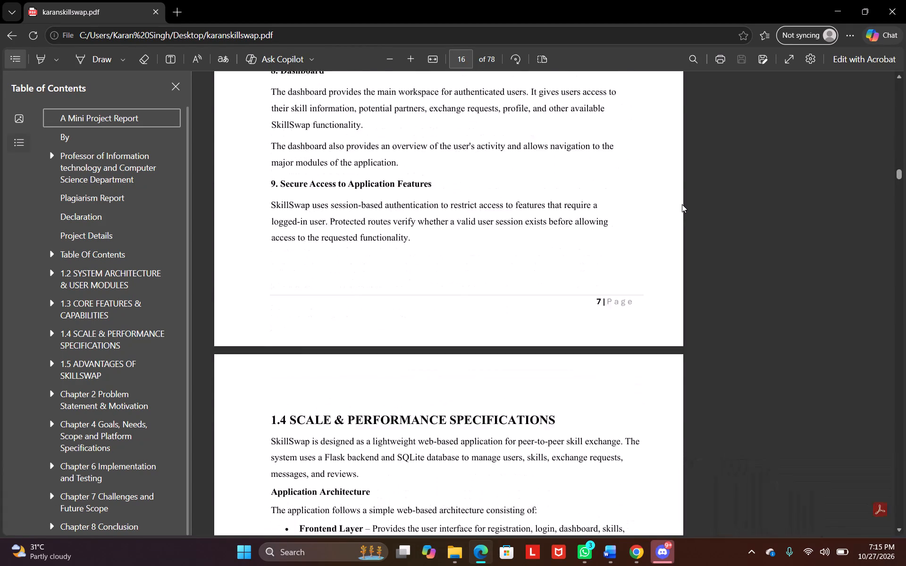
{"action": "scroll", "coordinate": [682, 204], "scroll_direction": "down", "scroll_amount": 15}
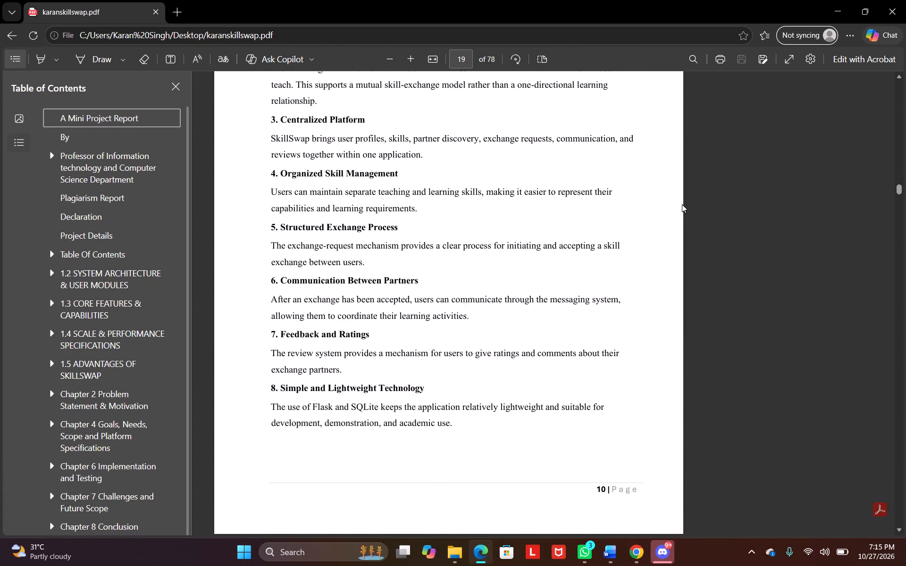
{"action": "scroll", "coordinate": [682, 204], "scroll_direction": "down", "scroll_amount": 19}
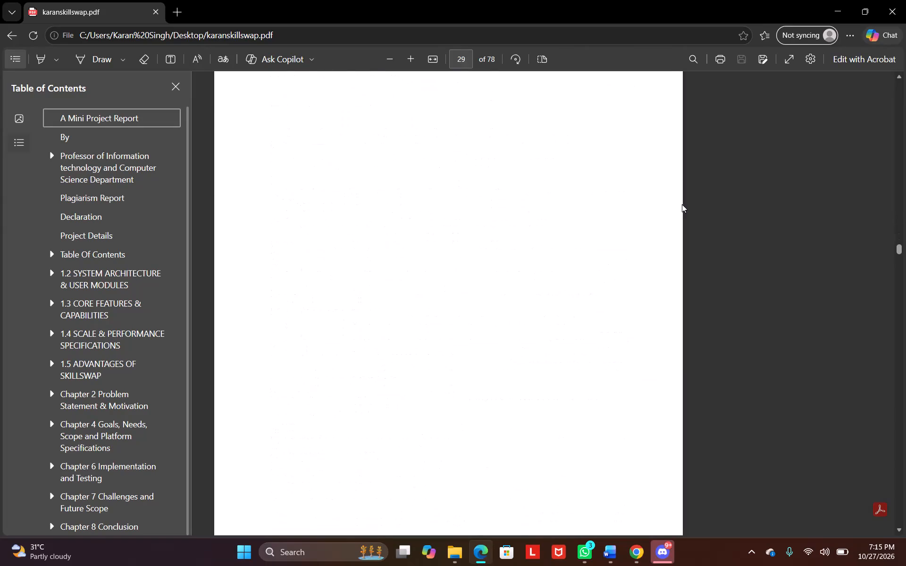
{"action": "scroll", "coordinate": [682, 204], "scroll_direction": "down", "scroll_amount": 4}
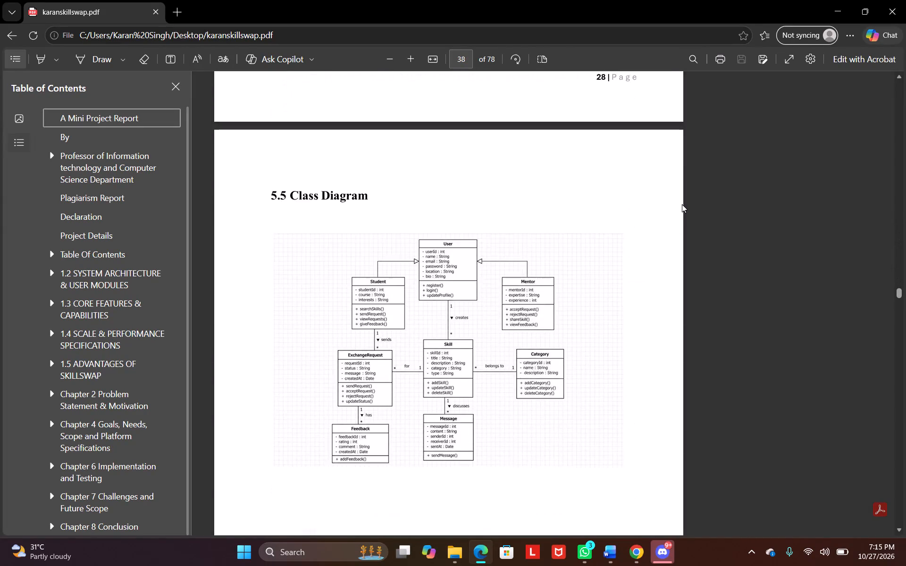
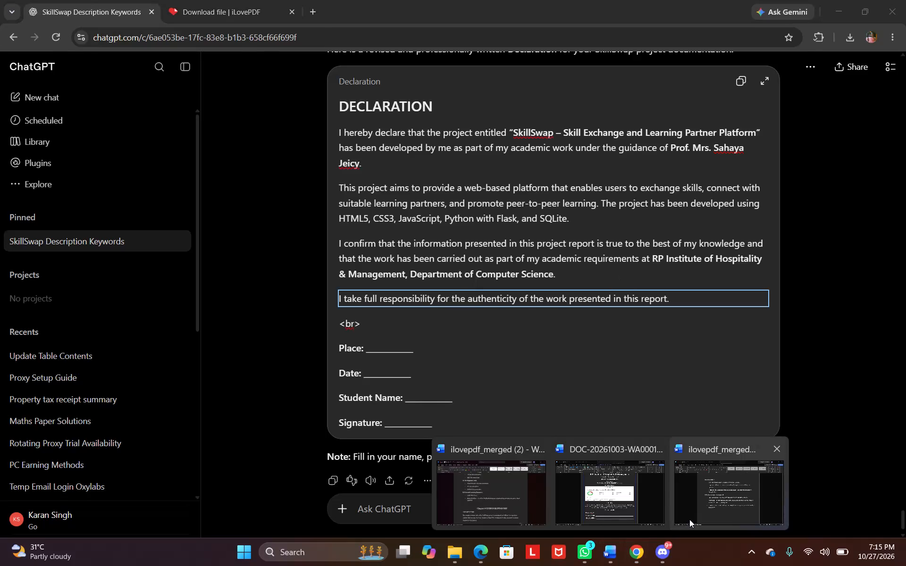
Switch to the SkillSwap report PDF in Microsoft Edge, review its title page details, and minimize the window.
{"action": "left_click", "coordinate": [485, 549]}
{"action": "scroll", "coordinate": [433, 213], "scroll_direction": "up", "scroll_amount": 20}
{"action": "scroll", "coordinate": [433, 213], "scroll_direction": "up", "scroll_amount": 8}
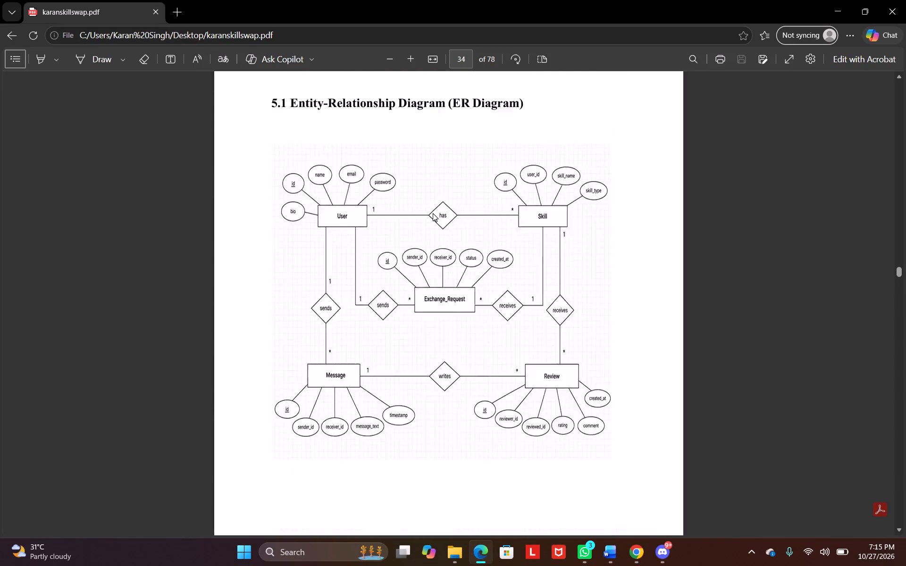
{"action": "scroll", "coordinate": [433, 213], "scroll_direction": "up", "scroll_amount": 20}
{"action": "scroll", "coordinate": [433, 213], "scroll_direction": "up", "scroll_amount": 20}
{"action": "scroll", "coordinate": [433, 213], "scroll_direction": "up", "scroll_amount": 20}
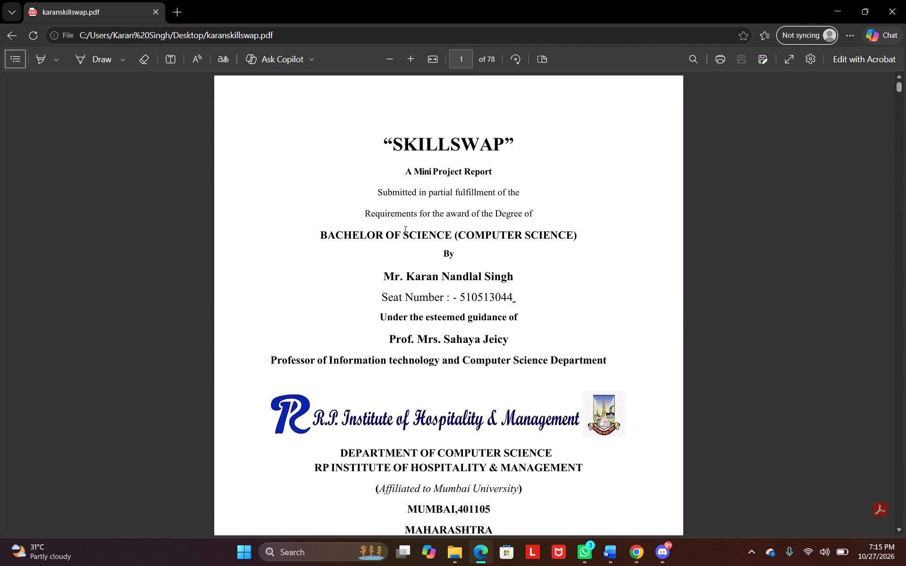
{"action": "scroll", "coordinate": [404, 230], "scroll_direction": "down", "scroll_amount": 1}
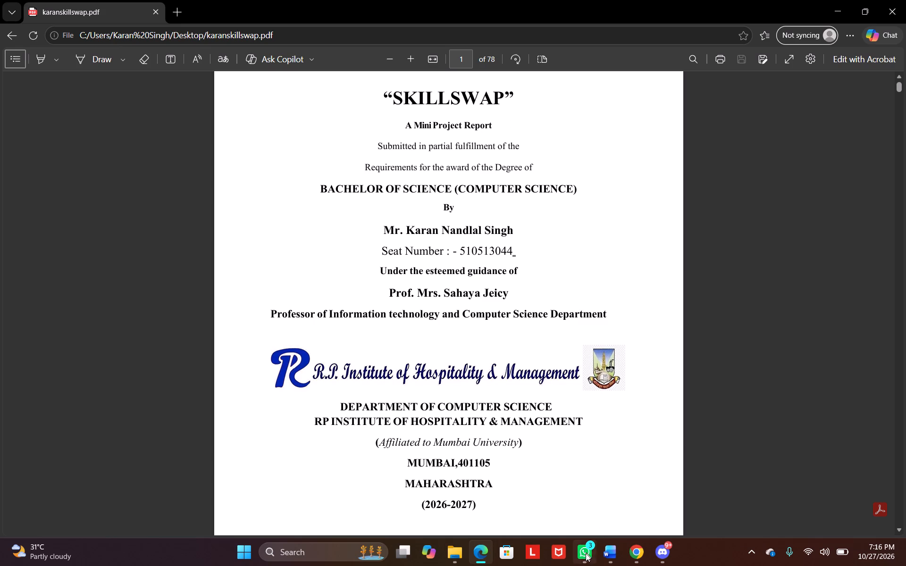
{"action": "left_click", "coordinate": [843, 1]}
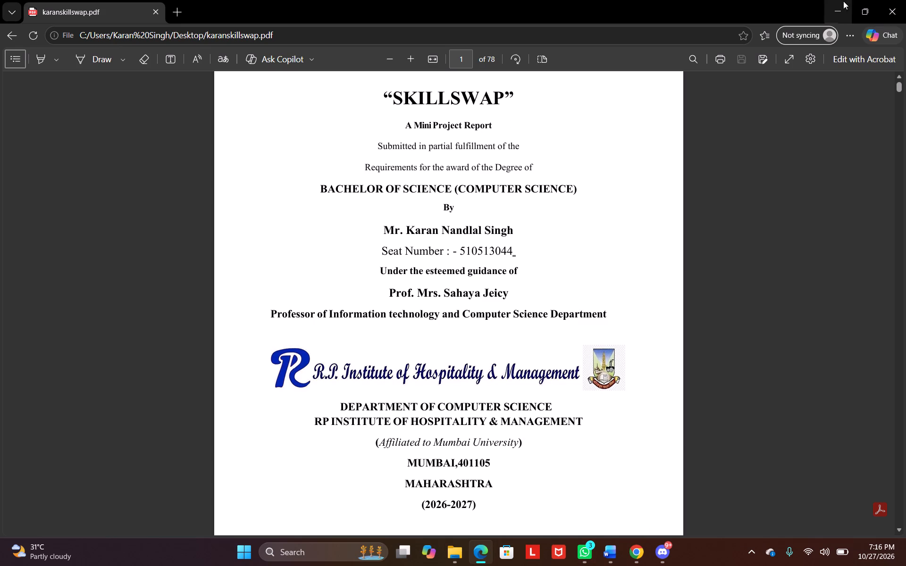
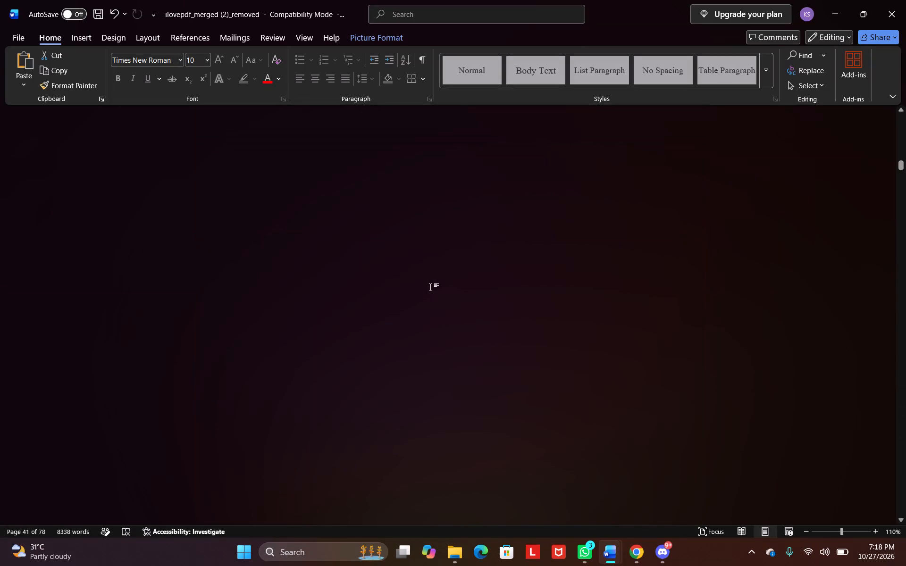
On the Certificate page, join the line starting "award of degree" onto the preceding line after "requirements for the", separated by a single space.
{"action": "scroll", "coordinate": [458, 367], "scroll_direction": "down", "scroll_amount": 3}
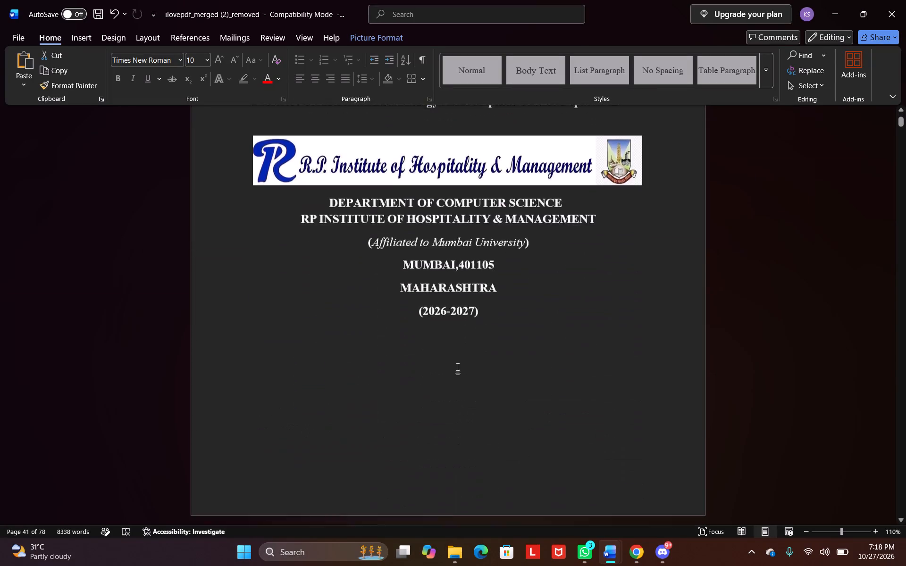
{"action": "scroll", "coordinate": [458, 367], "scroll_direction": "down", "scroll_amount": 8}
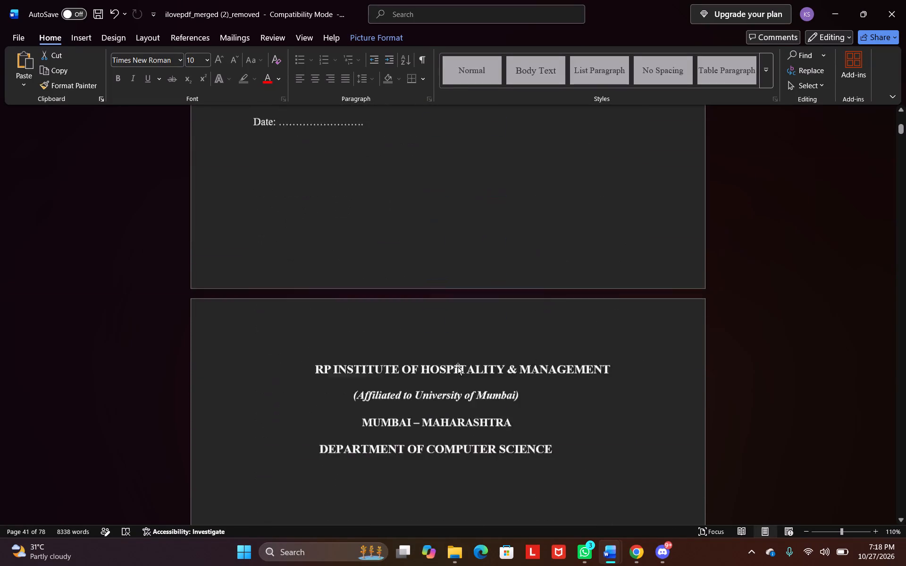
{"action": "scroll", "coordinate": [458, 367], "scroll_direction": "down", "scroll_amount": 1}
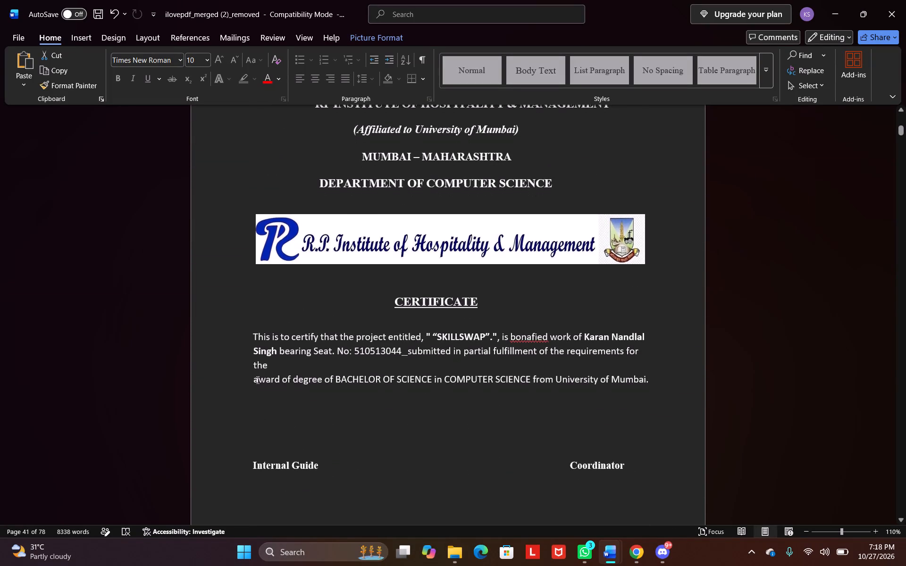
{"action": "left_click", "coordinate": [252, 381]}
{"action": "key", "text": "BackSpace"}
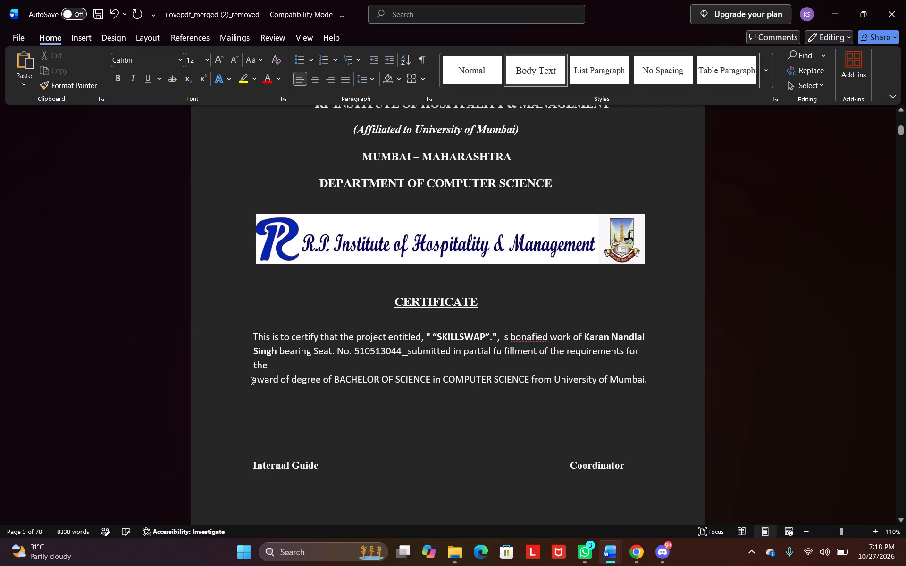
{"action": "key", "text": "BackSpace"}
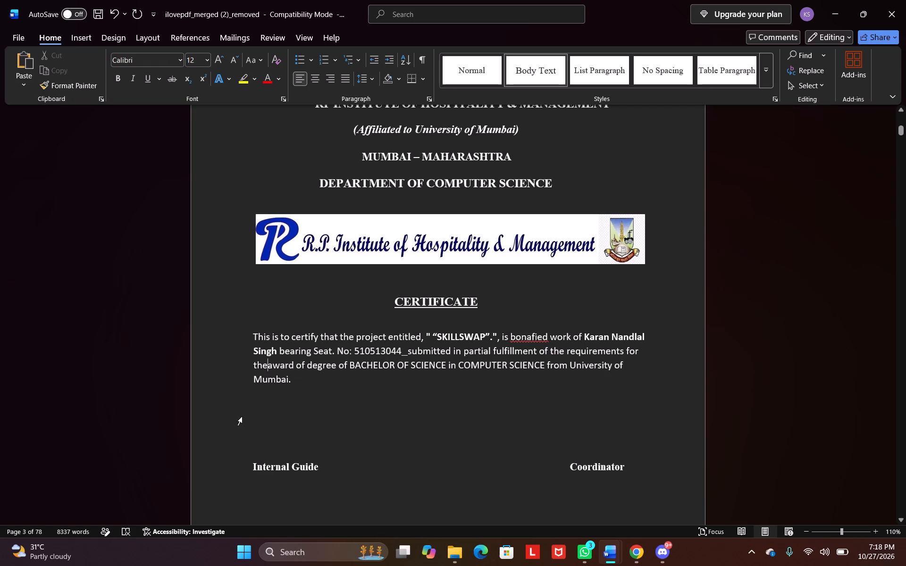
{"action": "key", "text": "space"}
{"action": "key", "text": "space"}
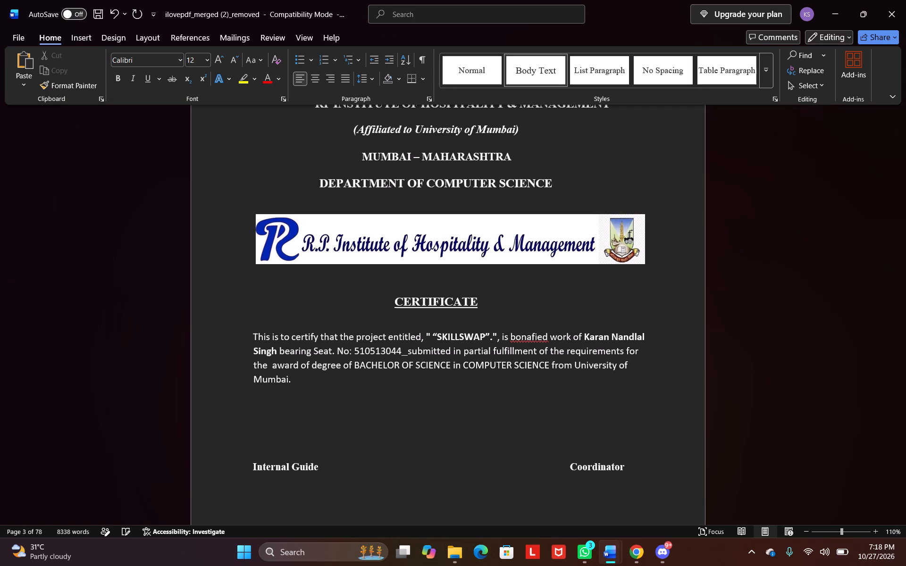
{"action": "key", "text": "BackSpace"}
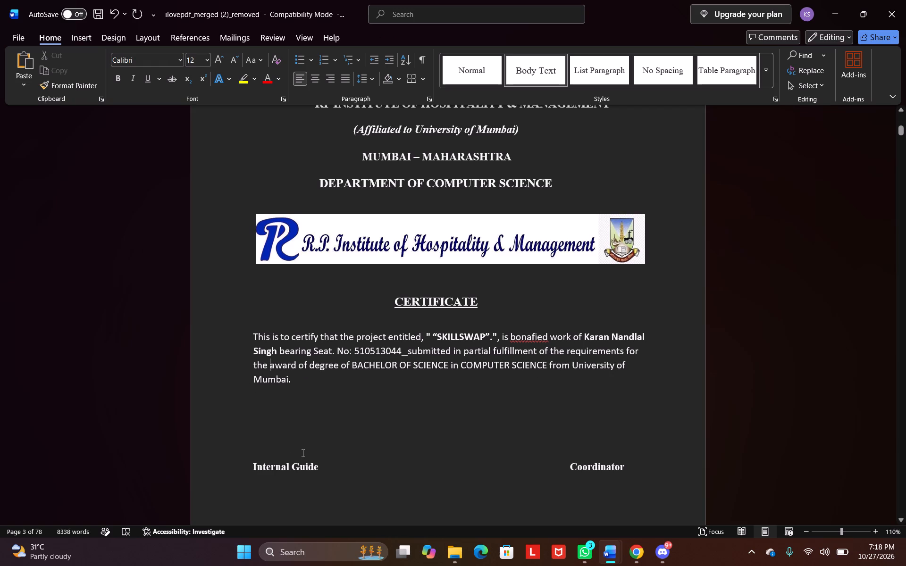
Check the rest of the Certificate page down to the External Examiner line and save the report document.
{"action": "scroll", "coordinate": [302, 453], "scroll_direction": "down", "scroll_amount": 2}
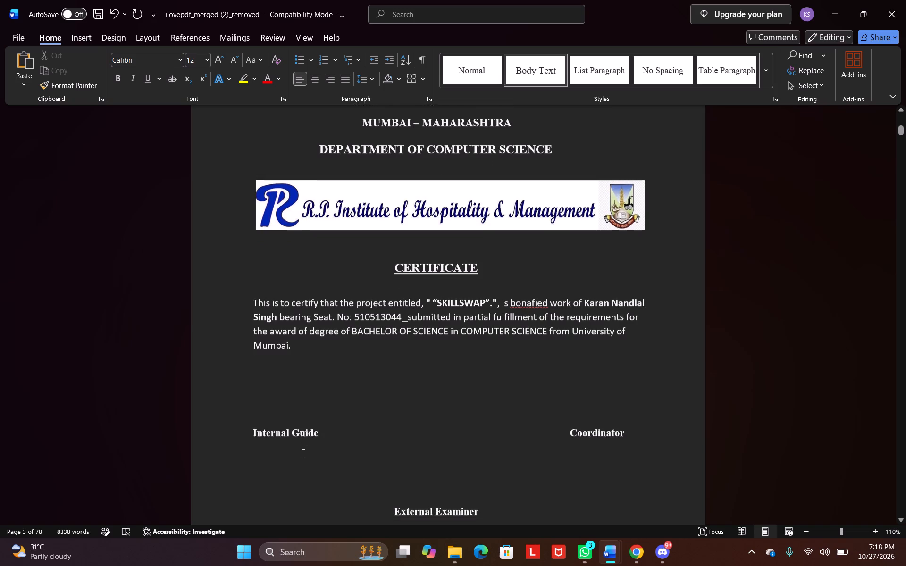
{"action": "scroll", "coordinate": [302, 453], "scroll_direction": "down", "scroll_amount": 1}
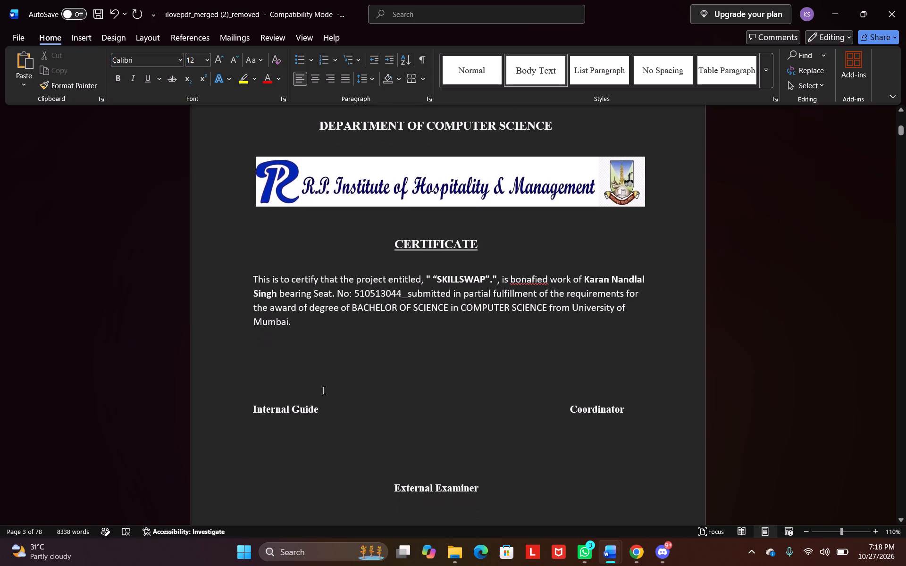
{"action": "left_click", "coordinate": [266, 318], "text": "ctrl"}
{"action": "key", "text": "ctrl+s"}
{"action": "left_click", "coordinate": [608, 332]}
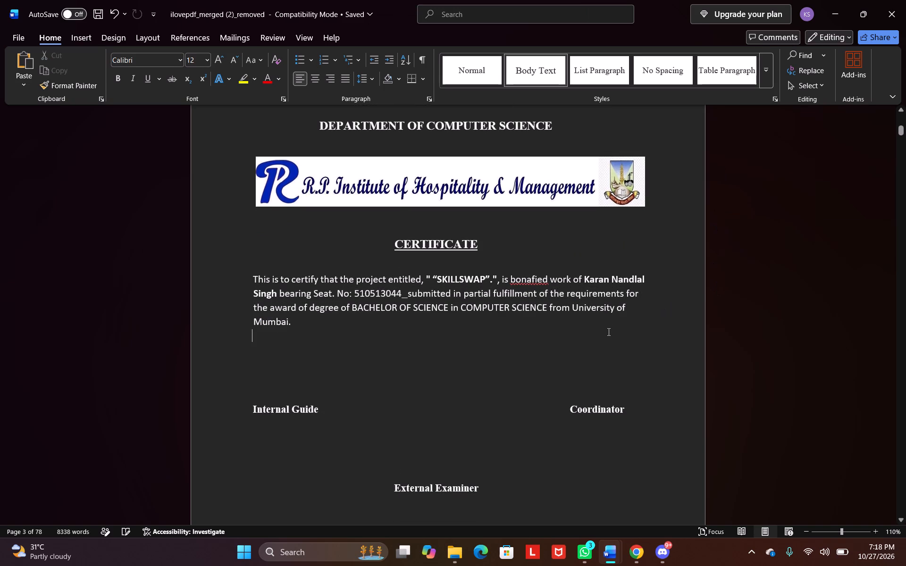
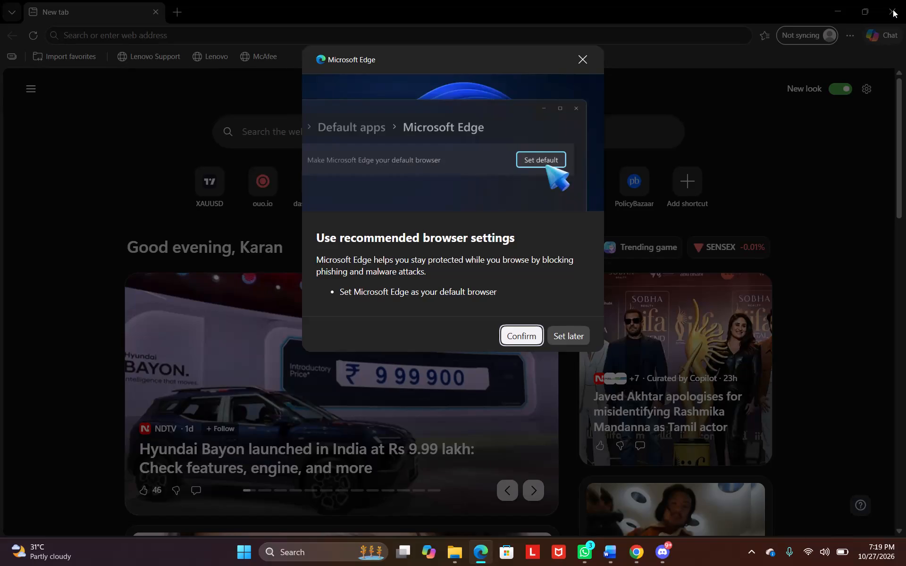
Dismiss the recommended browser settings prompt without changing the default browser, and close the Microsoft Edge window.
{"action": "left_click", "coordinate": [893, 9]}
{"action": "left_click", "coordinate": [595, 57]}
{"action": "left_click", "coordinate": [587, 57]}
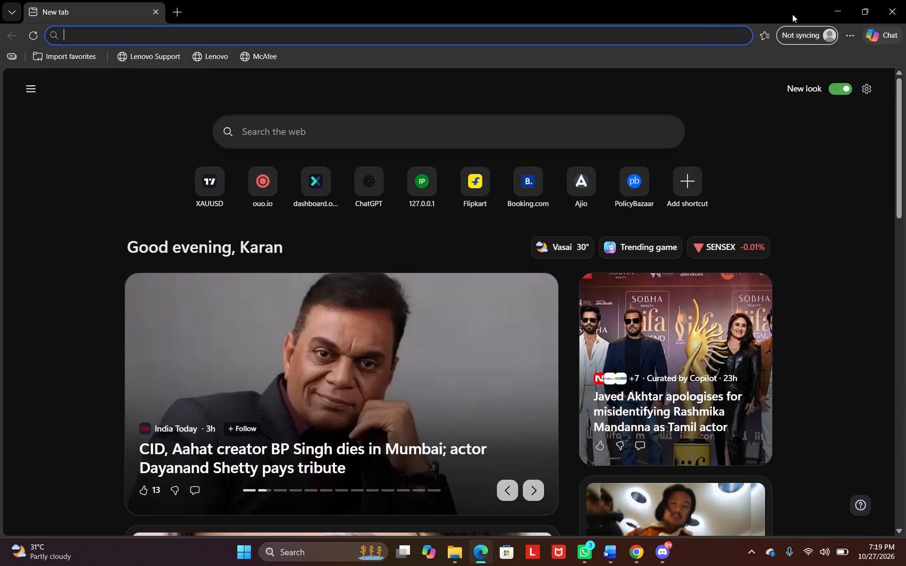
{"action": "left_click", "coordinate": [905, 3]}
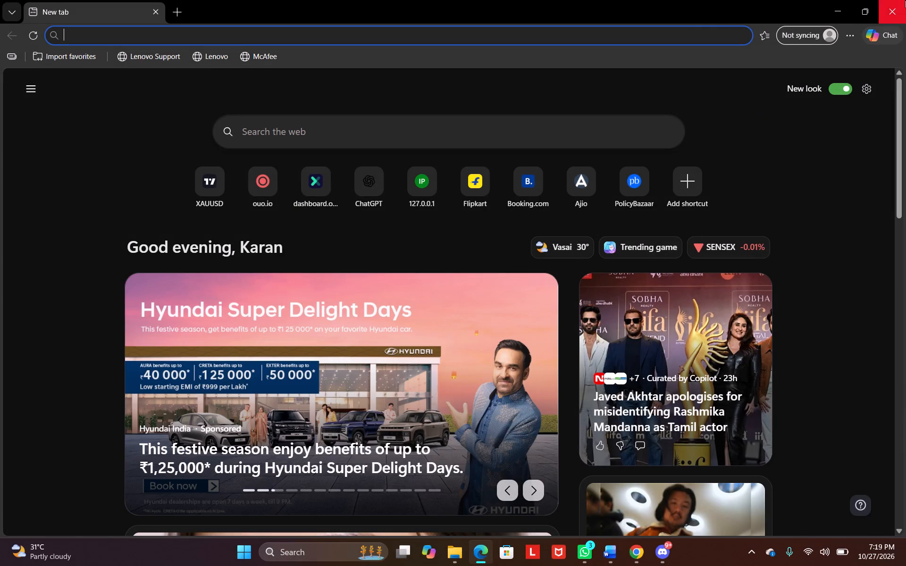
{"action": "left_click", "coordinate": [888, 8]}
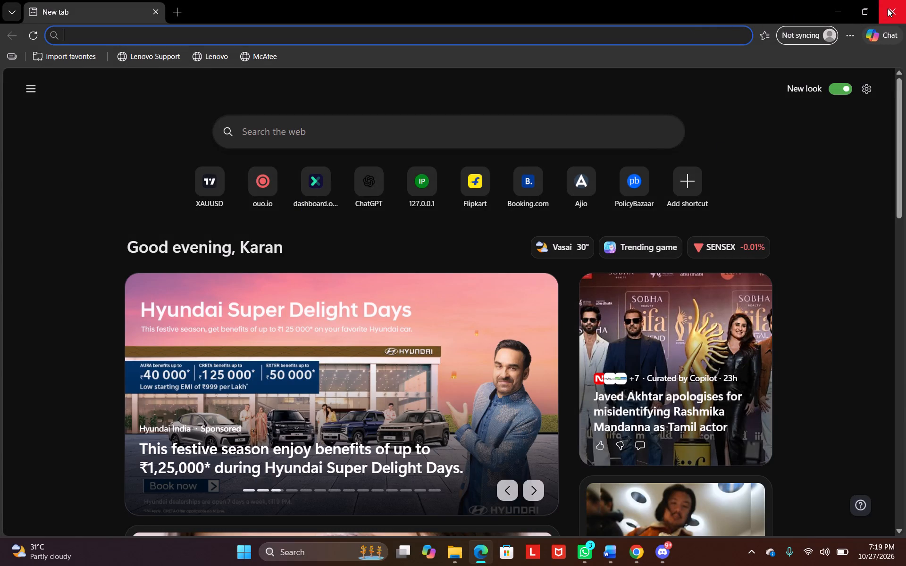
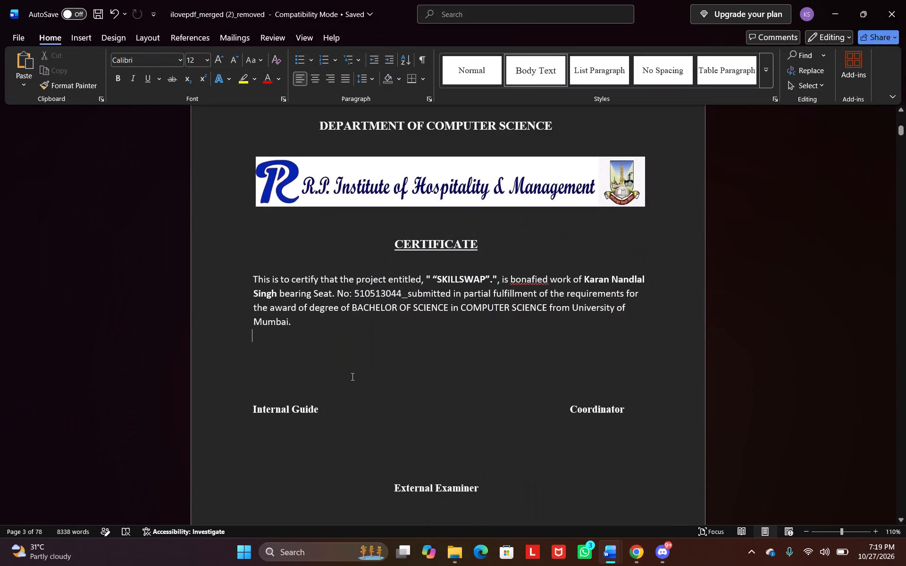
Save the changes to the report document.
{"action": "key", "text": "ctrl+s"}
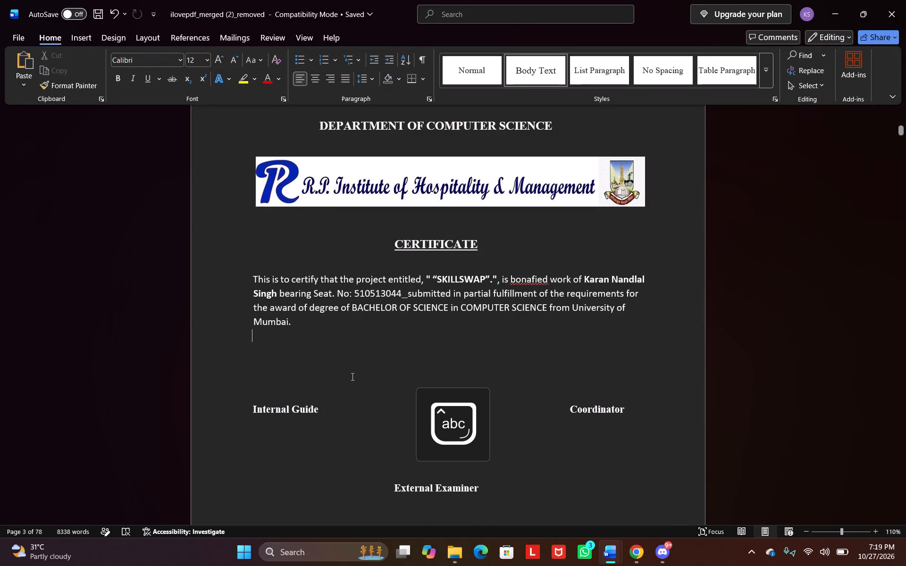
{"action": "key", "text": "ctrl+s"}
Save a copy of the report to the Desktop as a PDF named karanskills1, using the standard optimization.
{"action": "left_click", "coordinate": [25, 42]}
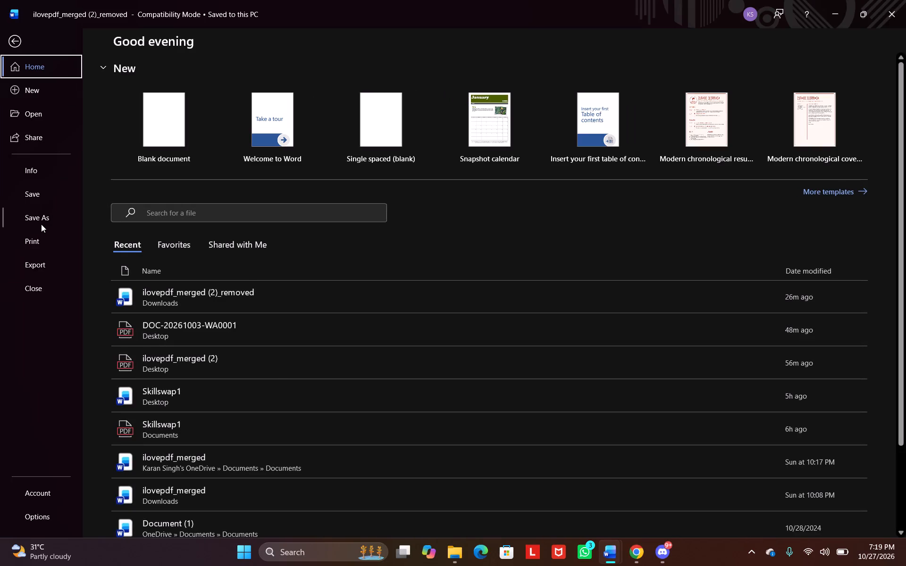
{"action": "left_click", "coordinate": [40, 224]}
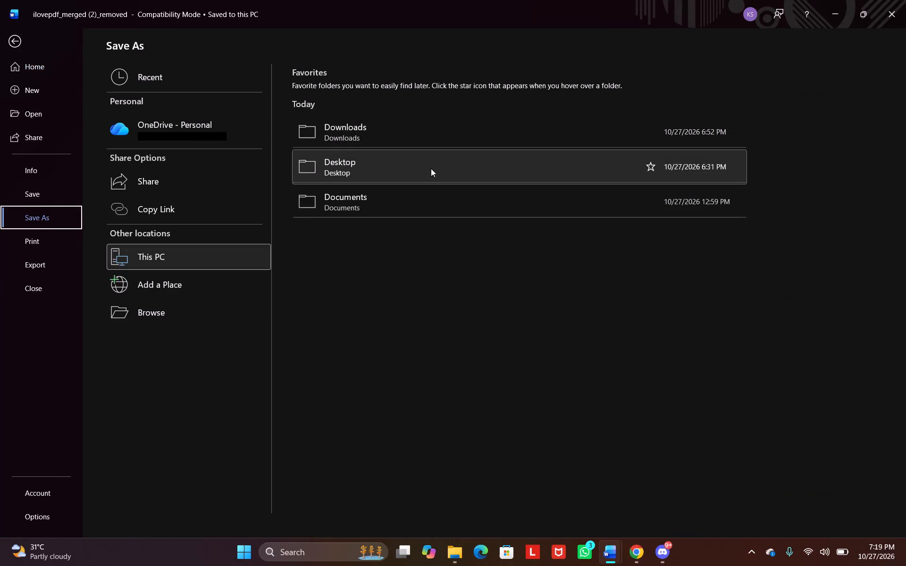
{"action": "left_click", "coordinate": [428, 172]}
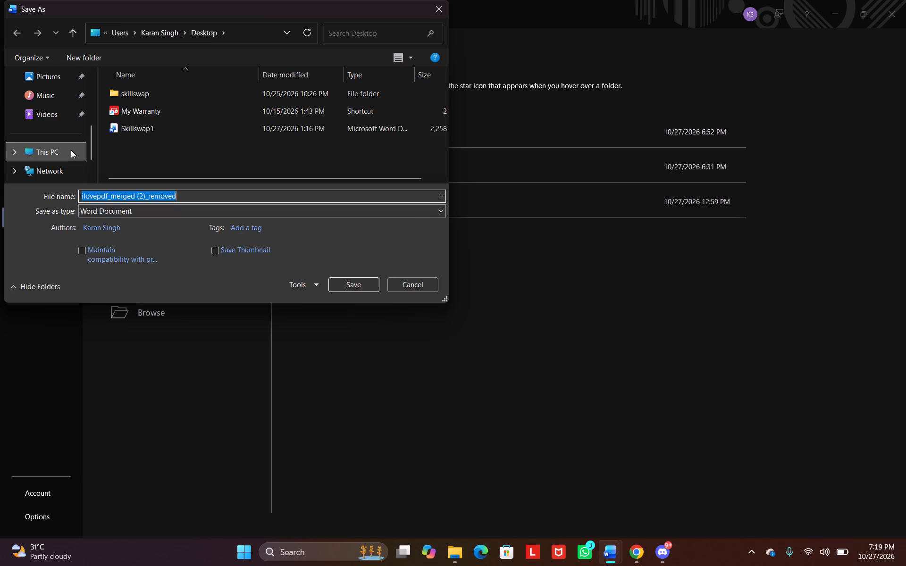
{"action": "scroll", "coordinate": [55, 169], "scroll_direction": "down", "scroll_amount": 1}
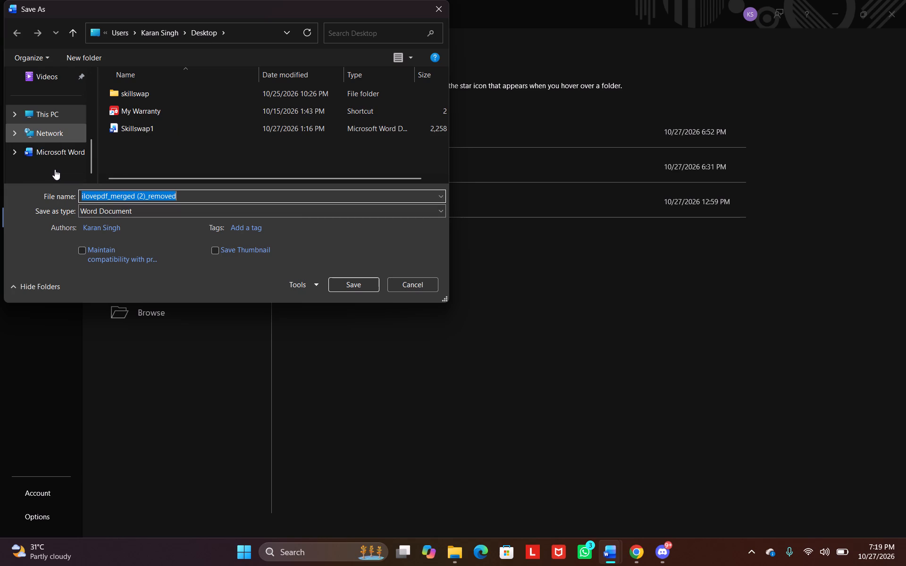
{"action": "scroll", "coordinate": [42, 115], "scroll_direction": "up", "scroll_amount": 2}
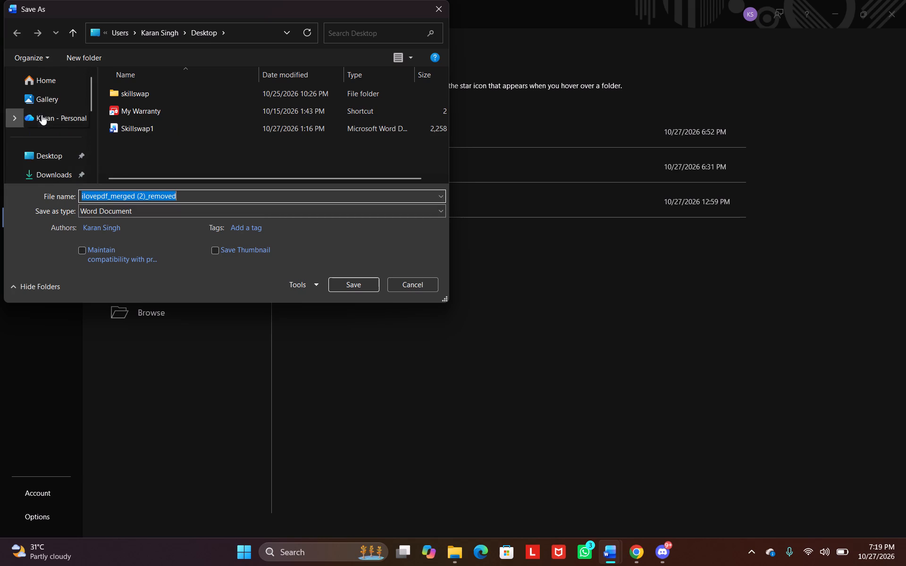
{"action": "left_click", "coordinate": [51, 157]}
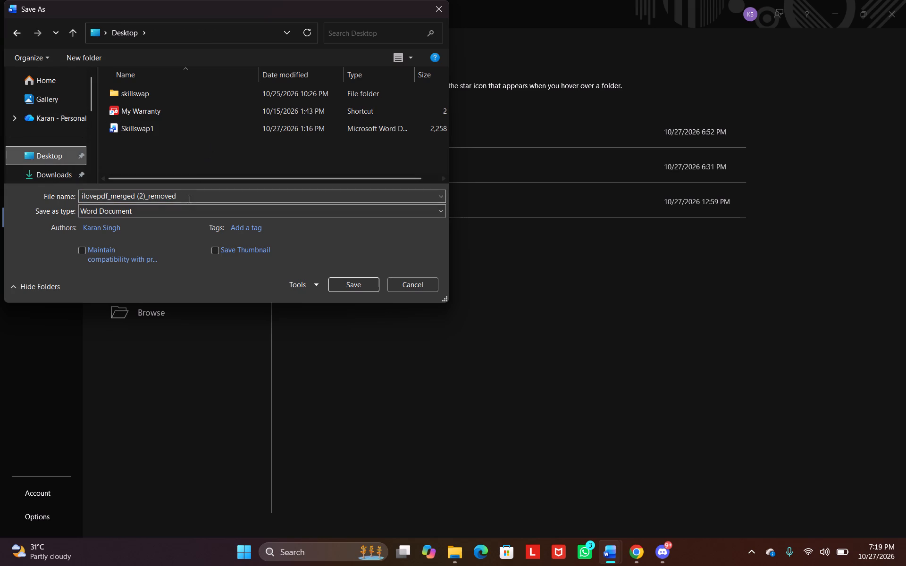
{"action": "left_click", "coordinate": [189, 200]}
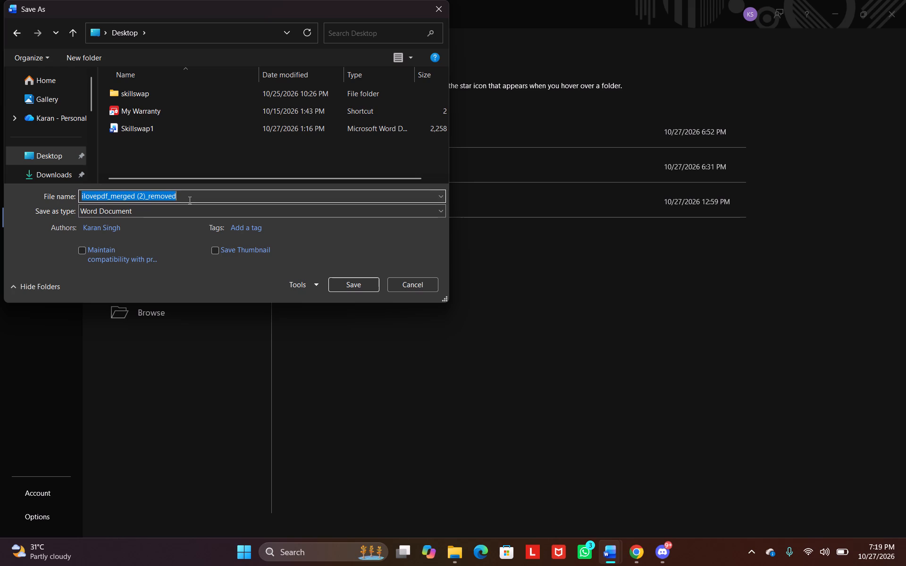
{"action": "key", "text": "l"}
{"action": "key", "text": "BackSpace"}
{"action": "type", "text": "karanskills"}
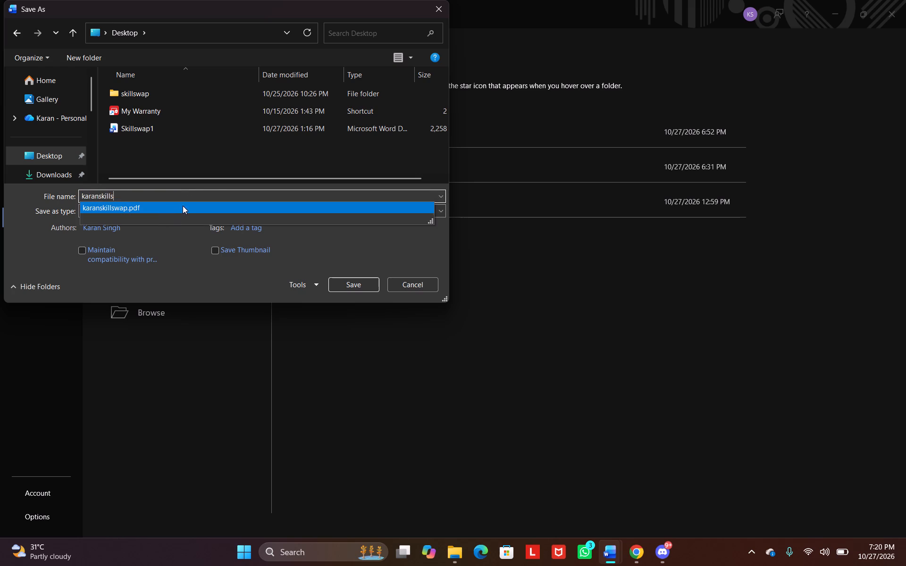
{"action": "left_click", "coordinate": [213, 190]}
{"action": "left_click", "coordinate": [214, 213]}
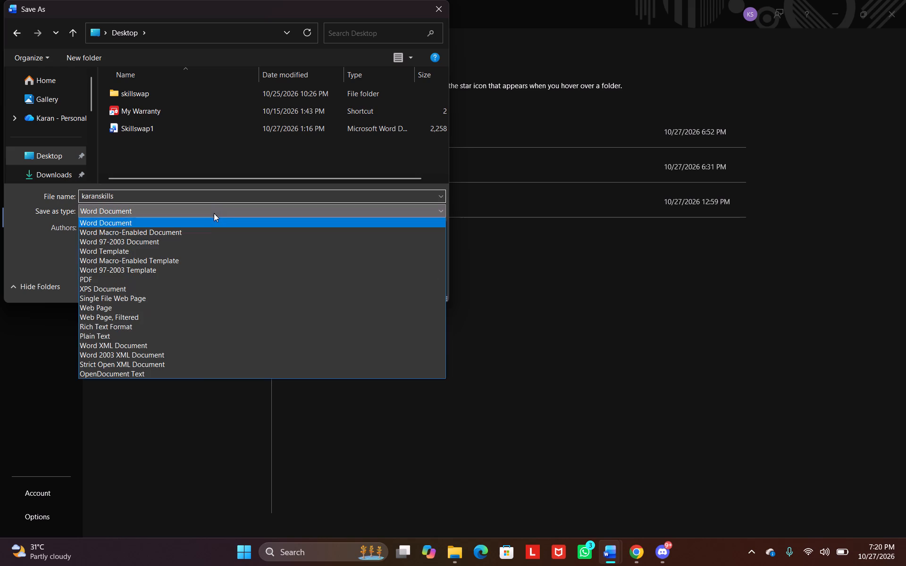
{"action": "left_click", "coordinate": [175, 277]}
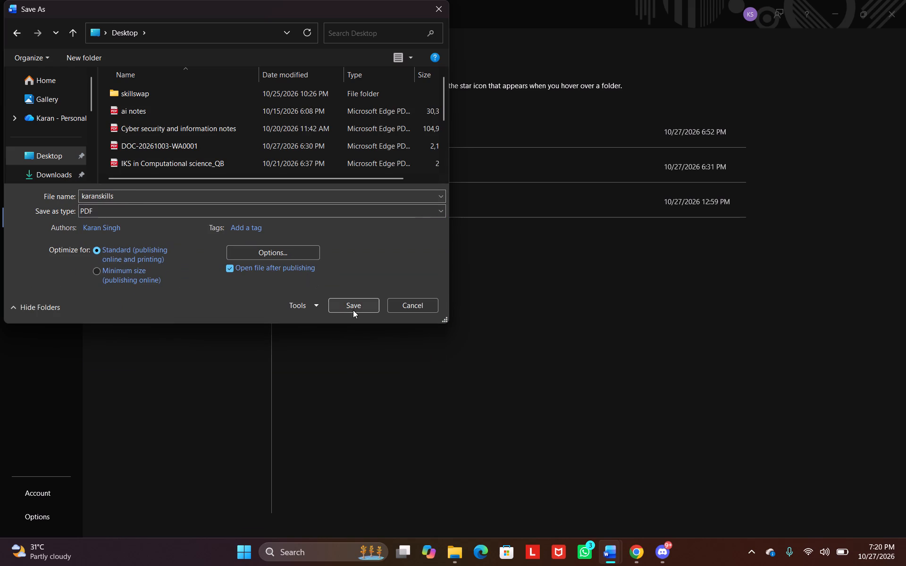
{"action": "scroll", "coordinate": [241, 158], "scroll_direction": "down", "scroll_amount": 8}
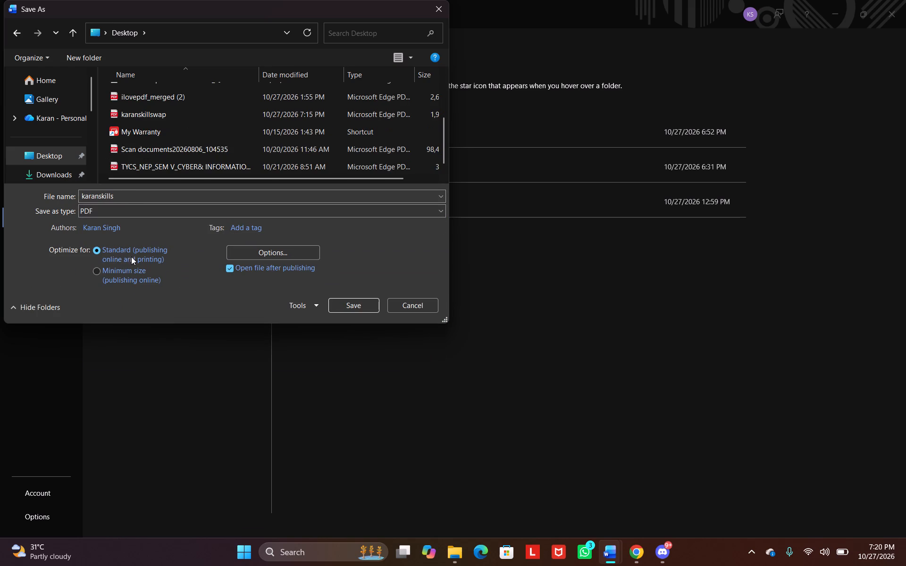
{"action": "left_click", "coordinate": [139, 194]}
{"action": "left_click", "coordinate": [139, 194]}
{"action": "key", "text": "1"}
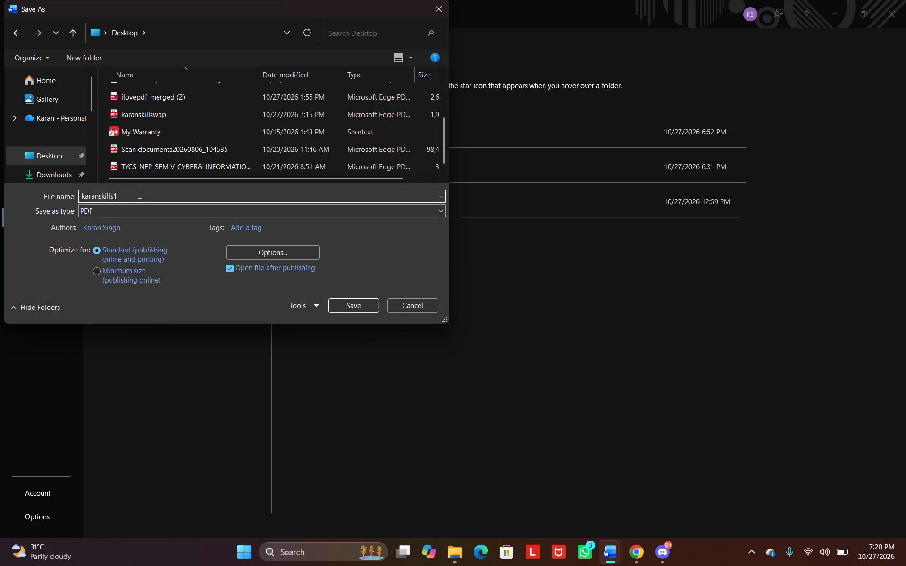
{"action": "left_click", "coordinate": [346, 302]}
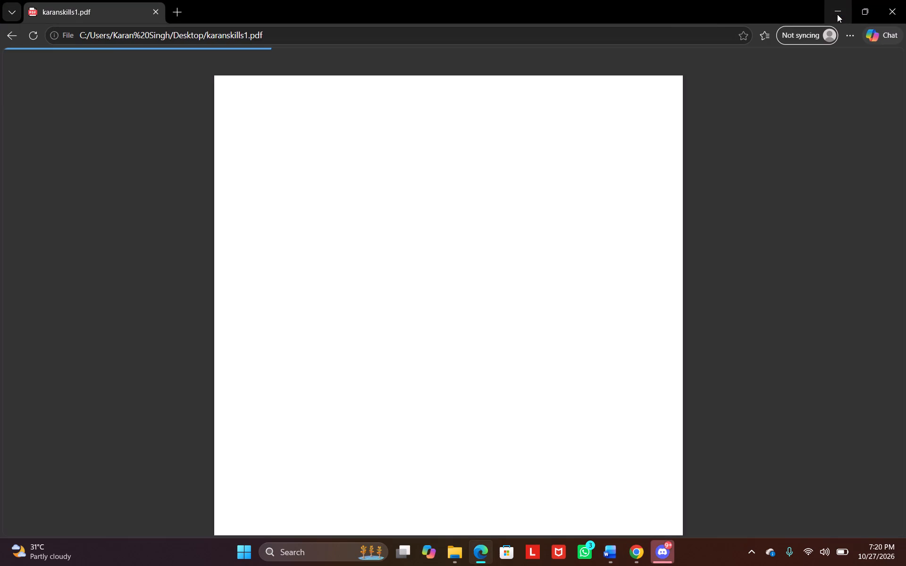
Examine the title, student details form and certificate pages in the exported PDF, and close its window.
{"action": "scroll", "coordinate": [554, 262], "scroll_direction": "down", "scroll_amount": 4}
{"action": "scroll", "coordinate": [554, 262], "scroll_direction": "up", "scroll_amount": 3}
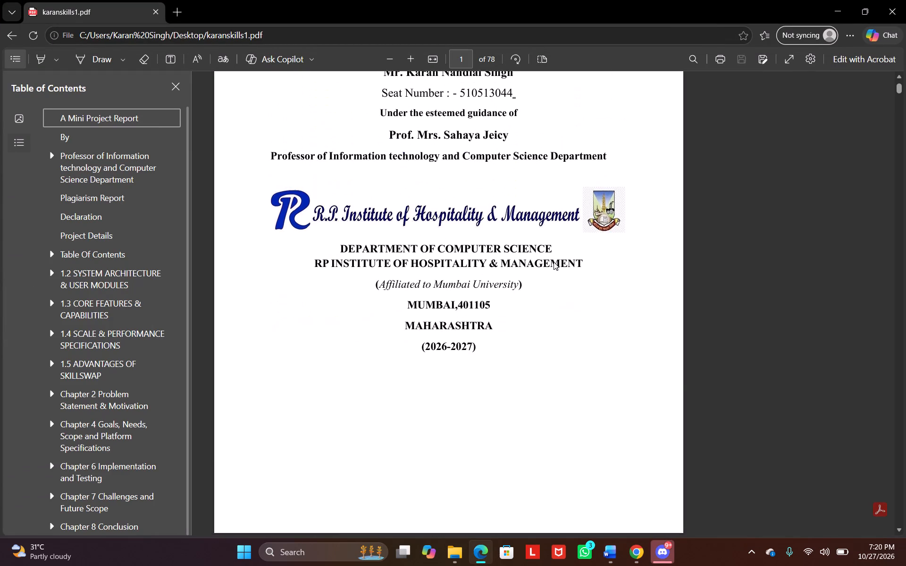
{"action": "scroll", "coordinate": [554, 262], "scroll_direction": "up", "scroll_amount": 1}
{"action": "scroll", "coordinate": [554, 262], "scroll_direction": "down", "scroll_amount": 7}
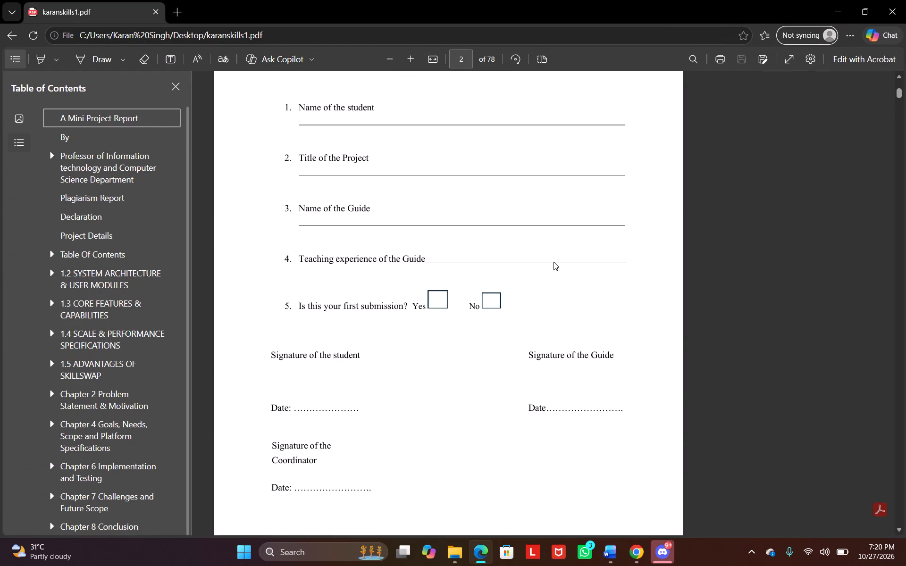
{"action": "scroll", "coordinate": [554, 262], "scroll_direction": "down", "scroll_amount": 7}
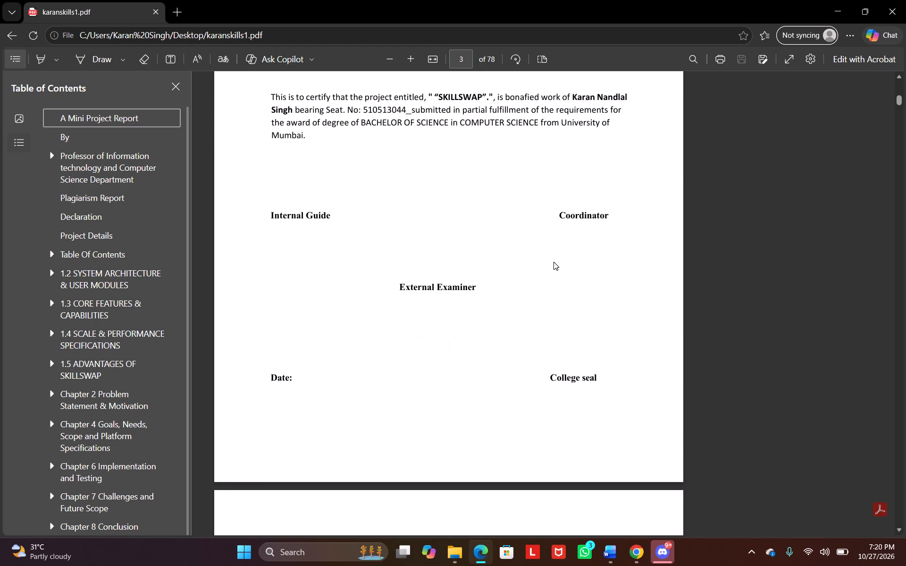
{"action": "scroll", "coordinate": [554, 262], "scroll_direction": "down", "scroll_amount": 1}
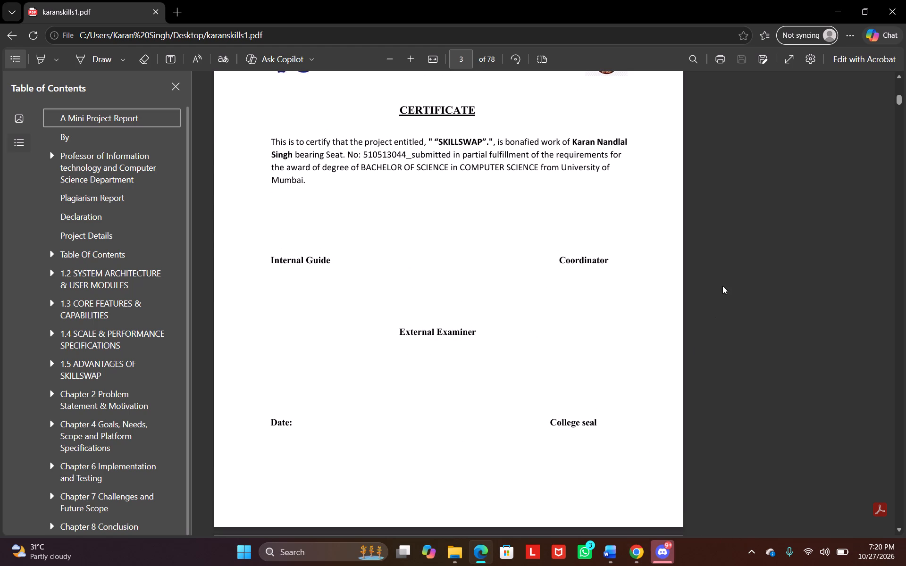
{"action": "left_click", "coordinate": [888, 5]}
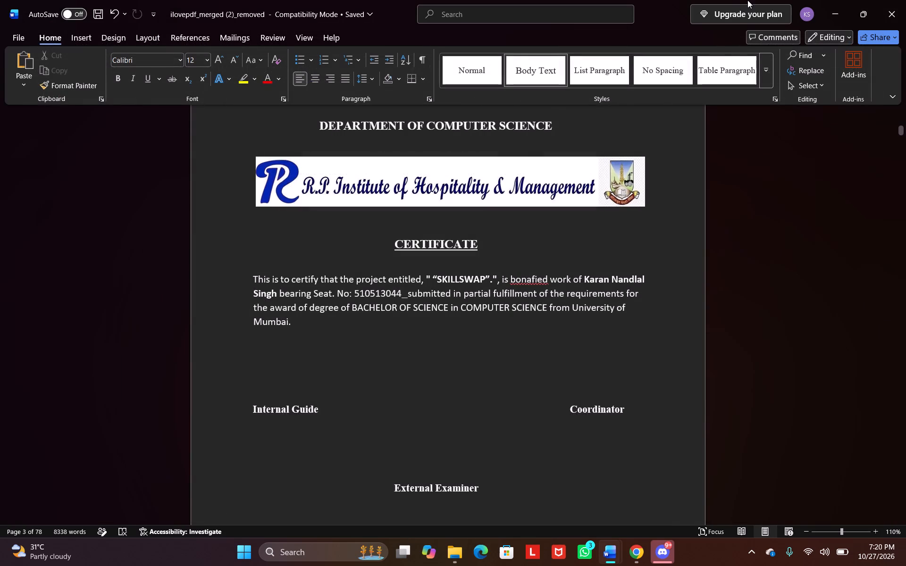
Close the Word report window and refresh the desktop.
{"action": "left_click", "coordinate": [905, 0]}
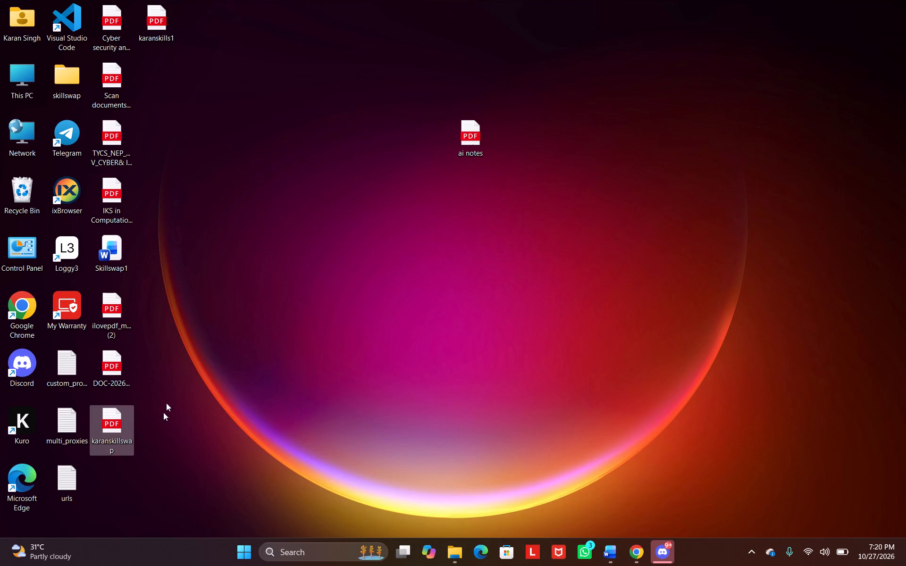
{"action": "right_click", "coordinate": [273, 233]}
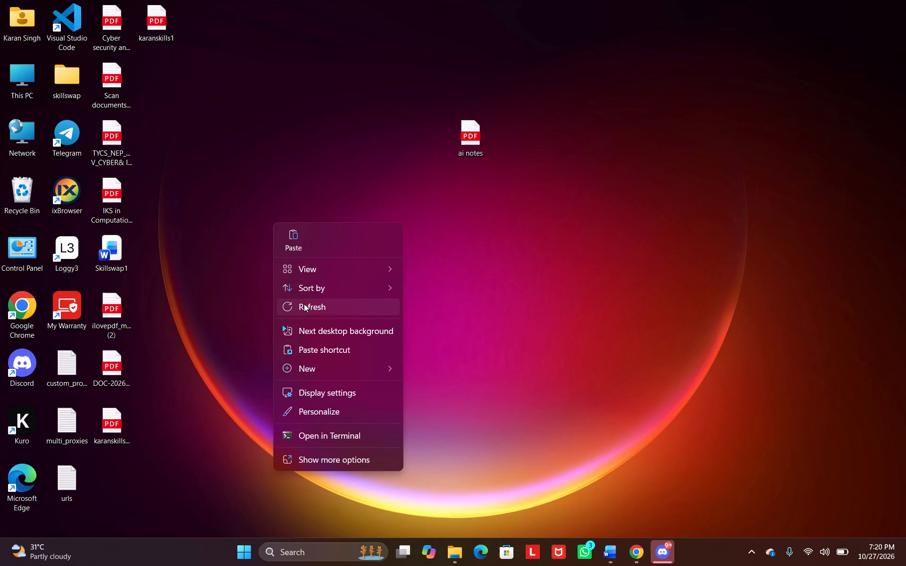
{"action": "left_click", "coordinate": [304, 304]}
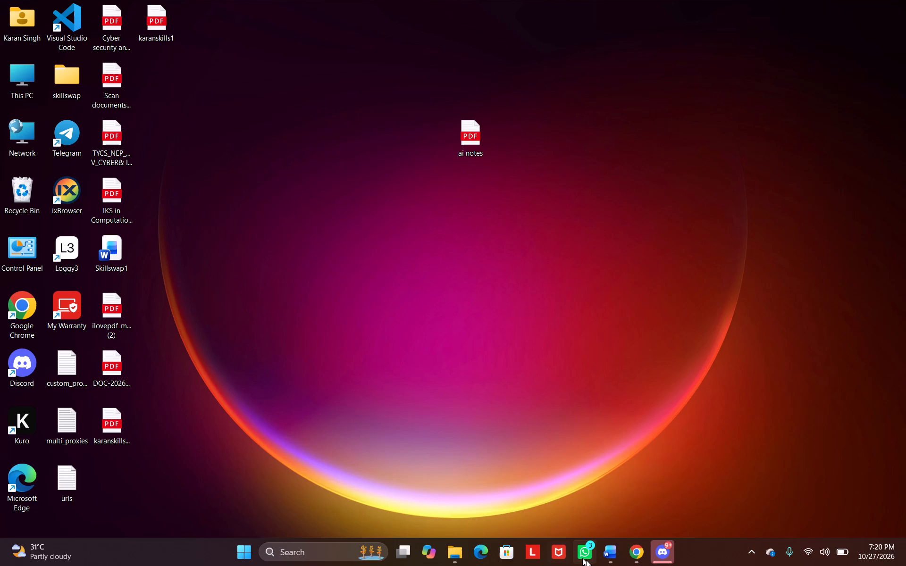
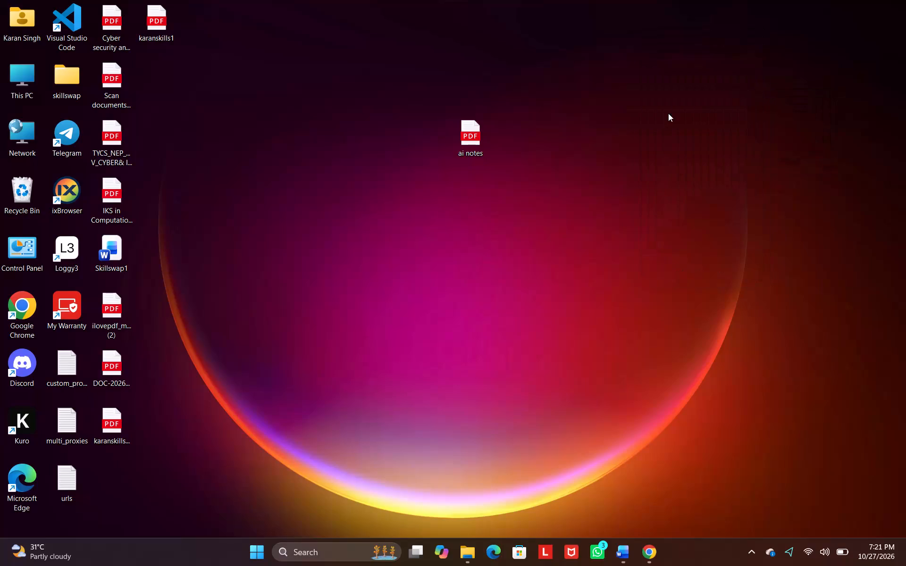
Bring up the Shut Down Windows dialog from the desktop.
{"action": "key", "text": "alt+F4"}
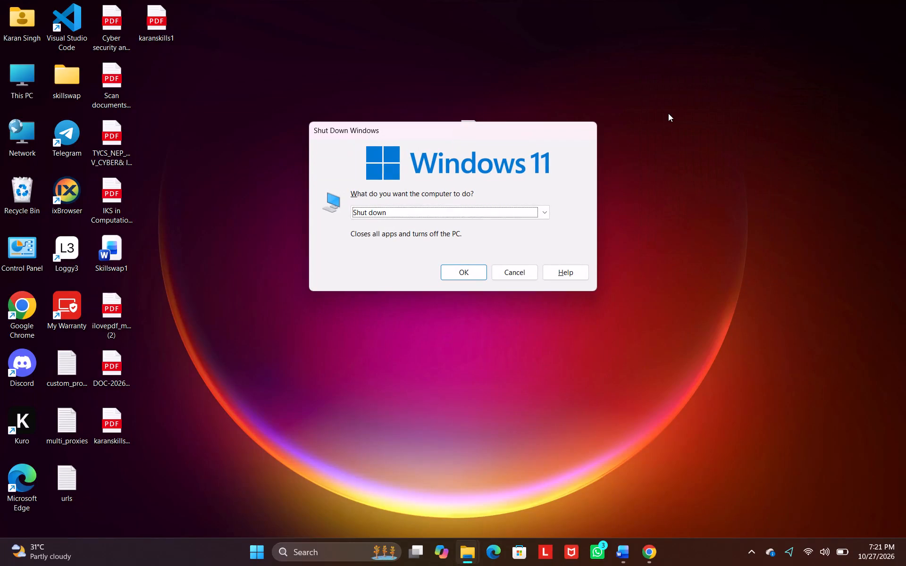